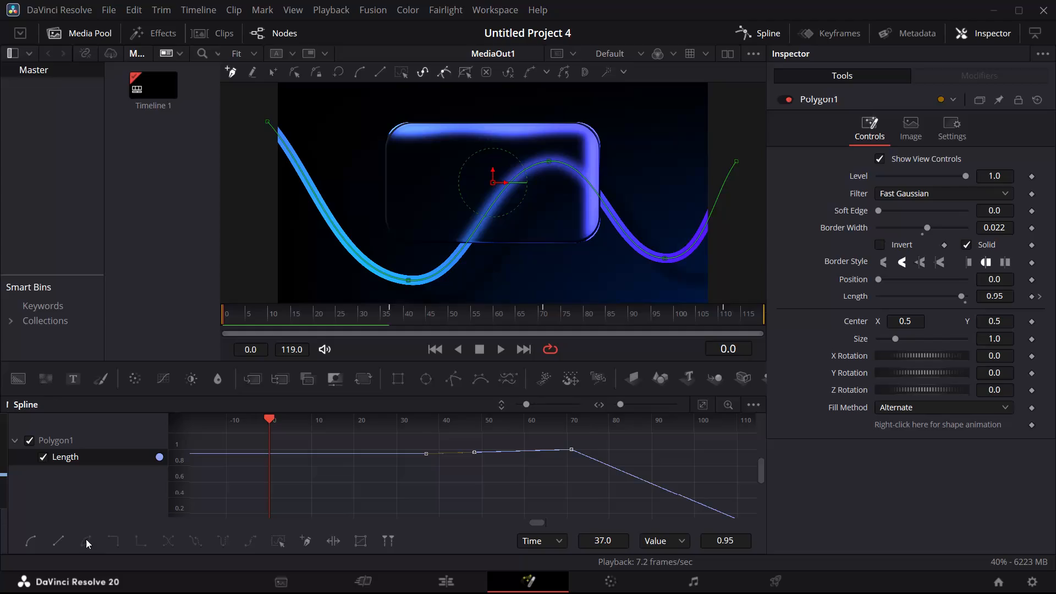
Smooth the selected keyframe at frame 37 on Polygon1's Length spline.
{"action": "left_click", "coordinate": [248, 545]}
{"action": "left_click", "coordinate": [28, 540]}
{"action": "left_click", "coordinate": [28, 540]}
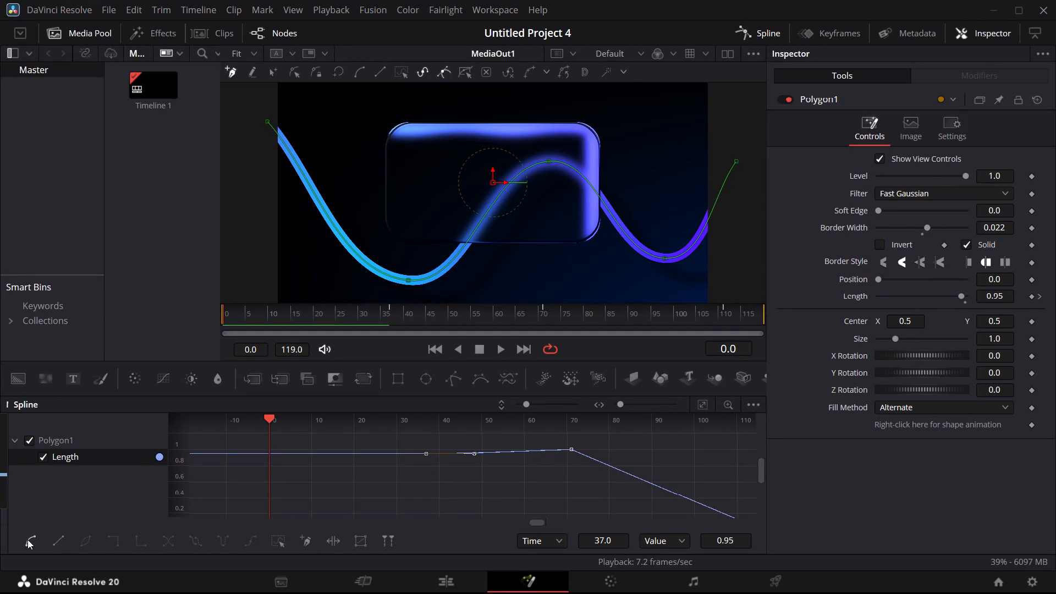
{"action": "left_click_drag", "start_coordinate": [30, 543], "coordinate": [133, 508]}
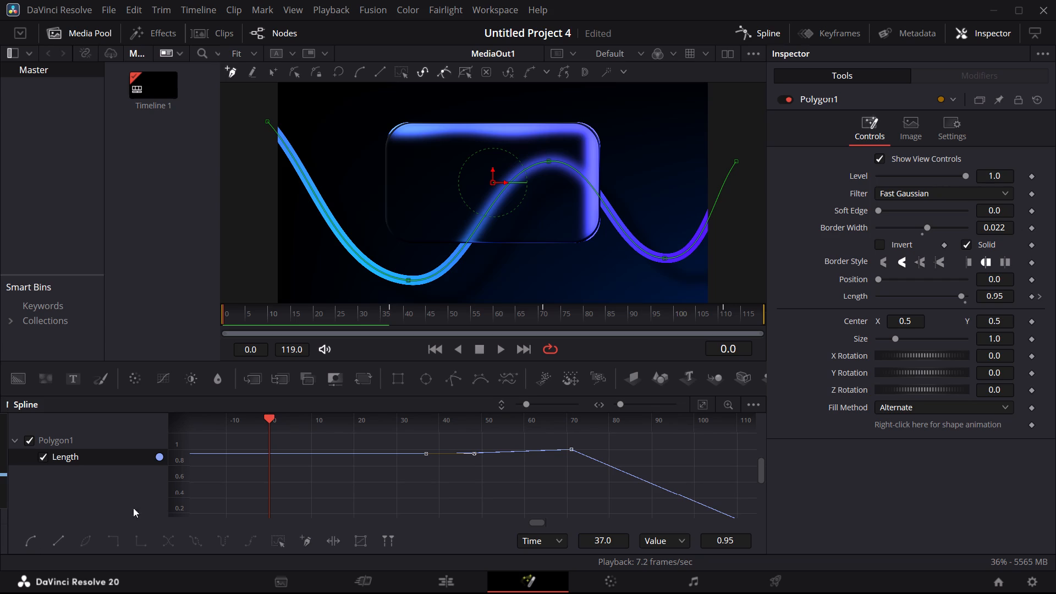
Move the first Length keyframe to frame 0 with a value of about 0.19.
{"action": "left_click_drag", "start_coordinate": [133, 508], "coordinate": [422, 475]}
{"action": "left_click_drag", "start_coordinate": [427, 454], "coordinate": [327, 502]}
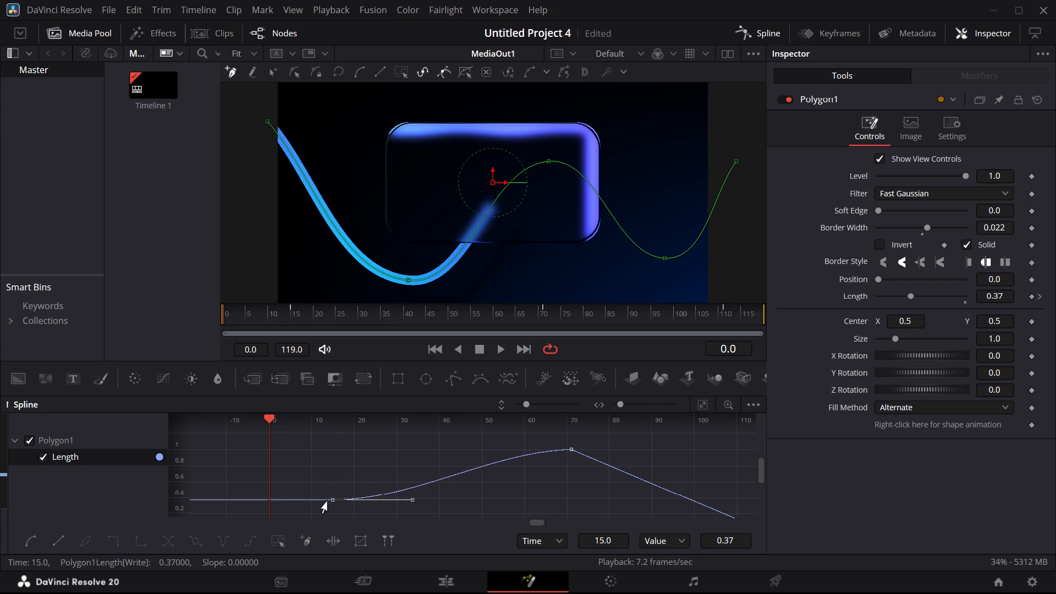
{"action": "left_click_drag", "start_coordinate": [327, 502], "coordinate": [271, 516]}
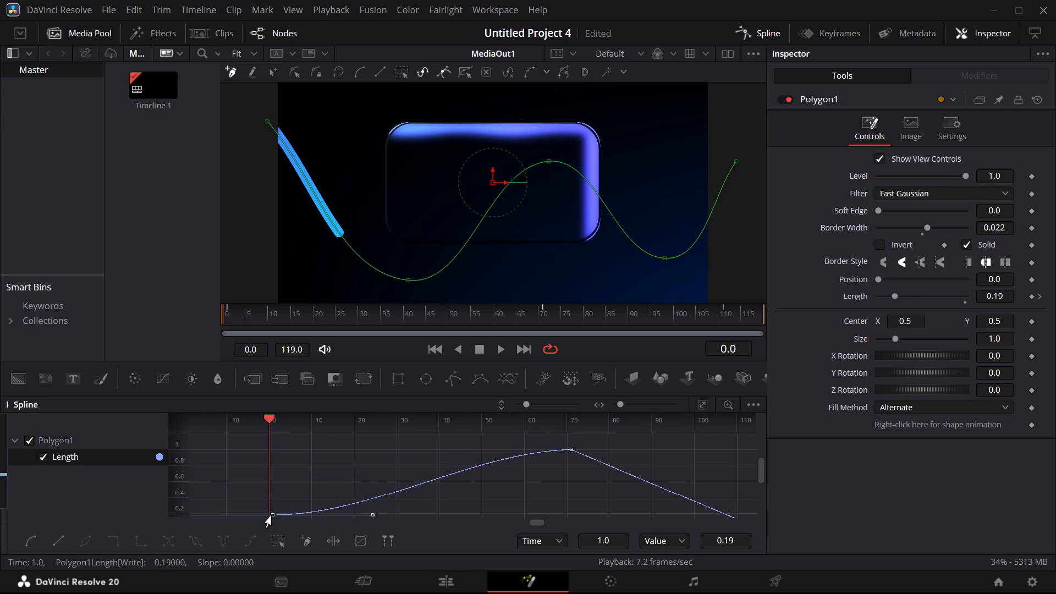
{"action": "left_click_drag", "start_coordinate": [271, 516], "coordinate": [270, 516]}
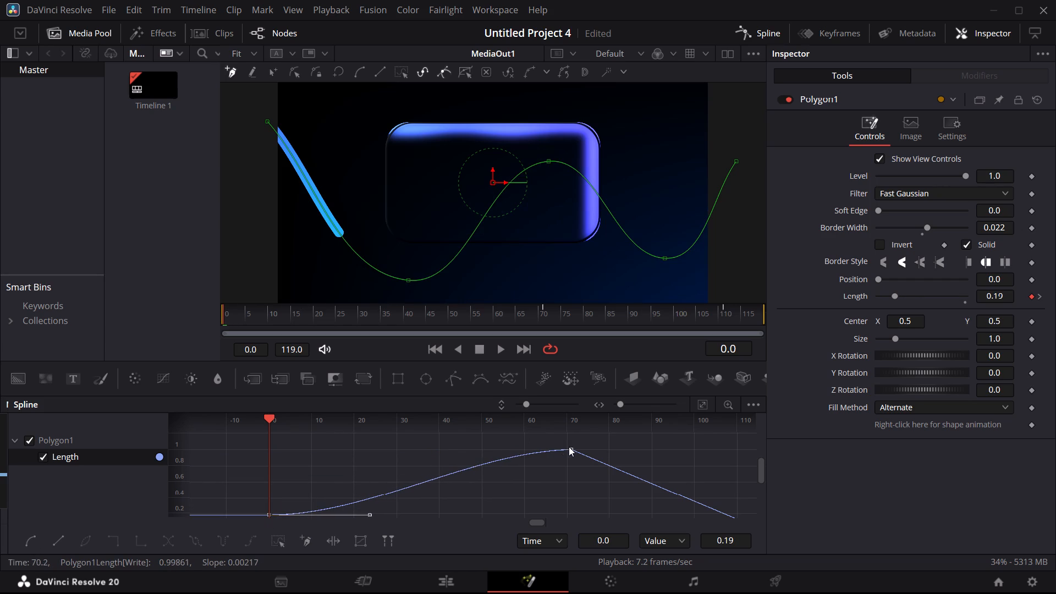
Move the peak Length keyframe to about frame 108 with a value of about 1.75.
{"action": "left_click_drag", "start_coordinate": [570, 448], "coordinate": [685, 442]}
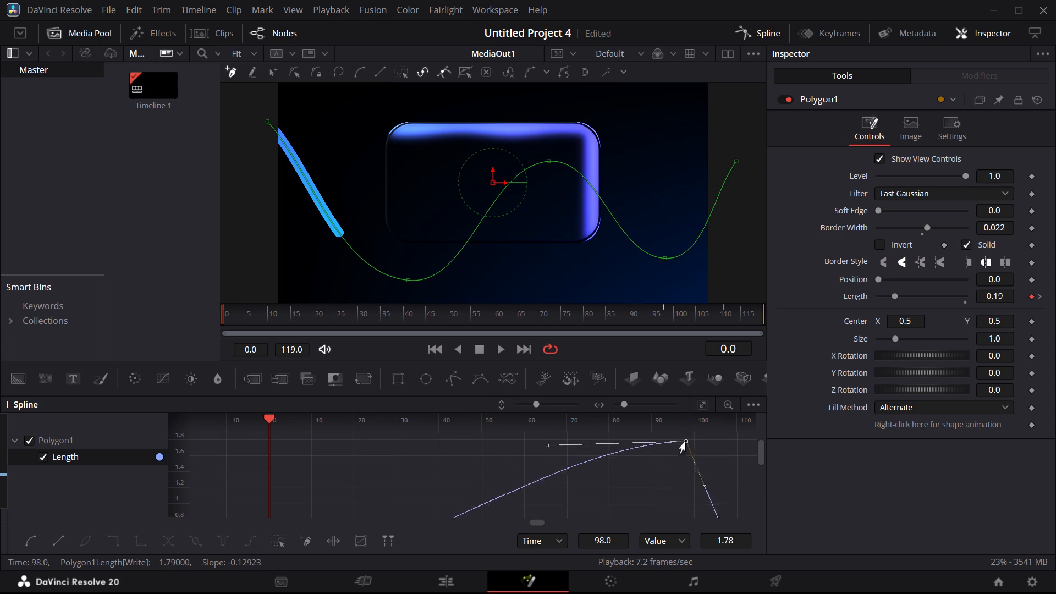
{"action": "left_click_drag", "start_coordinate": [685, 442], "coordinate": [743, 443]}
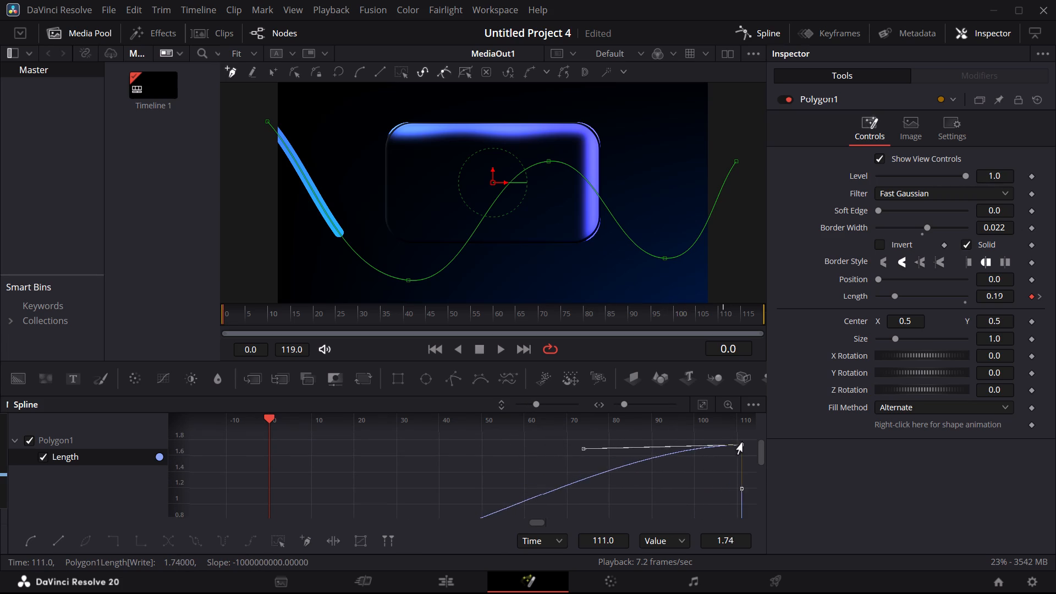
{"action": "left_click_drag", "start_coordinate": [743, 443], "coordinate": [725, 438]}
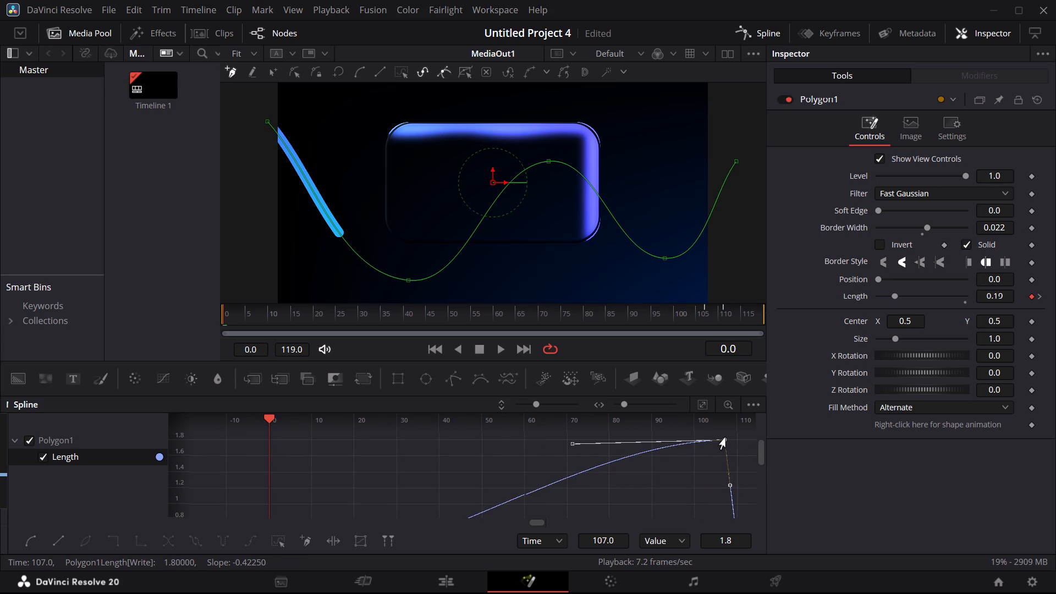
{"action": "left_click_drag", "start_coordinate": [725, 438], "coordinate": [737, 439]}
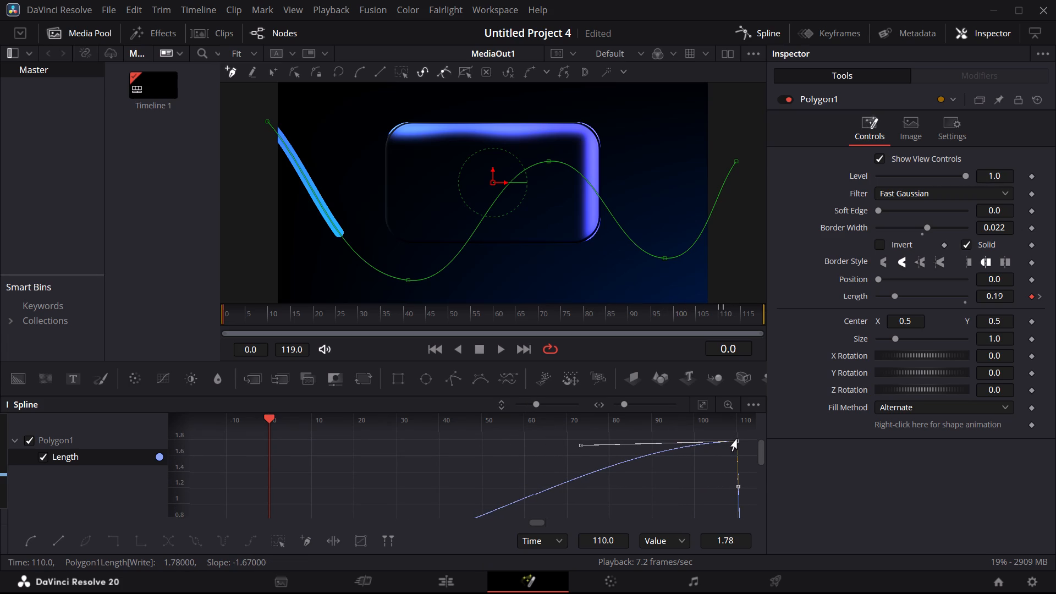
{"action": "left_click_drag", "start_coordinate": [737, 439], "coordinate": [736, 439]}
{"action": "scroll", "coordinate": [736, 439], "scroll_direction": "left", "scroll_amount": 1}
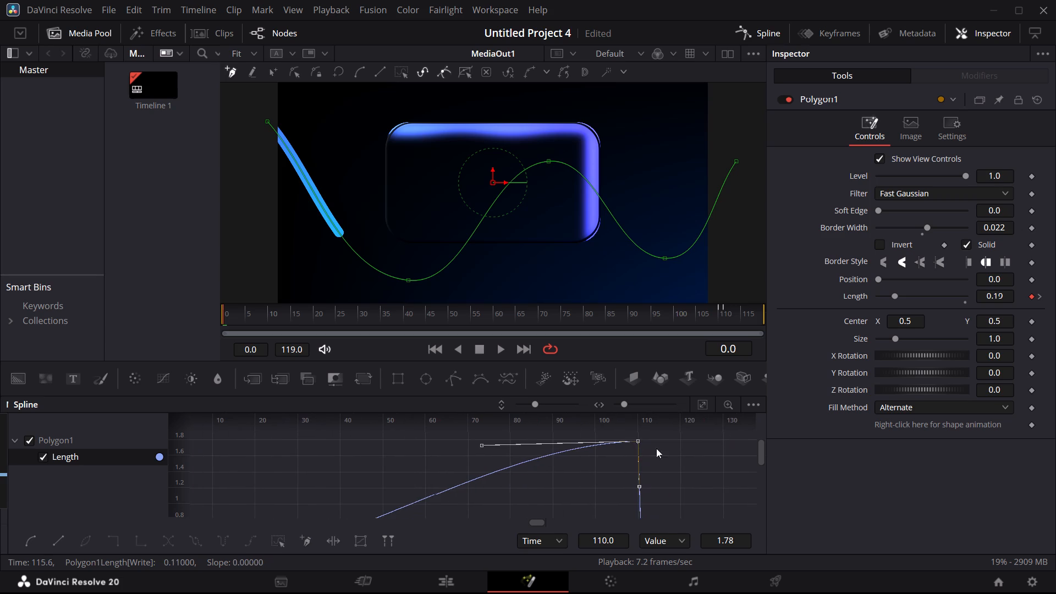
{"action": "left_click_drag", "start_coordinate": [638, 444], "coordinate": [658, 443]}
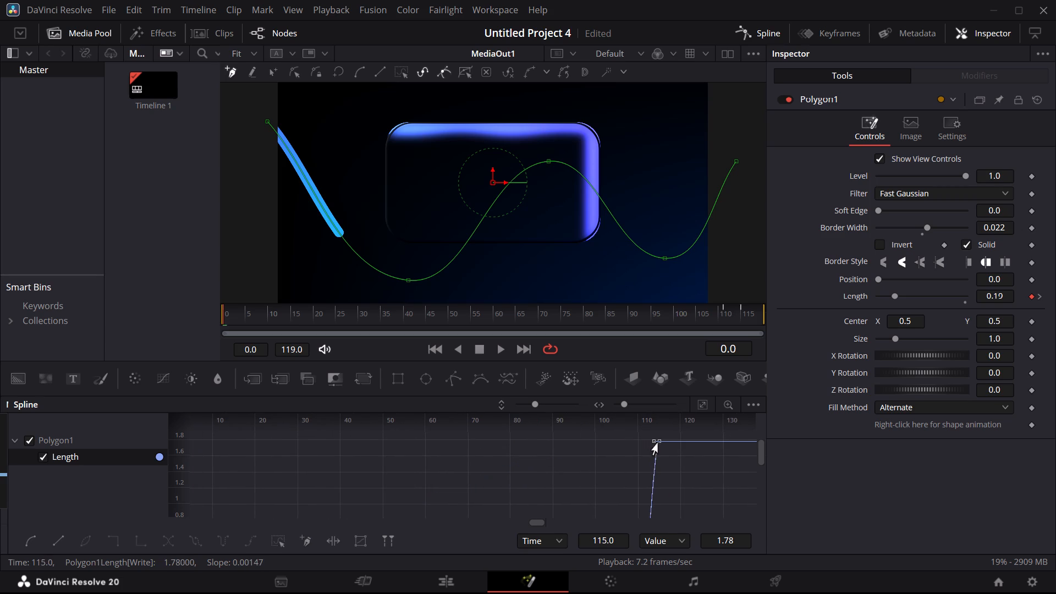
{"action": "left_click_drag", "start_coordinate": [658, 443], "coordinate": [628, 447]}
Move the final Length keyframe out to frame 133 with a value of about -0.02.
{"action": "scroll", "coordinate": [652, 453], "scroll_direction": "down", "scroll_amount": 2}
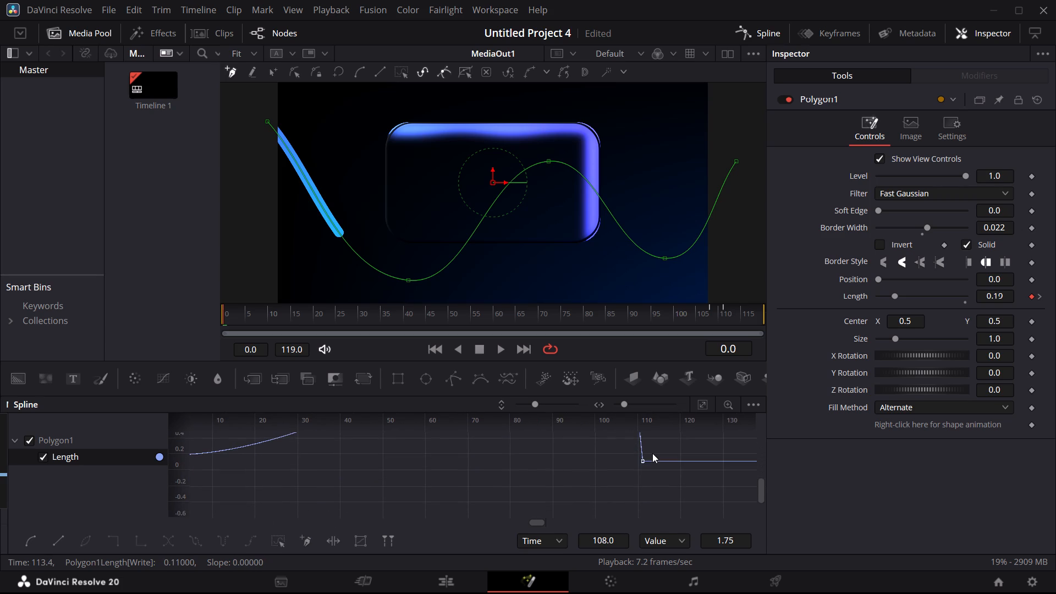
{"action": "left_click_drag", "start_coordinate": [640, 459], "coordinate": [732, 468]}
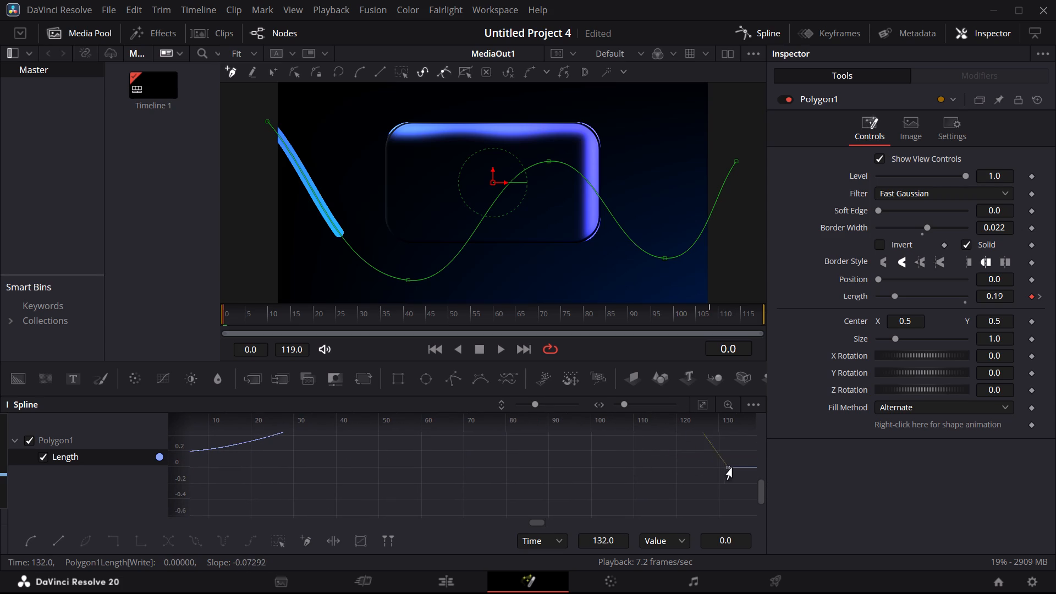
{"action": "left_click_drag", "start_coordinate": [732, 468], "coordinate": [733, 469]}
Move the peak Length keyframe to frame 123 with a value of about 2.73.
{"action": "scroll", "coordinate": [733, 469], "scroll_direction": "up", "scroll_amount": 3}
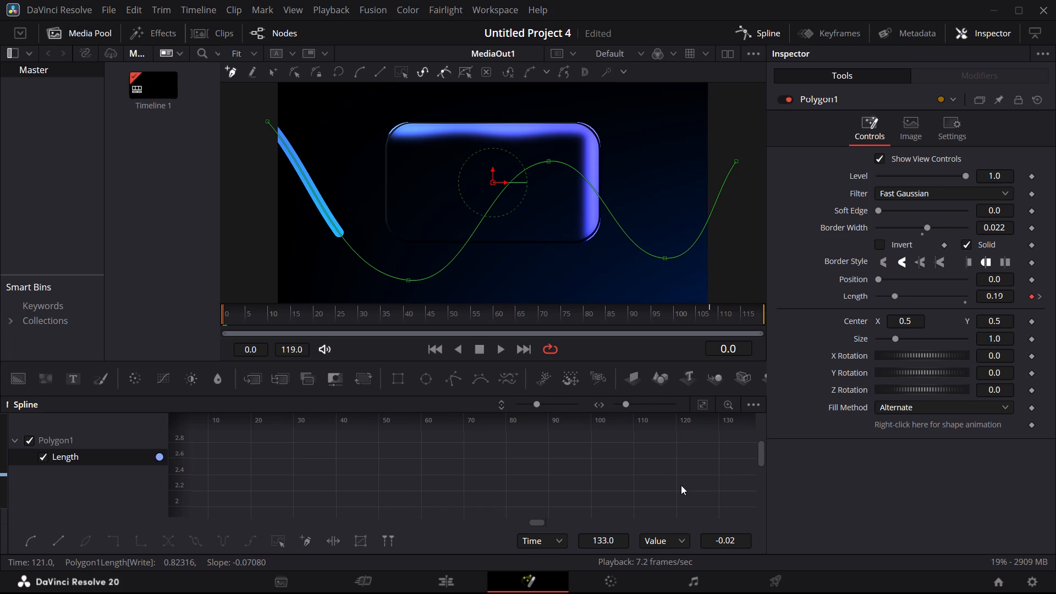
{"action": "scroll", "coordinate": [681, 485], "scroll_direction": "down", "scroll_amount": 1}
{"action": "left_click_drag", "start_coordinate": [625, 484], "coordinate": [630, 482]}
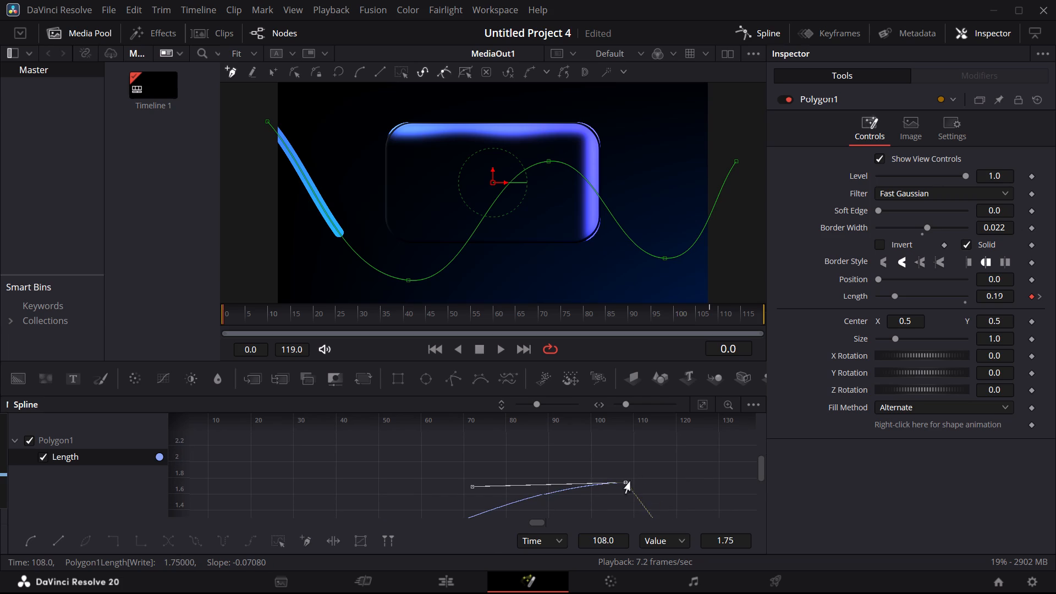
{"action": "left_click_drag", "start_coordinate": [630, 482], "coordinate": [688, 456]}
Delete the saved point selection named Current from the spline graph.
{"action": "scroll", "coordinate": [688, 456], "scroll_direction": "down", "scroll_amount": 3}
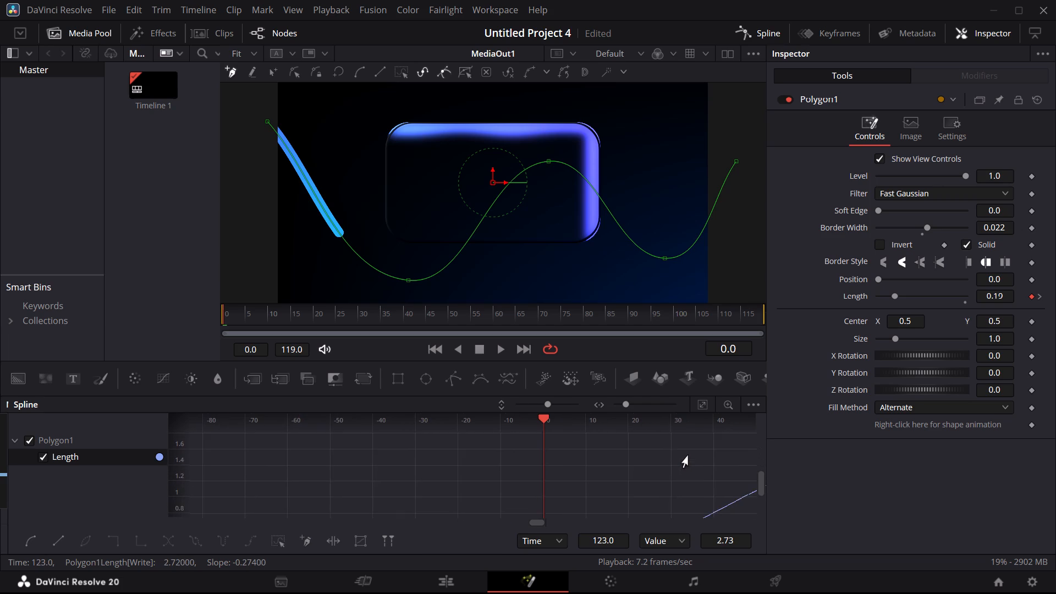
{"action": "scroll", "coordinate": [688, 456], "scroll_direction": "down", "scroll_amount": 1}
{"action": "scroll", "coordinate": [688, 456], "scroll_direction": "up", "scroll_amount": 2}
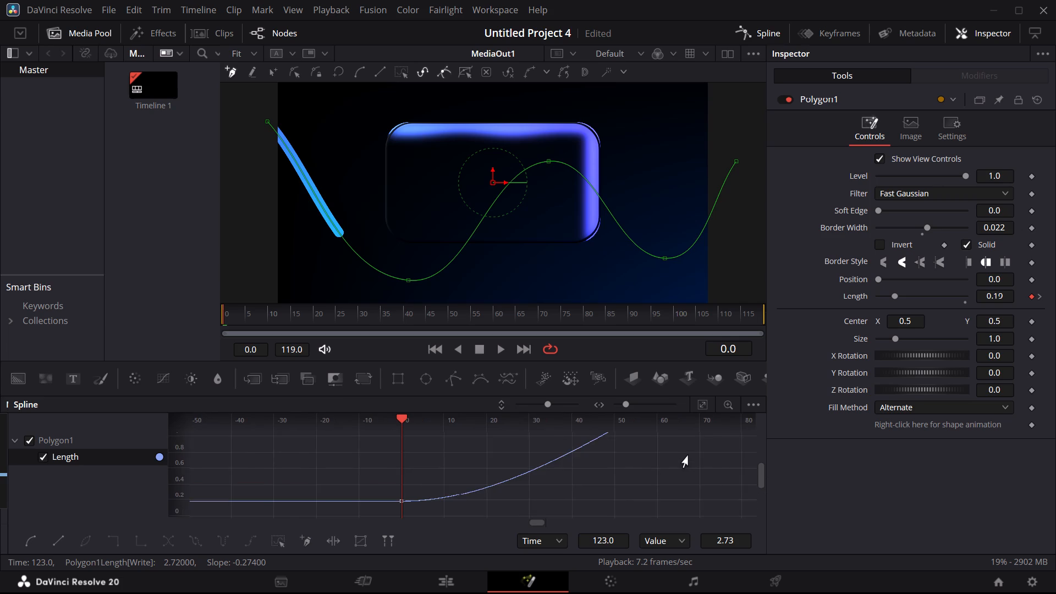
{"action": "scroll", "coordinate": [688, 456], "scroll_direction": "right", "scroll_amount": 1}
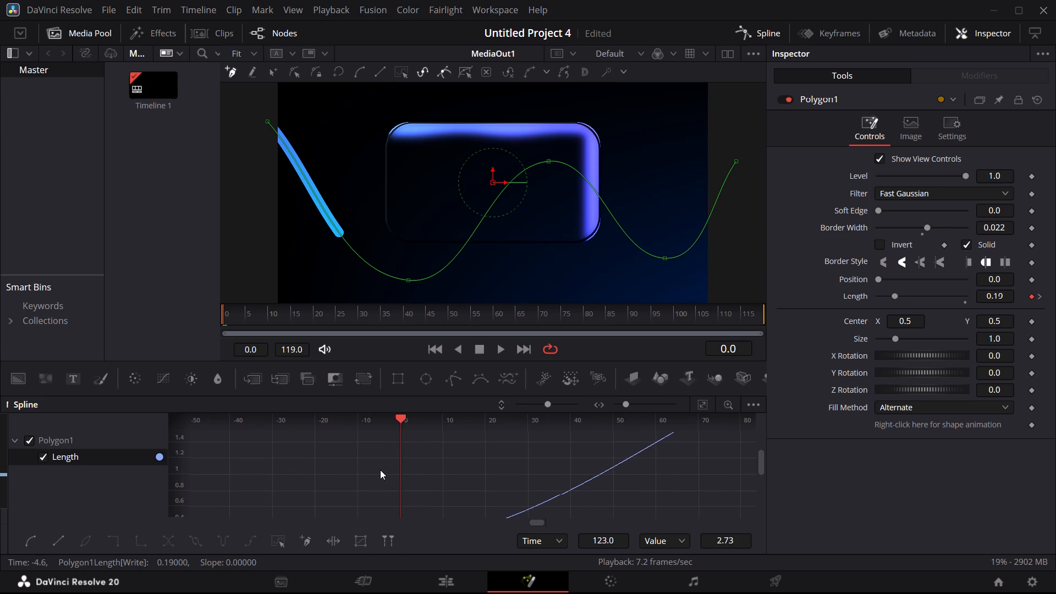
{"action": "scroll", "coordinate": [380, 470], "scroll_direction": "down", "scroll_amount": 1}
{"action": "right_click", "coordinate": [365, 487]}
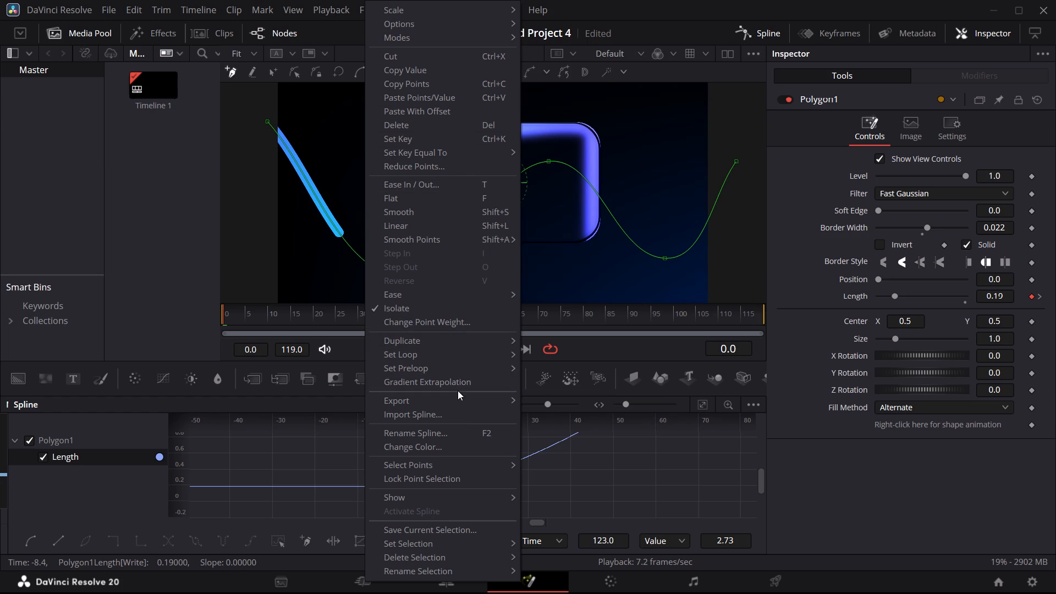
{"action": "left_click", "coordinate": [449, 553]}
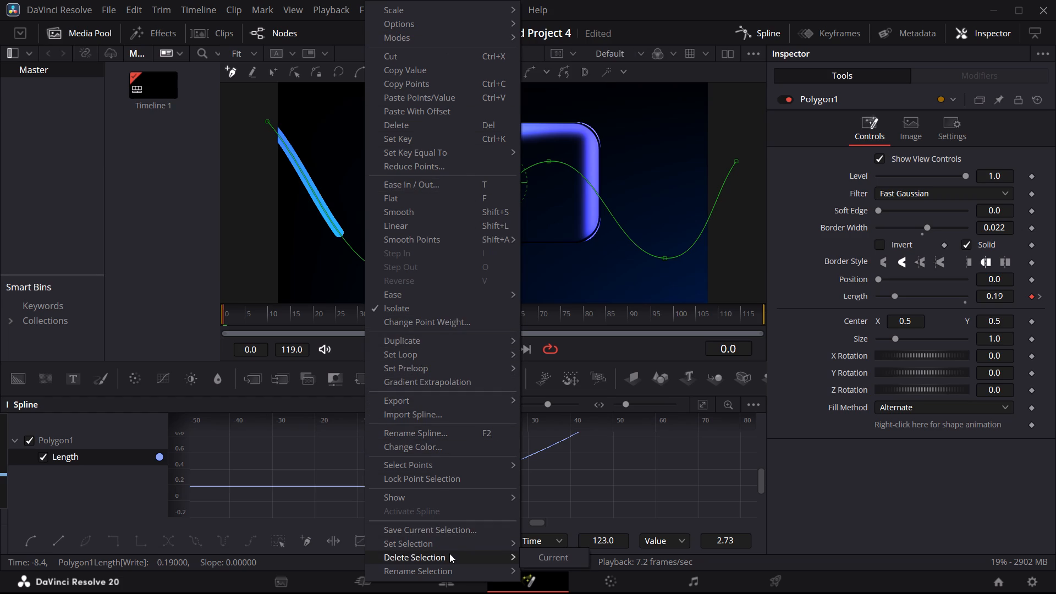
{"action": "left_click", "coordinate": [449, 553]}
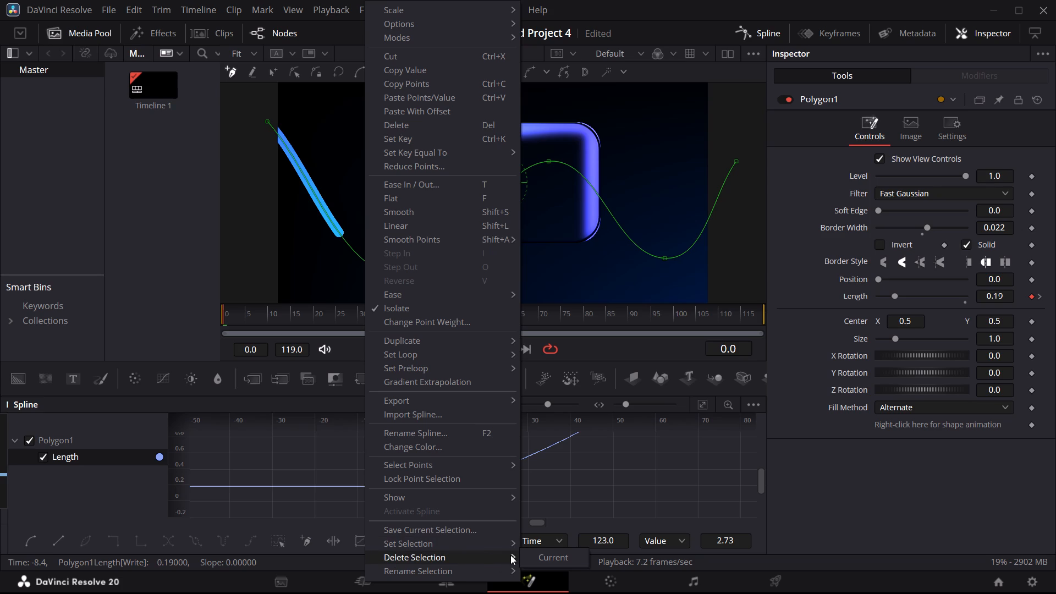
{"action": "left_click", "coordinate": [510, 555]}
{"action": "left_click", "coordinate": [546, 556]}
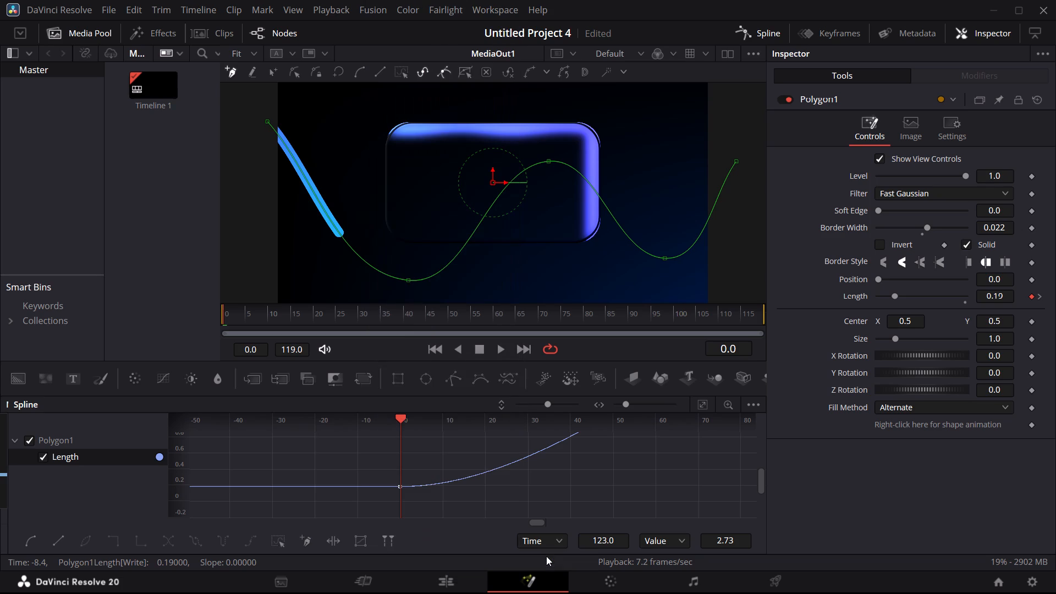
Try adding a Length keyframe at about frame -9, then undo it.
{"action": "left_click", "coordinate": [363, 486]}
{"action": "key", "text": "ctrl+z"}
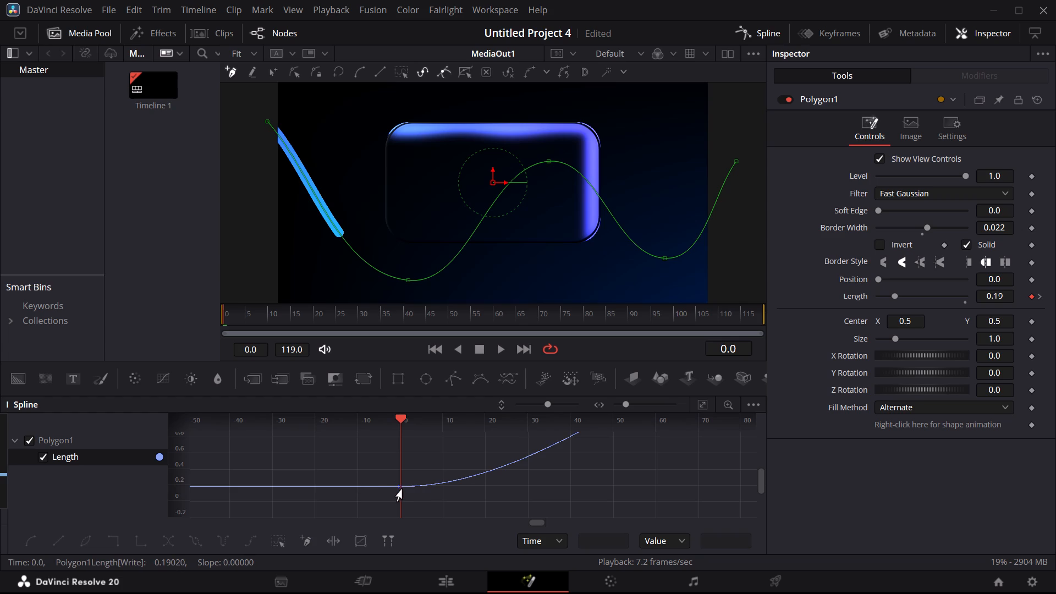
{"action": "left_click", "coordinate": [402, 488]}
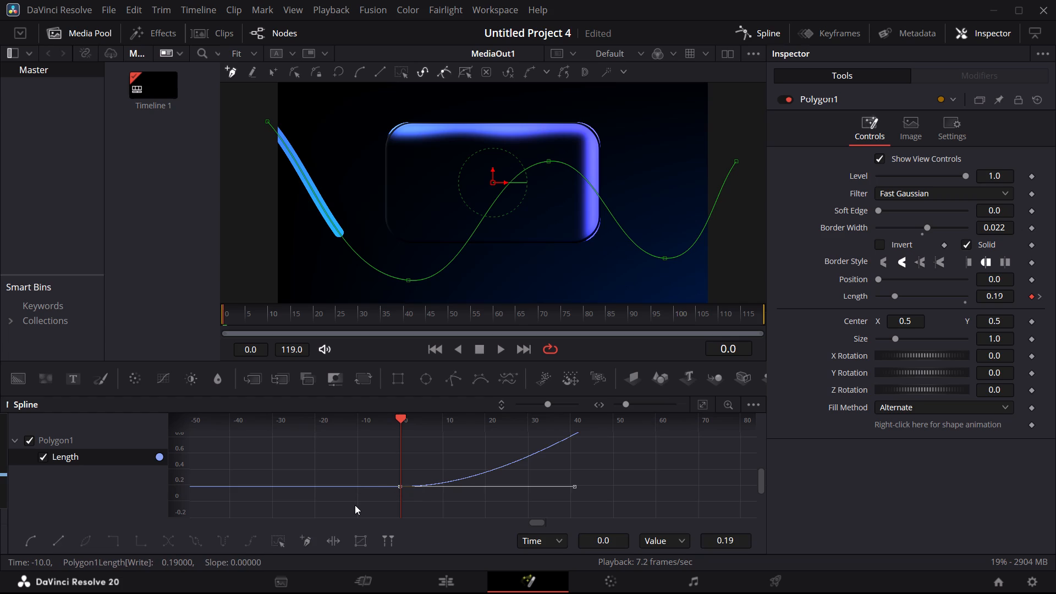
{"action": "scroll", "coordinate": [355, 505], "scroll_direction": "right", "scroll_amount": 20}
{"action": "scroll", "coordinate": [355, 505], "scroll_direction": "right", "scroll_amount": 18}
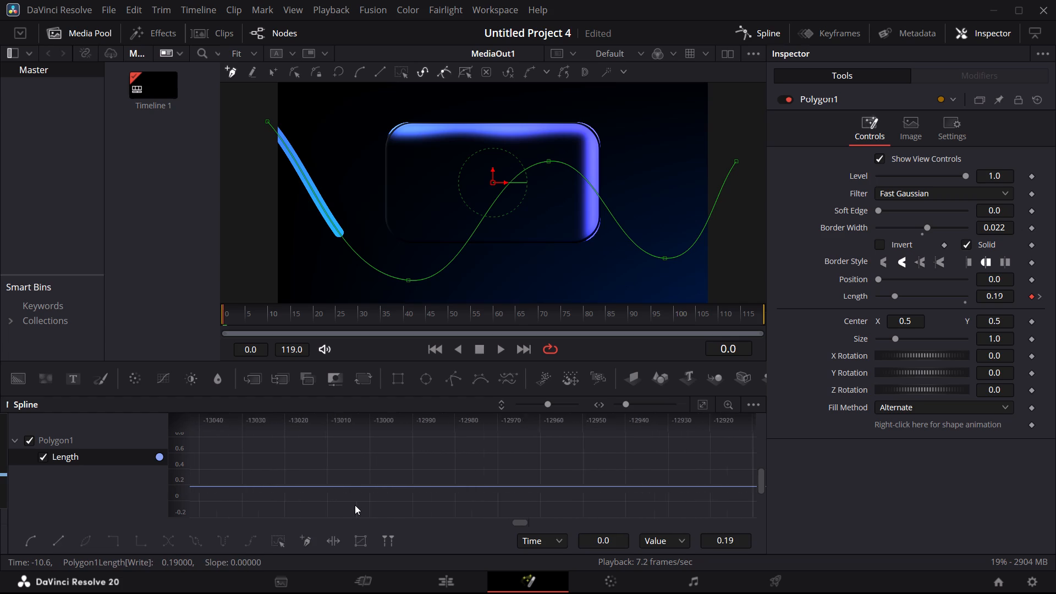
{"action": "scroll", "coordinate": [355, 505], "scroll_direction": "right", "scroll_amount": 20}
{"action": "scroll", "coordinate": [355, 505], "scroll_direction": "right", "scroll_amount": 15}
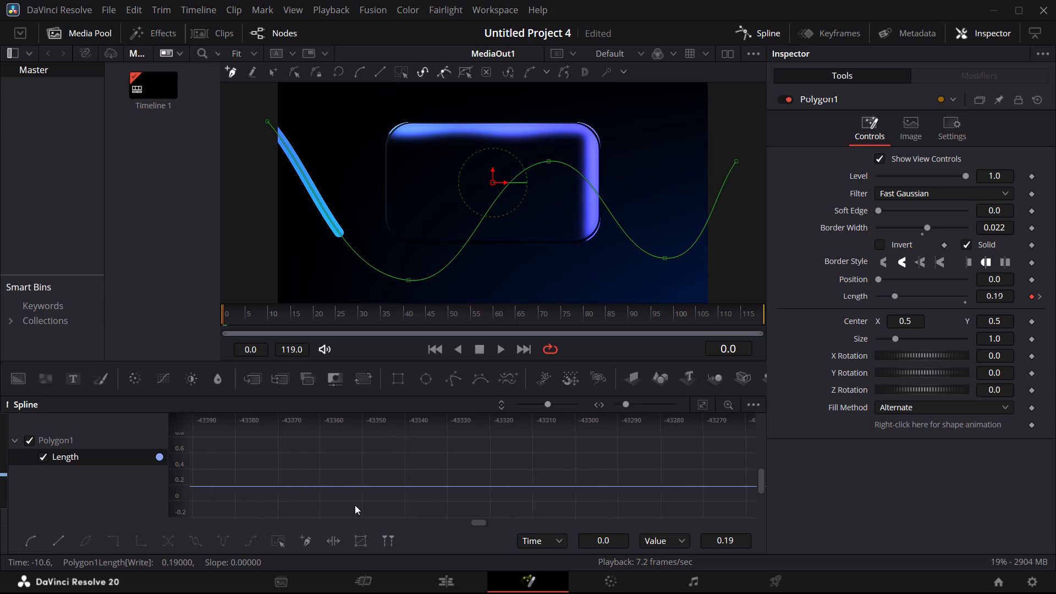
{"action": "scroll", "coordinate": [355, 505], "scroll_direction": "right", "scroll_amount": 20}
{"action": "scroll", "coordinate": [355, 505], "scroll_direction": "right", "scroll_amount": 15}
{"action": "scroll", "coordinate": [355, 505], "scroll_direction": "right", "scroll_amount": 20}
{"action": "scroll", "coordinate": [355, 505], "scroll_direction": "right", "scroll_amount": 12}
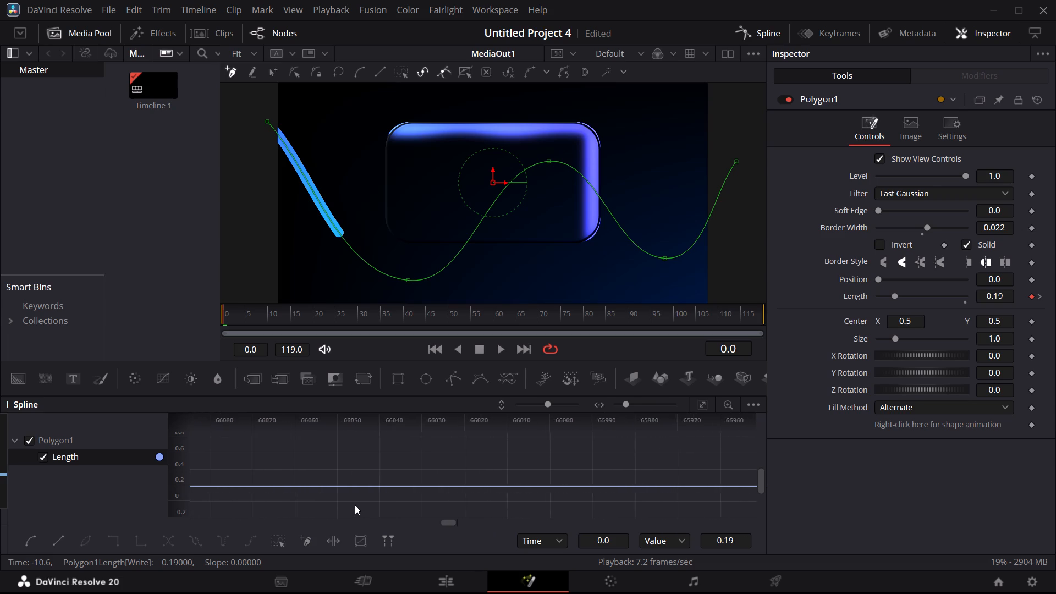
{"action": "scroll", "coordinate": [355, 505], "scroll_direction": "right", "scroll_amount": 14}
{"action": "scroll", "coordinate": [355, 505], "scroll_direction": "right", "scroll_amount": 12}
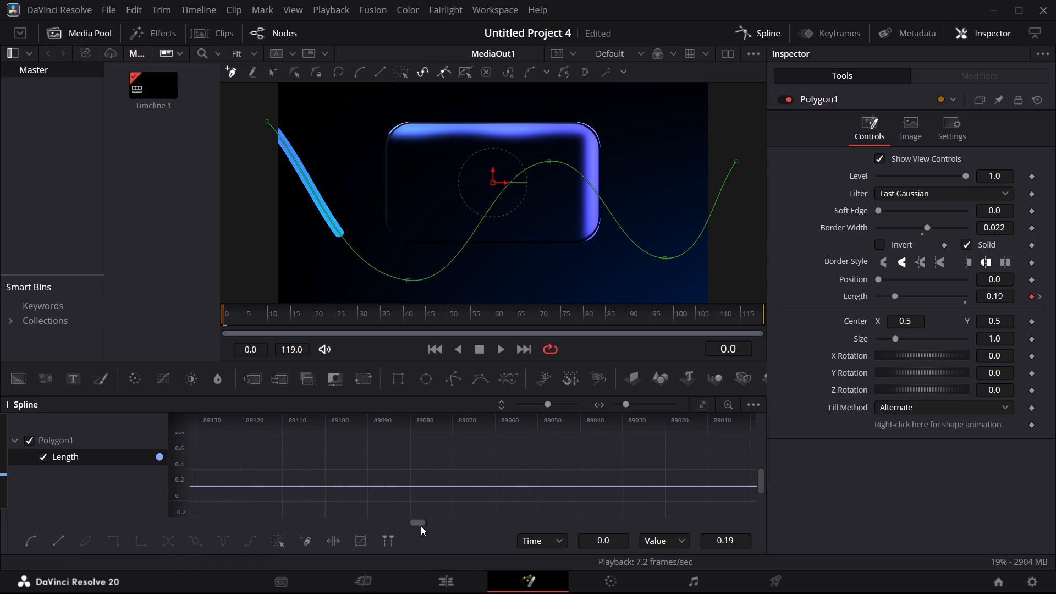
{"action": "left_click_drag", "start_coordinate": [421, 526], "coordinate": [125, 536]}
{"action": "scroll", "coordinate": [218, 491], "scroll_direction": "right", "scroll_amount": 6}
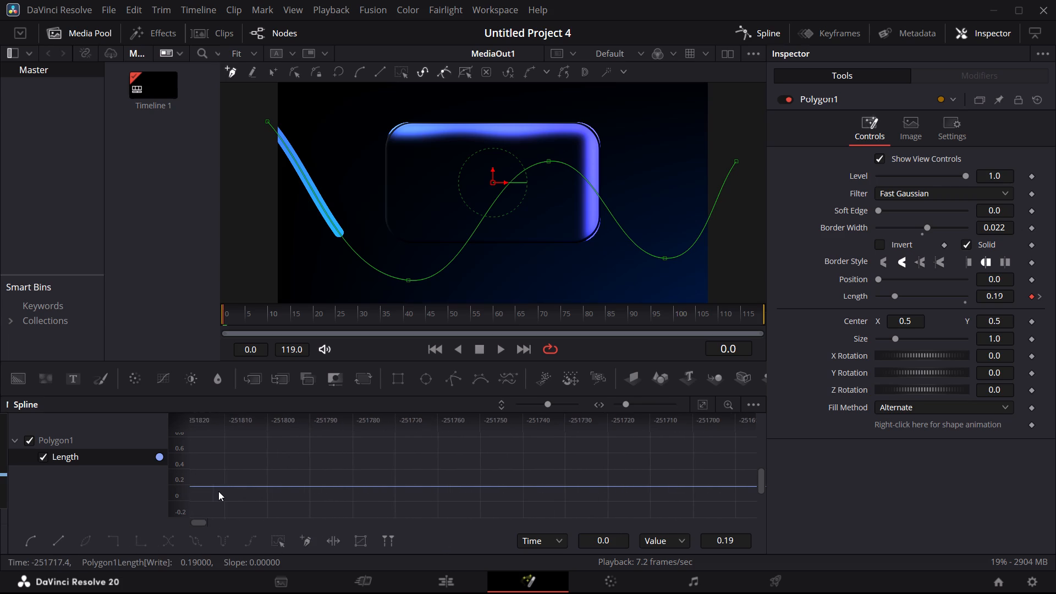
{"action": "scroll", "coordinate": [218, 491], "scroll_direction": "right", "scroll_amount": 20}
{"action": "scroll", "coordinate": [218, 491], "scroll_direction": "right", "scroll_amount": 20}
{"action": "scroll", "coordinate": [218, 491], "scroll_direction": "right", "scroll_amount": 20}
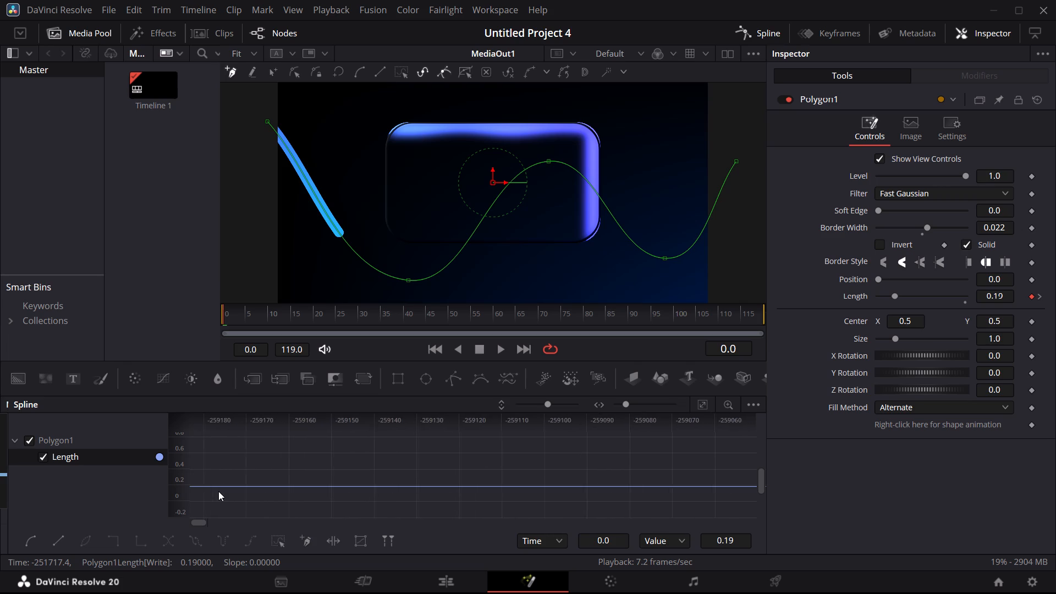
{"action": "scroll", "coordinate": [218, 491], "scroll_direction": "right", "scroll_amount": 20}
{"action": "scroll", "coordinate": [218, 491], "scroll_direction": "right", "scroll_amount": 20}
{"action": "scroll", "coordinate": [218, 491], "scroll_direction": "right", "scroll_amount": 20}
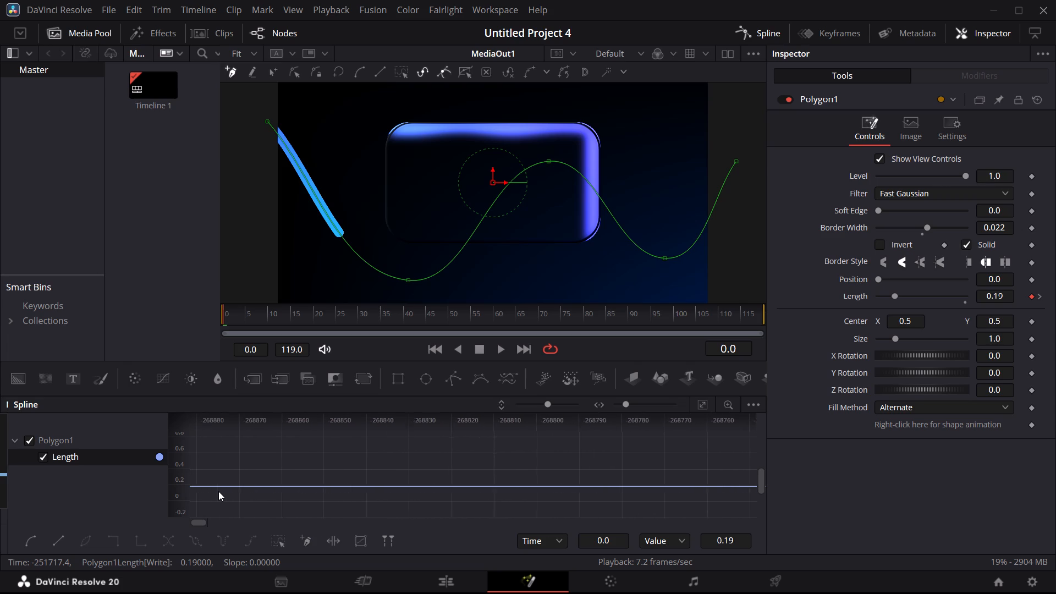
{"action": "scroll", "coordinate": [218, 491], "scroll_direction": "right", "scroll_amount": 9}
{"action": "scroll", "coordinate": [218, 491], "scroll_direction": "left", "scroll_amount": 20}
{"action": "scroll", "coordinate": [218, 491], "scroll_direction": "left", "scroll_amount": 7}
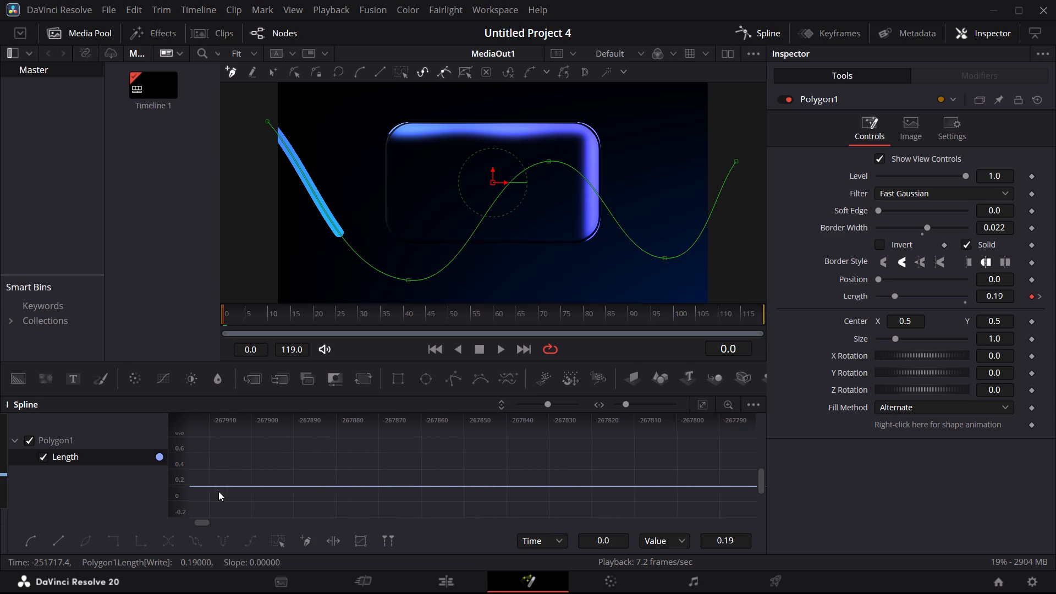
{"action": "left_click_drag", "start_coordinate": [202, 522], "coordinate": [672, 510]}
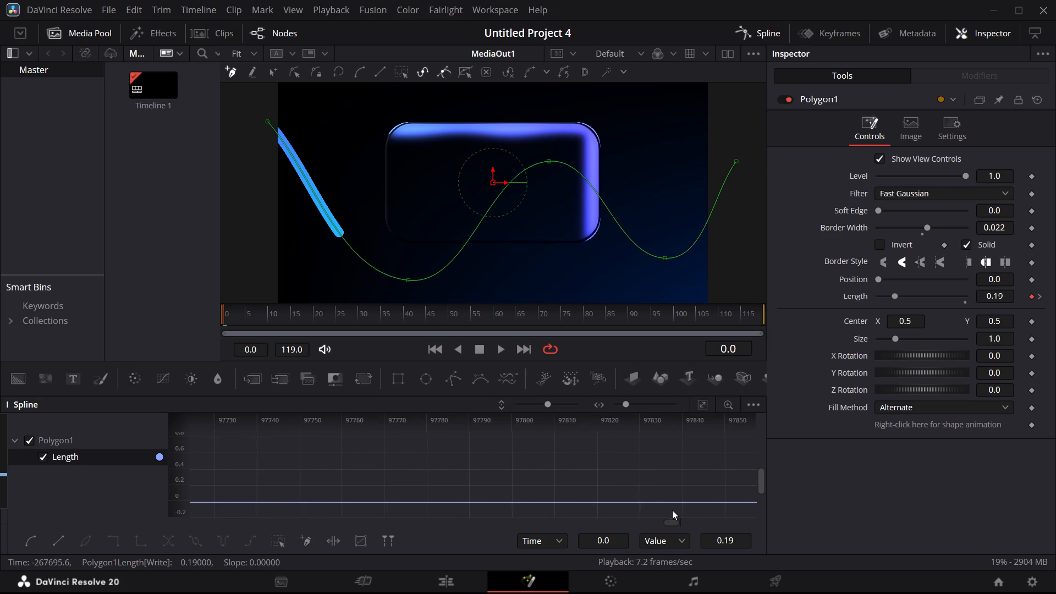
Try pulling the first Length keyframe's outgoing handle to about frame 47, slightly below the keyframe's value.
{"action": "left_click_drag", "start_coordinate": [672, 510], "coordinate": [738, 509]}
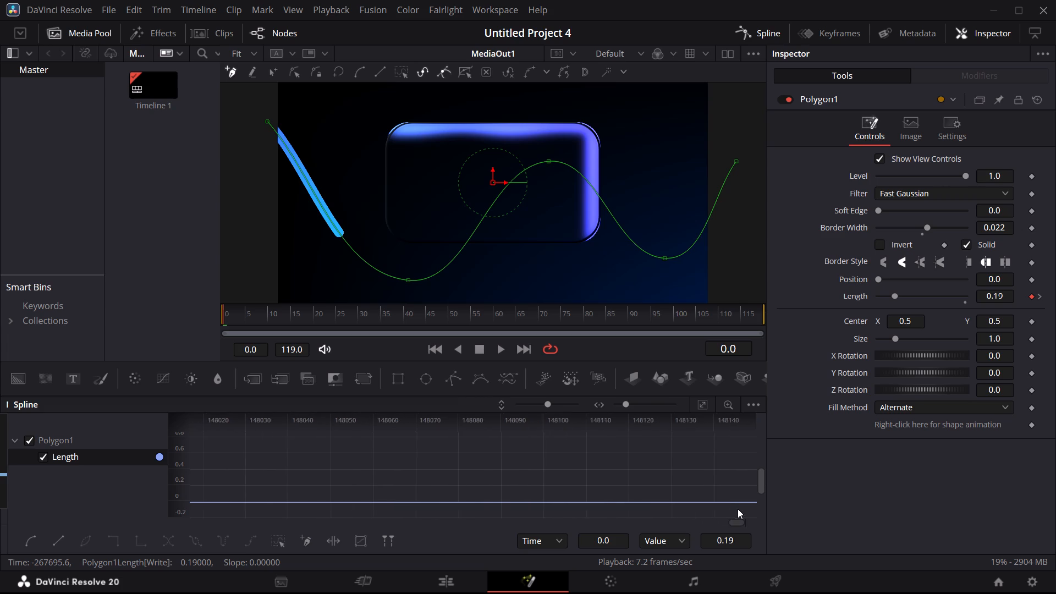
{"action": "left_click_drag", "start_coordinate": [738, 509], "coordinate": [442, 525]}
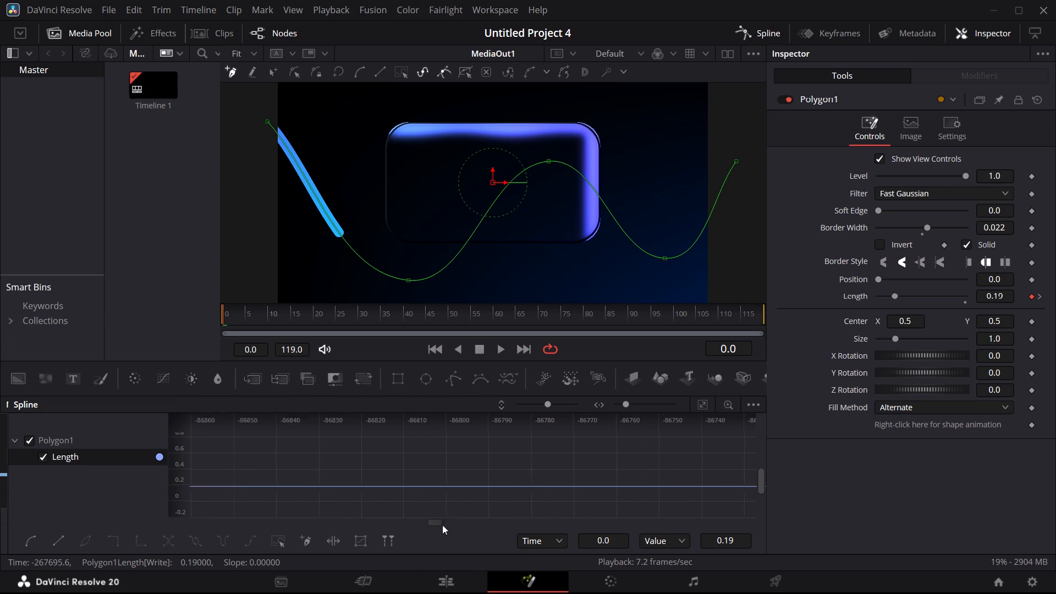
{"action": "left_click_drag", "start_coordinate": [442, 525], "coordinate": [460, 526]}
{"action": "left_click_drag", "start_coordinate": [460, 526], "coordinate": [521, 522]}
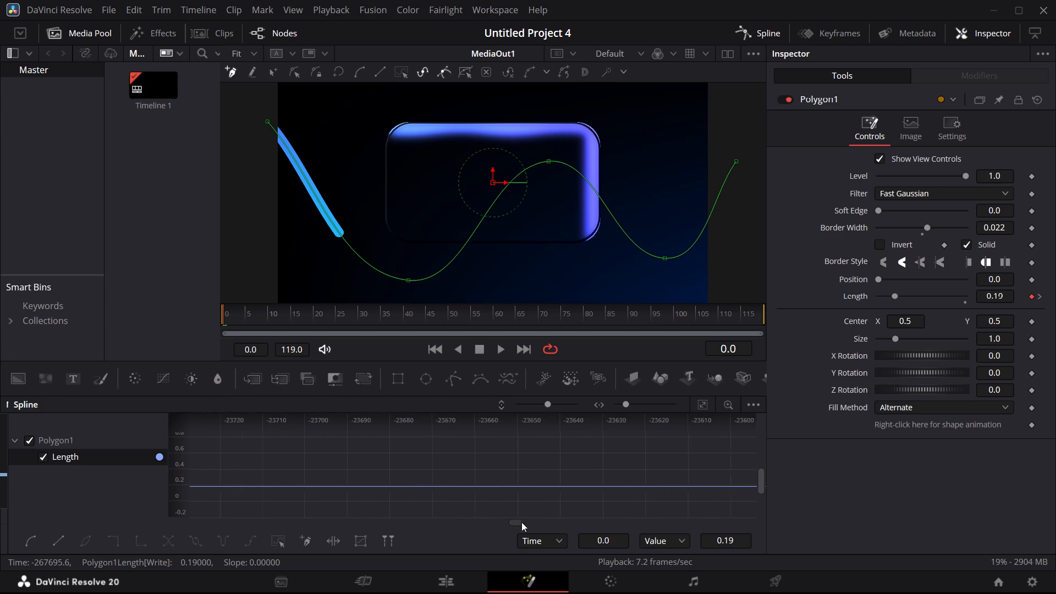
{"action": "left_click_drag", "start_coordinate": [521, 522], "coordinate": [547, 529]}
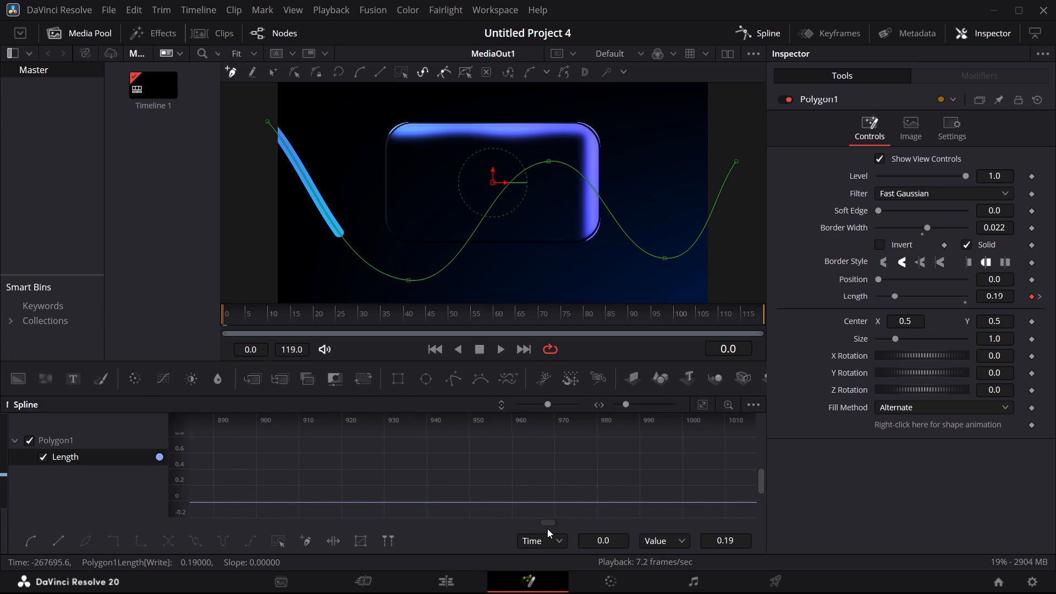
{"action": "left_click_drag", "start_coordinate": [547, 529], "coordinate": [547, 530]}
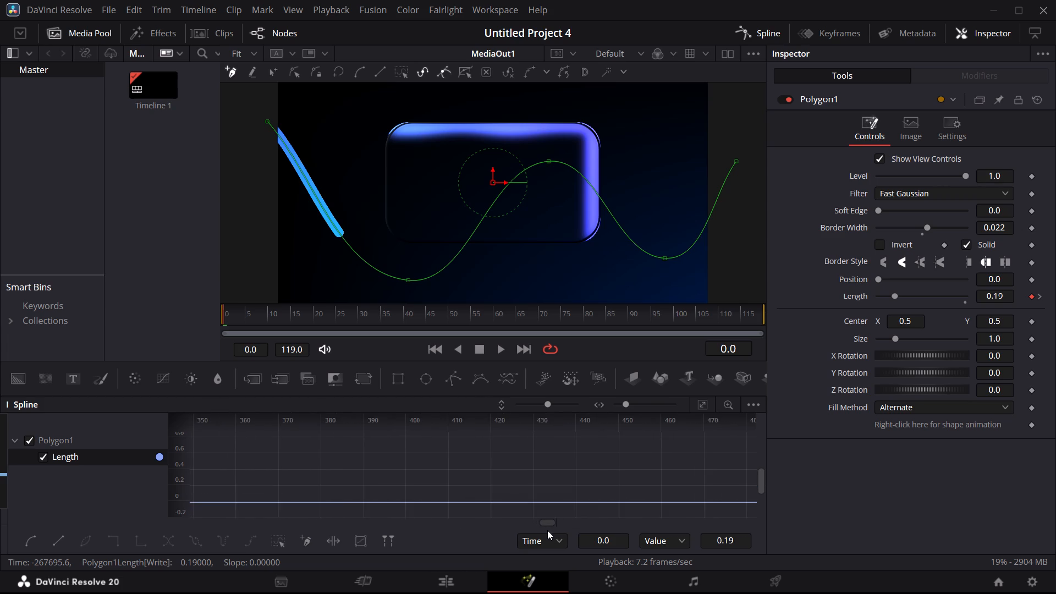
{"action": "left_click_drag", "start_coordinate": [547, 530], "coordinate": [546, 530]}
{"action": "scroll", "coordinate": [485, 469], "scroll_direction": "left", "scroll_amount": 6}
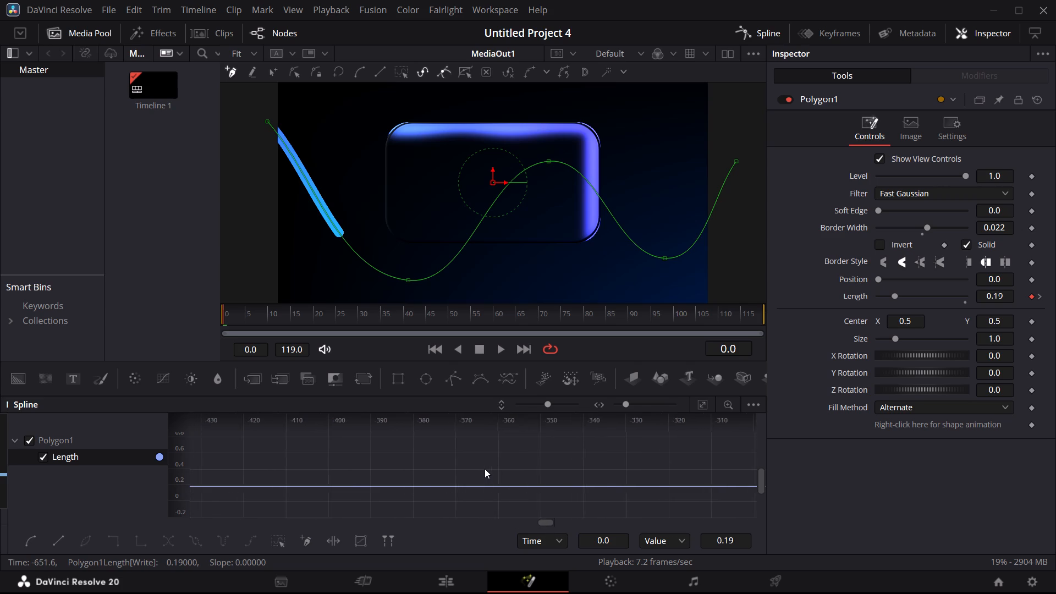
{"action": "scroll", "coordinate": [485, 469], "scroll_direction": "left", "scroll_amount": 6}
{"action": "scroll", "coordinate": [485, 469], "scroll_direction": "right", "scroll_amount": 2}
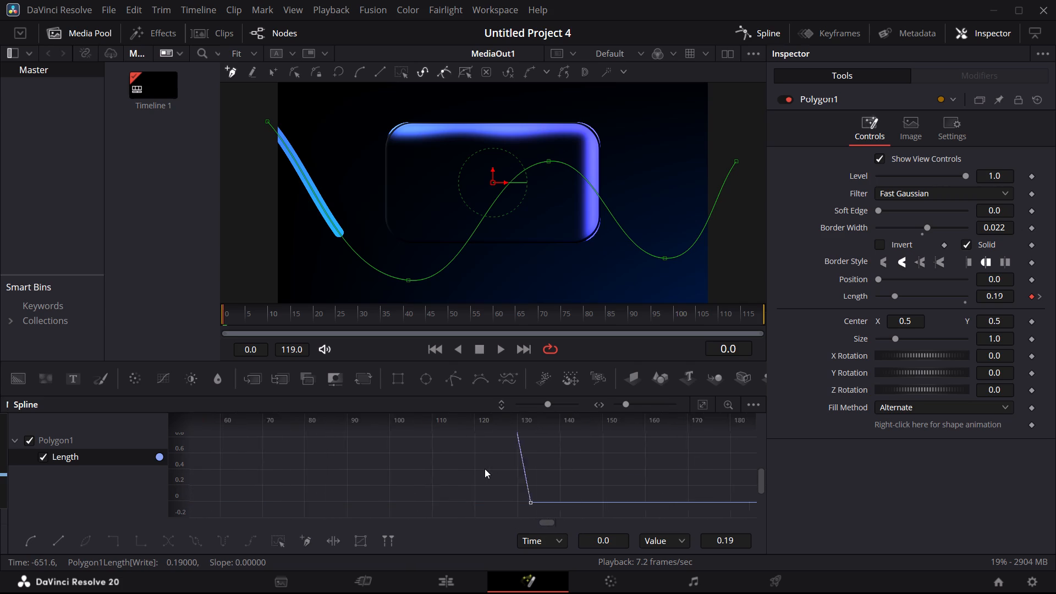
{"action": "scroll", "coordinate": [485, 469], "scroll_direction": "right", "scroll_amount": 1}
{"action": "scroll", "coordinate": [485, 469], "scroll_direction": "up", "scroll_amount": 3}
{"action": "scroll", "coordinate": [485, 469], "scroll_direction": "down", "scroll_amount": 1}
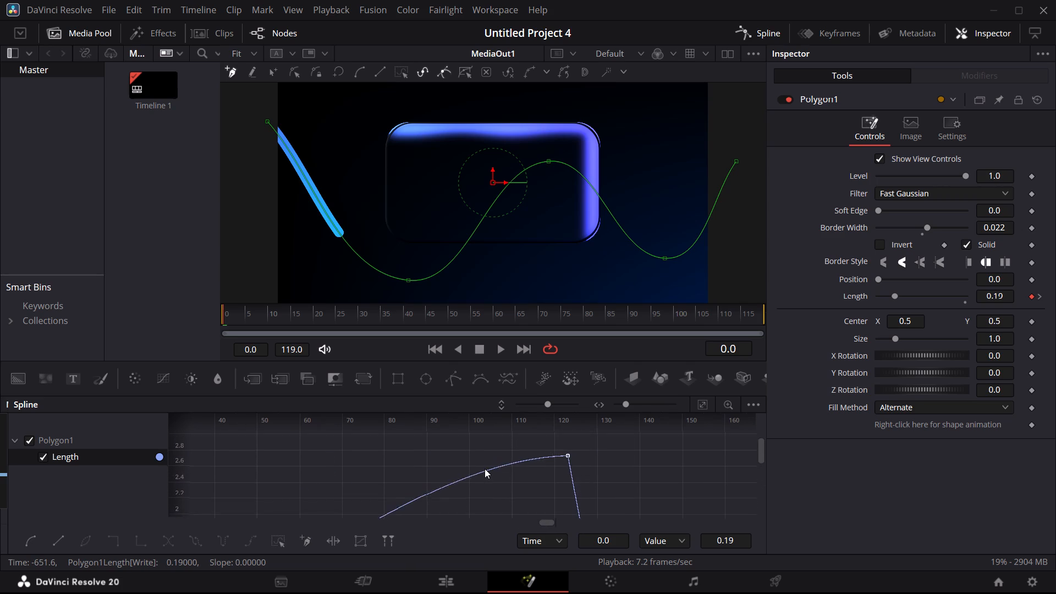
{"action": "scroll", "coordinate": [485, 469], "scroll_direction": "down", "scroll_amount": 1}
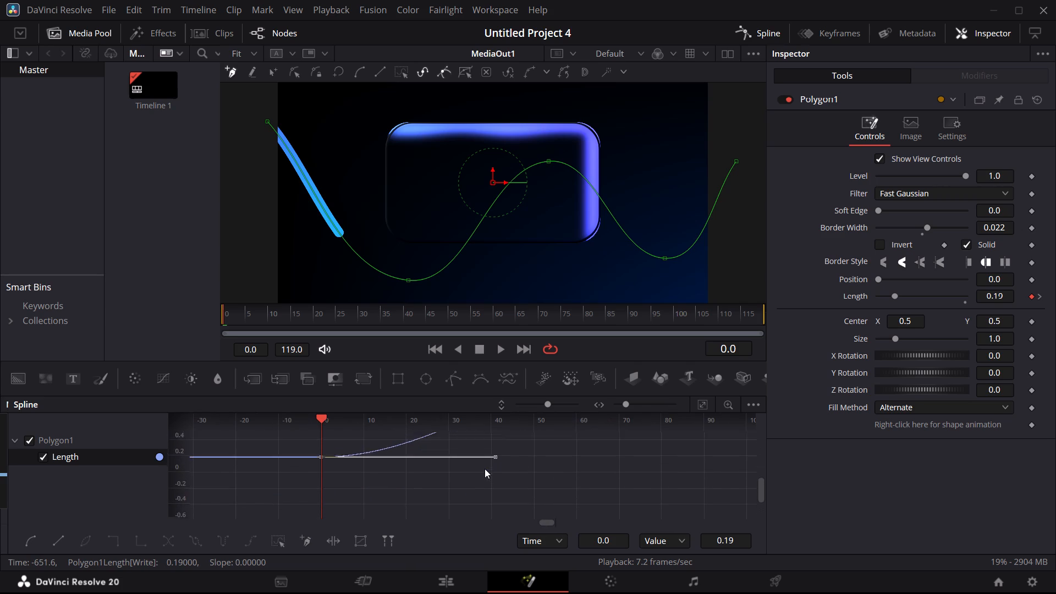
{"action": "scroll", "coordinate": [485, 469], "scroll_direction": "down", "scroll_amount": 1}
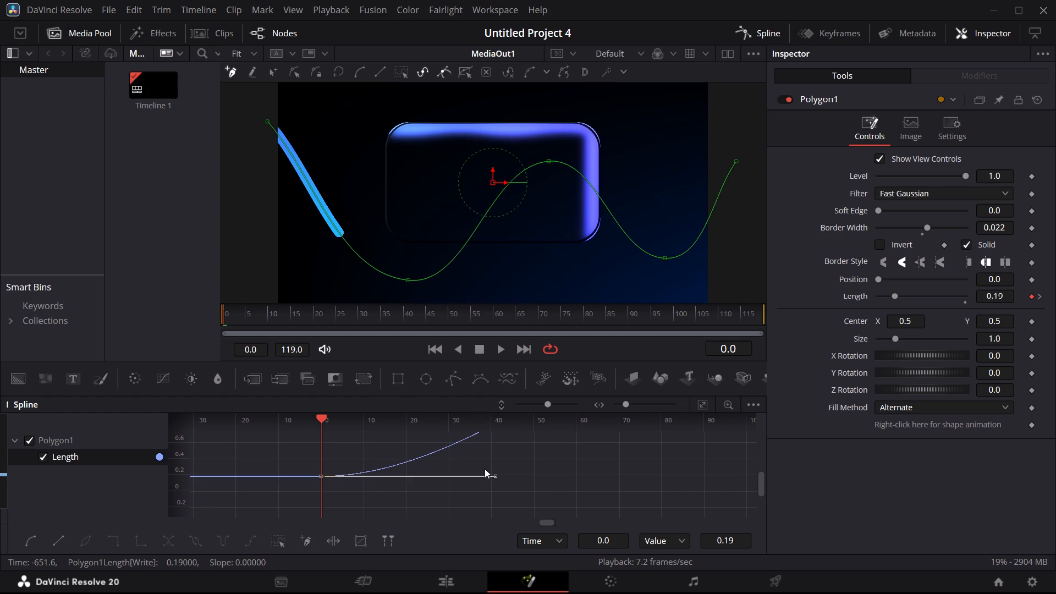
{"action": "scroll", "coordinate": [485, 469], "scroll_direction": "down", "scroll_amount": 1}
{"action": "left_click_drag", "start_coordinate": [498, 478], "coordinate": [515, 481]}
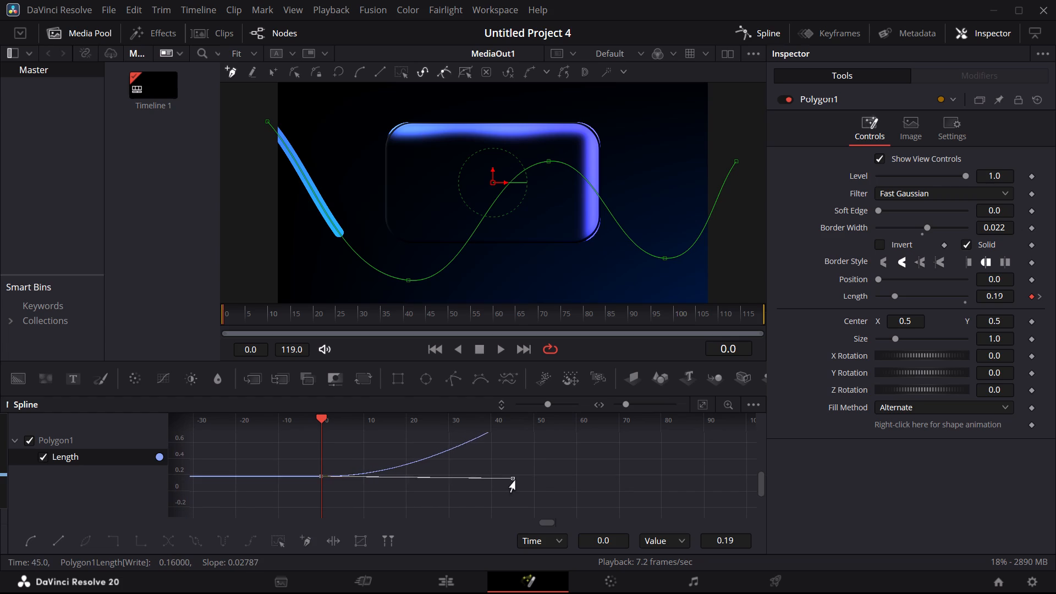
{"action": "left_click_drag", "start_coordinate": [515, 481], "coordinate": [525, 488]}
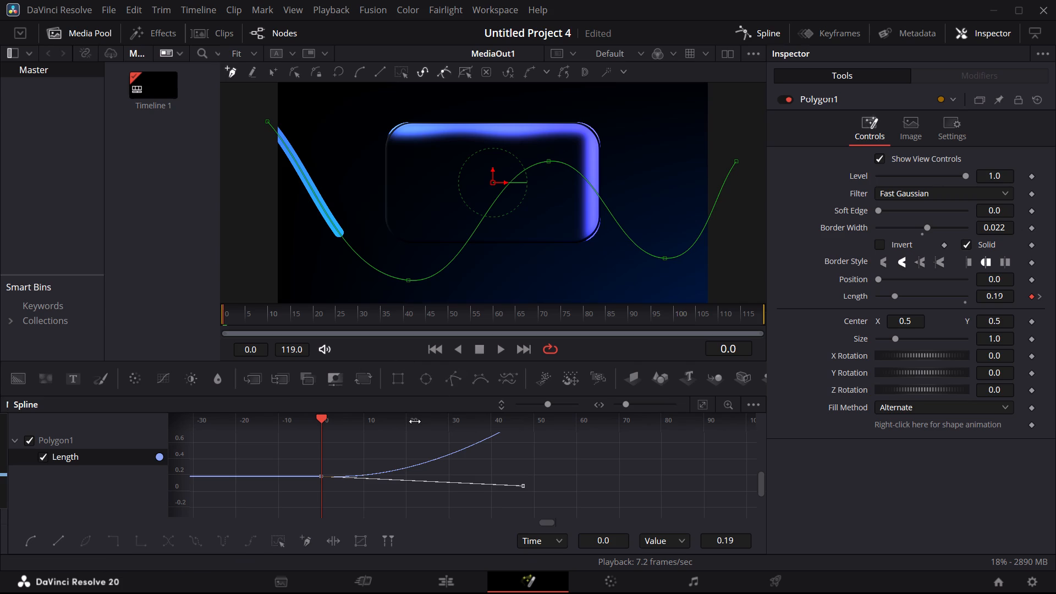
Undo the recent handle adjustments and Length keyframe moves, back to before the first keyframe was moved from frame 37.
{"action": "key", "text": "ctrl+z"}
{"action": "key", "text": "ctrl+z"}
{"action": "key", "text": "ctrl+z"}
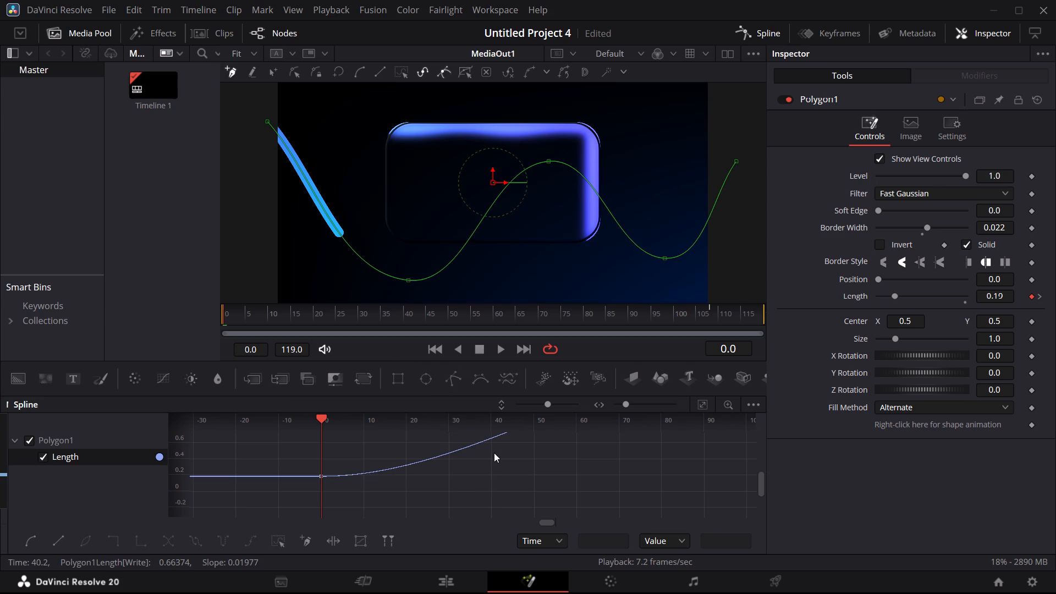
{"action": "scroll", "coordinate": [494, 453], "scroll_direction": "up", "scroll_amount": 3}
{"action": "scroll", "coordinate": [494, 453], "scroll_direction": "down", "scroll_amount": 2}
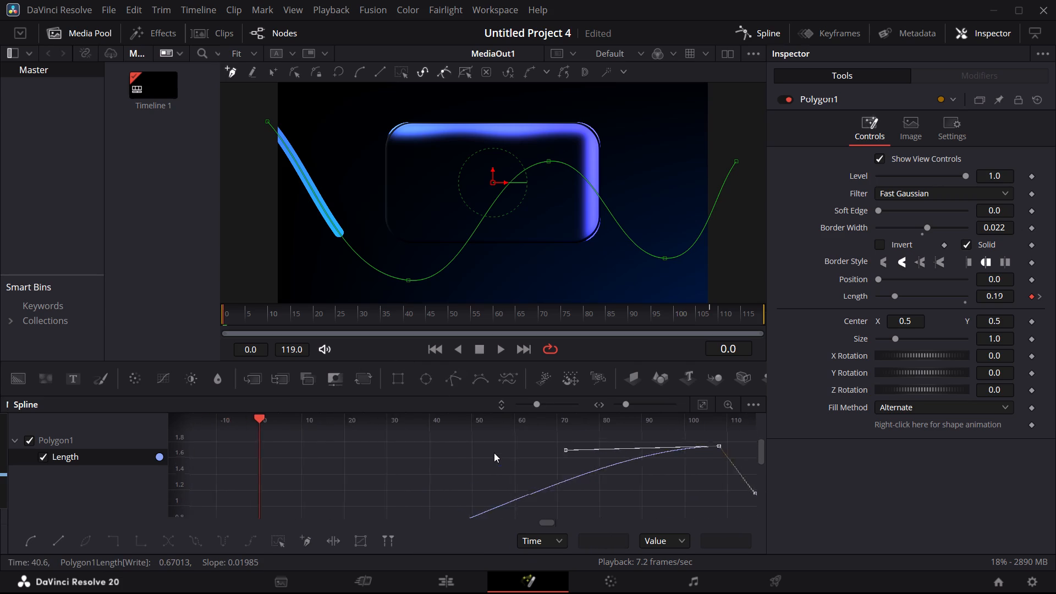
{"action": "scroll", "coordinate": [494, 453], "scroll_direction": "down", "scroll_amount": 2}
{"action": "key", "text": "ctrl+z"}
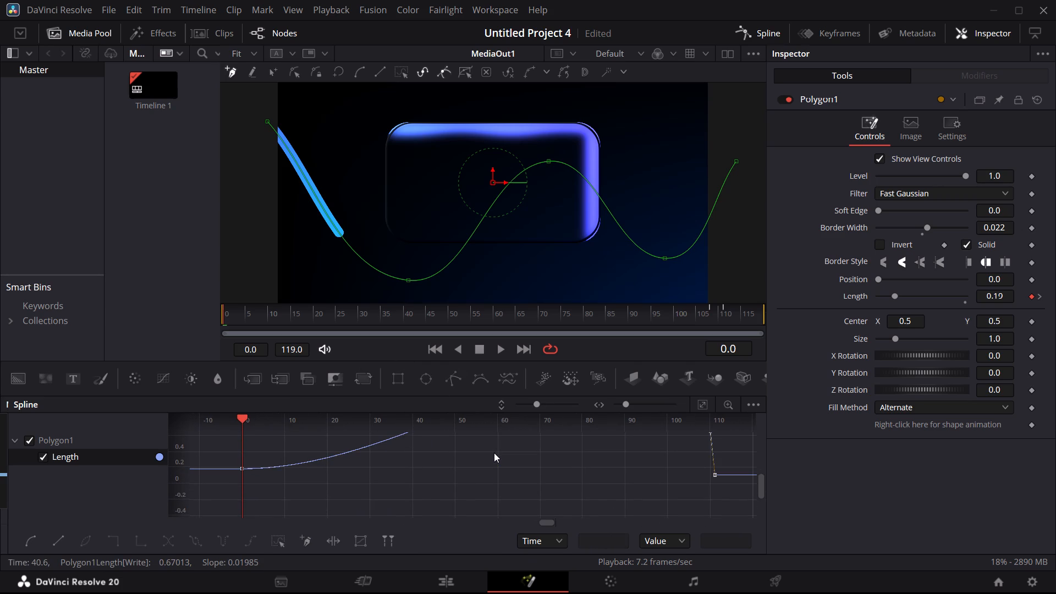
{"action": "key", "text": "ctrl+z"}
{"action": "key", "text": "ctrl+z"}
{"action": "key", "text": "ctrl+z"}
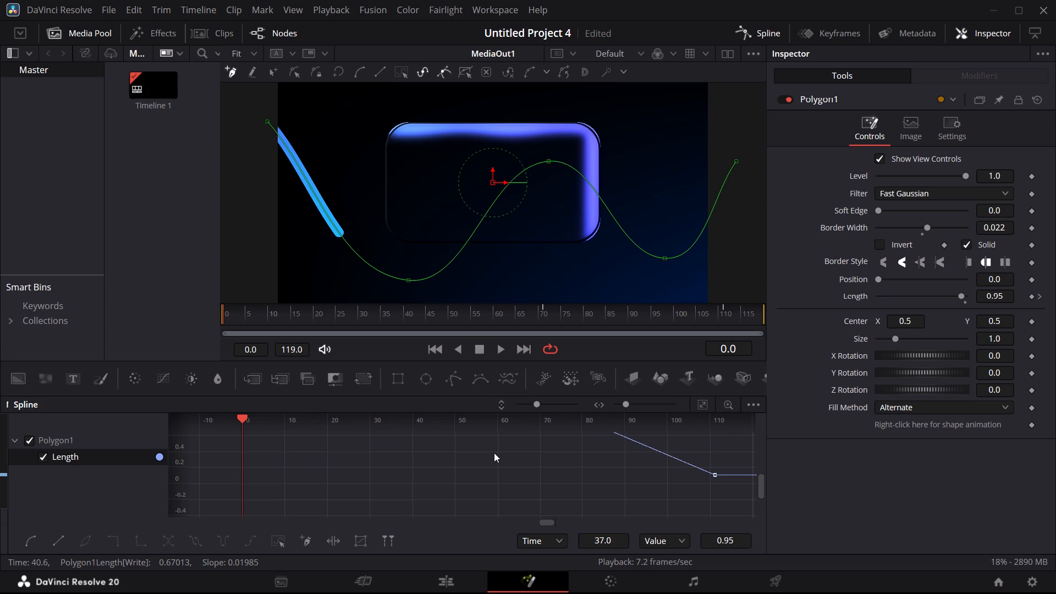
{"action": "scroll", "coordinate": [494, 453], "scroll_direction": "up", "scroll_amount": 1}
{"action": "scroll", "coordinate": [494, 453], "scroll_direction": "down", "scroll_amount": 1}
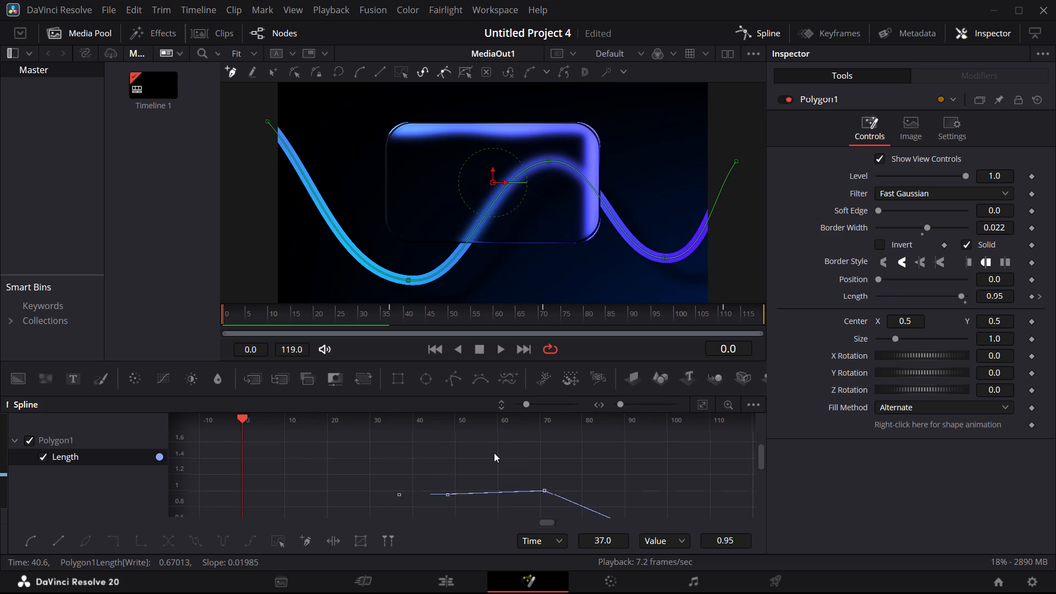
{"action": "scroll", "coordinate": [494, 453], "scroll_direction": "down", "scroll_amount": 1}
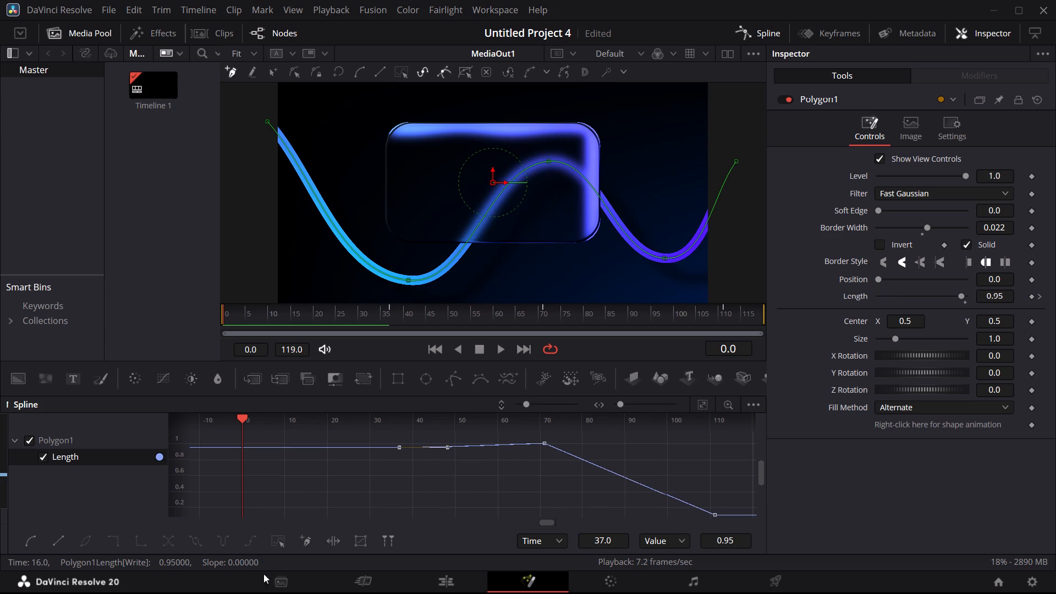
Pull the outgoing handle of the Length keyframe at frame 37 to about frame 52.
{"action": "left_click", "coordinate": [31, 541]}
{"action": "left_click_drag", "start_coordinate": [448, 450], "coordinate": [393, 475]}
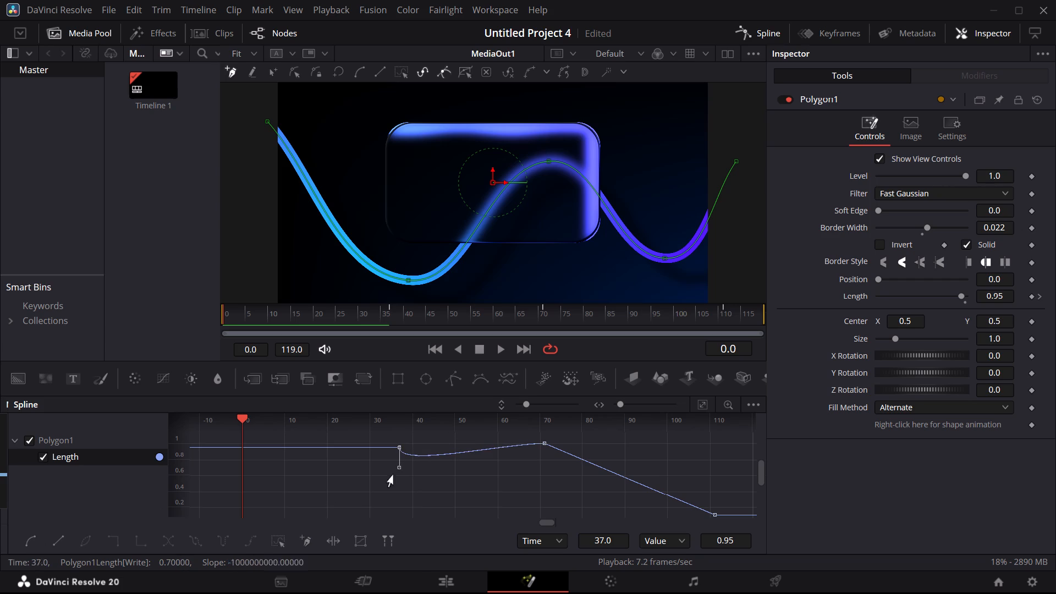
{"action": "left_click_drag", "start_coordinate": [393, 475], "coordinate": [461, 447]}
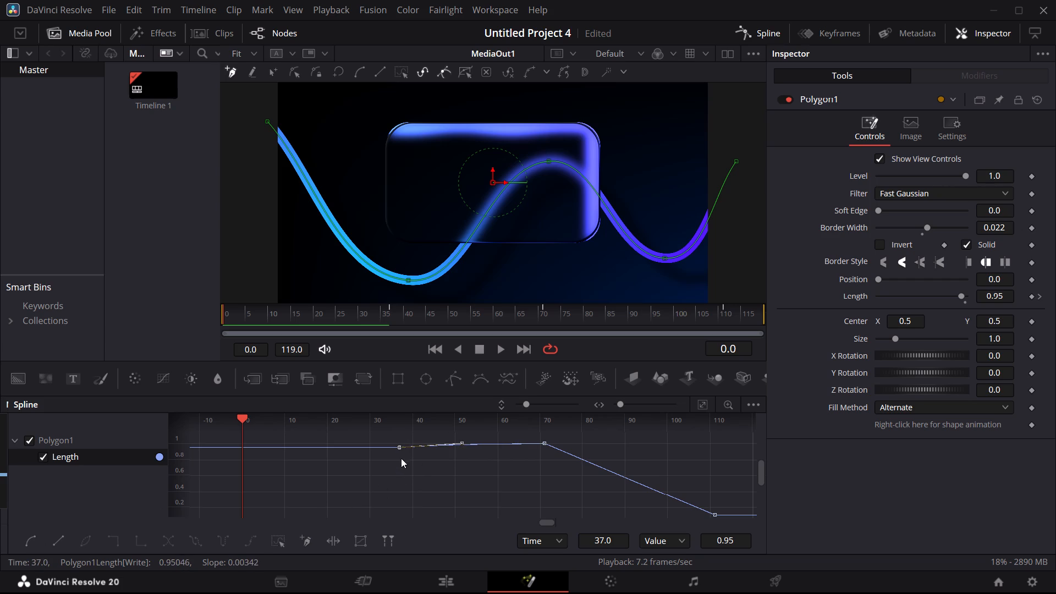
Move the first Length keyframe from frame 37 to frame -4 with a value of 0.1.
{"action": "left_click_drag", "start_coordinate": [400, 450], "coordinate": [282, 530]}
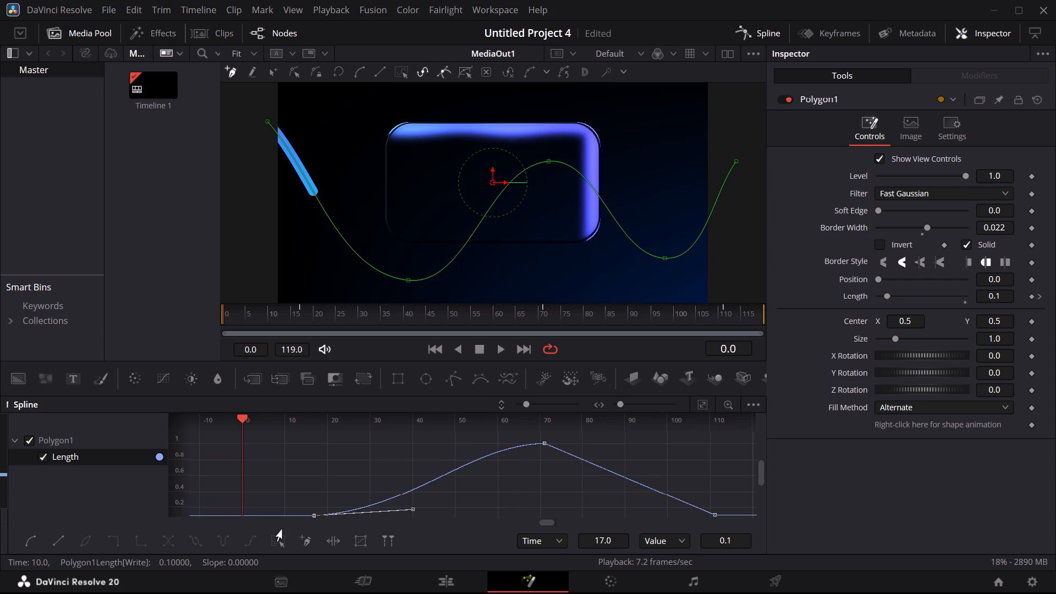
{"action": "left_click_drag", "start_coordinate": [282, 530], "coordinate": [251, 517]}
{"action": "left_click_drag", "start_coordinate": [251, 517], "coordinate": [228, 519]}
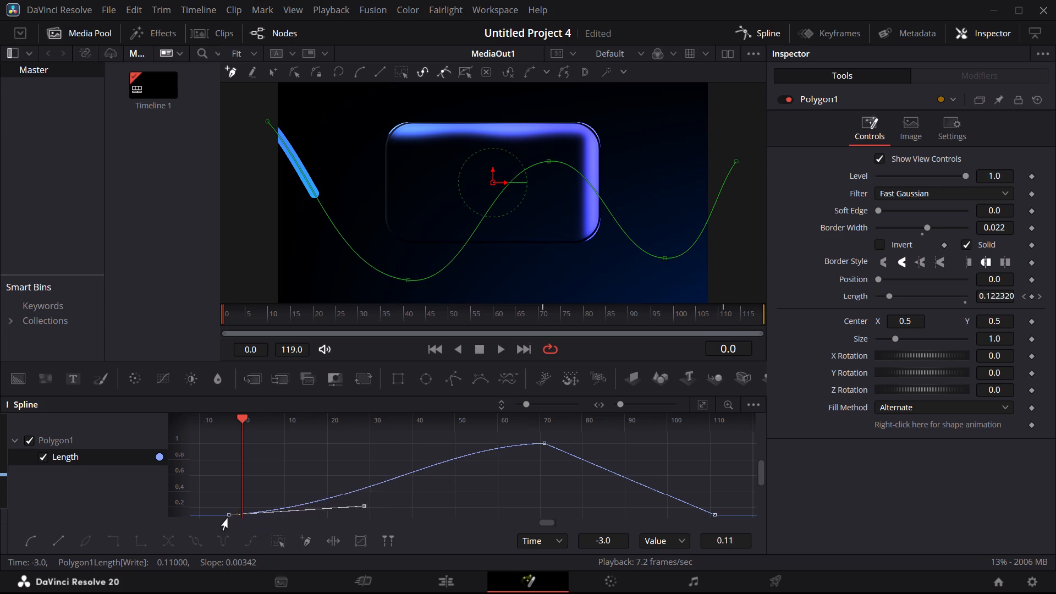
{"action": "left_click_drag", "start_coordinate": [228, 519], "coordinate": [257, 524]}
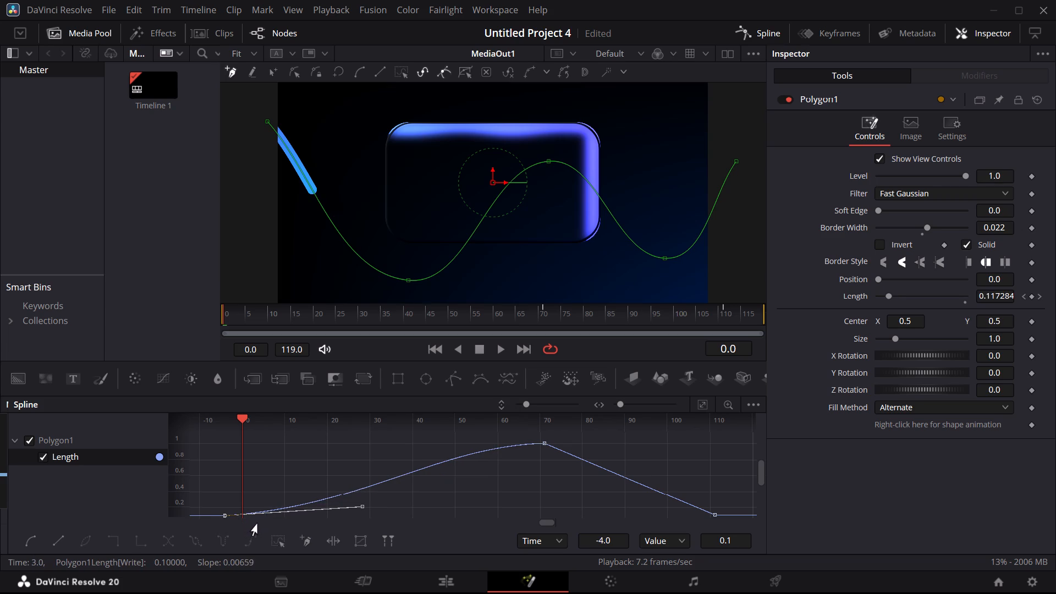
{"action": "left_click_drag", "start_coordinate": [257, 524], "coordinate": [263, 522]}
Move the peak Length keyframe to frame 109 with a value of 1.4.
{"action": "scroll", "coordinate": [503, 457], "scroll_direction": "up", "scroll_amount": 1}
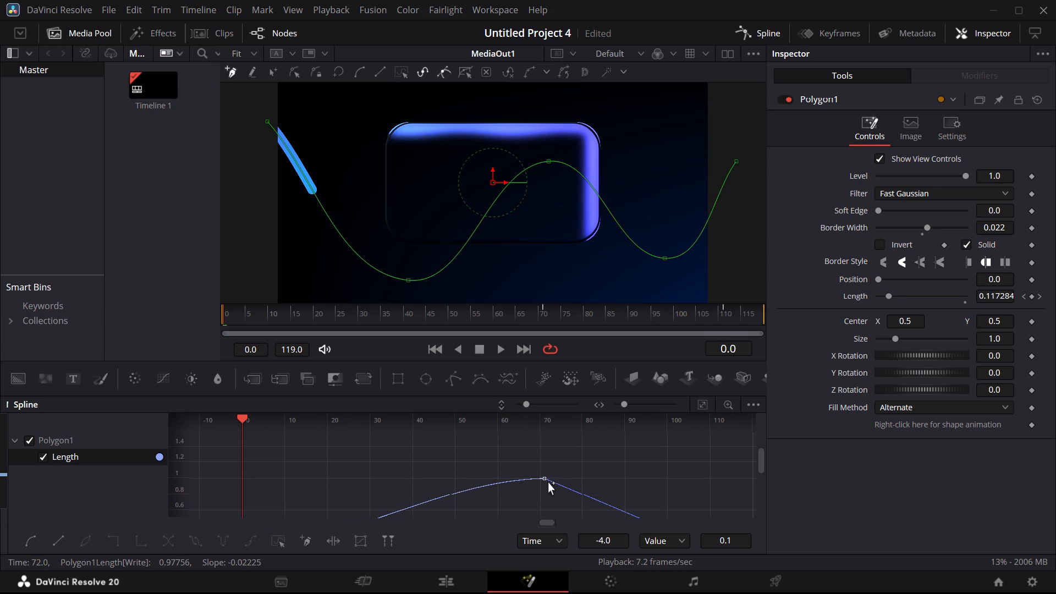
{"action": "left_click_drag", "start_coordinate": [545, 479], "coordinate": [719, 446]}
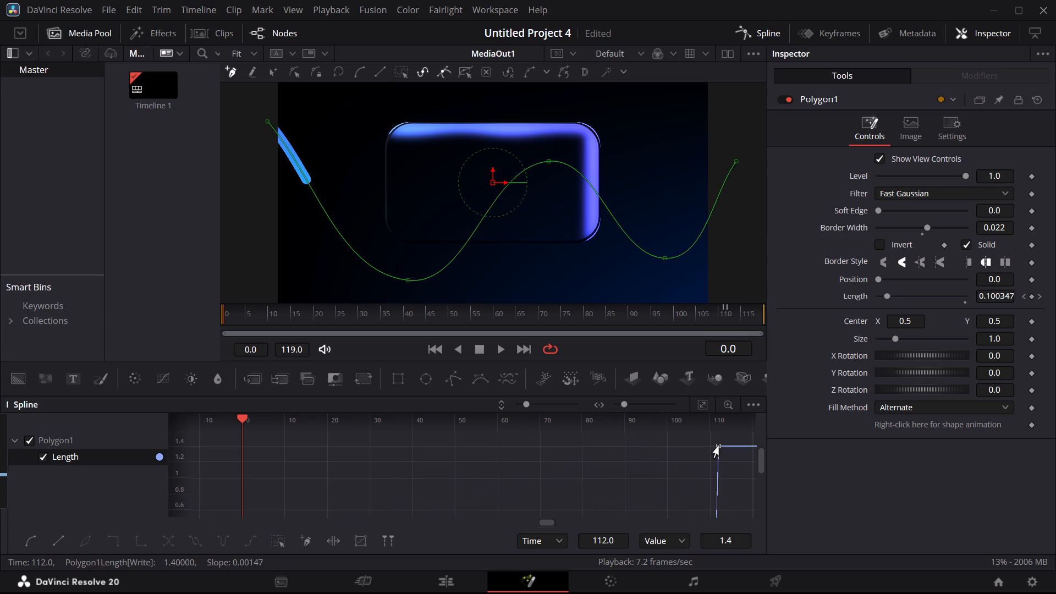
{"action": "left_click_drag", "start_coordinate": [719, 446], "coordinate": [709, 446]}
Move the final Length keyframe out to frame 135 with a value of 0.2.
{"action": "scroll", "coordinate": [668, 497], "scroll_direction": "left", "scroll_amount": 2}
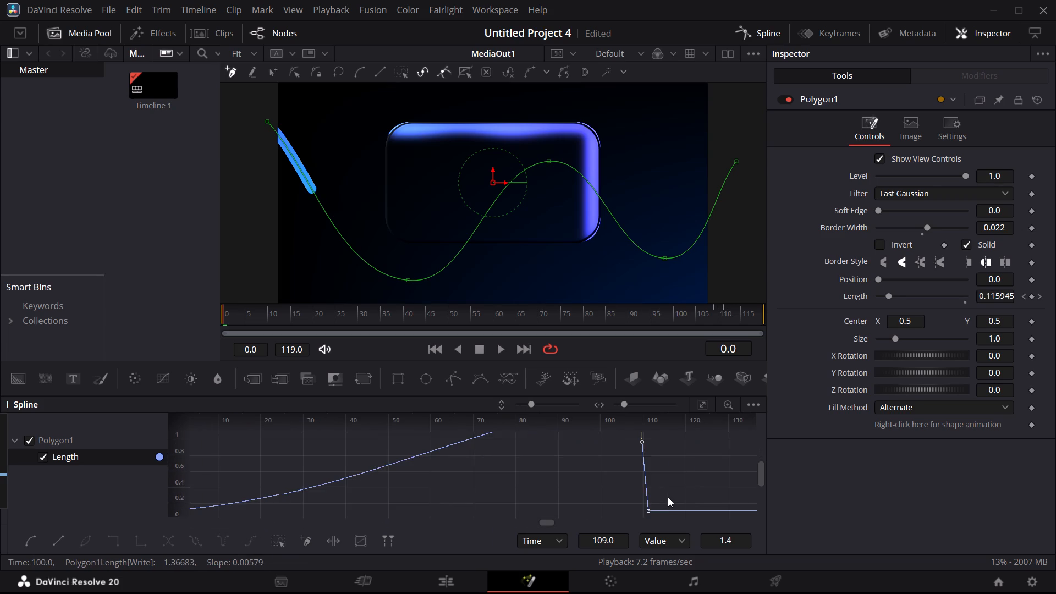
{"action": "left_click_drag", "start_coordinate": [624, 505], "coordinate": [727, 499]}
Move the first Length keyframe to frame 0, keeping its value at 0.1.
{"action": "scroll", "coordinate": [727, 499], "scroll_direction": "left", "scroll_amount": 1}
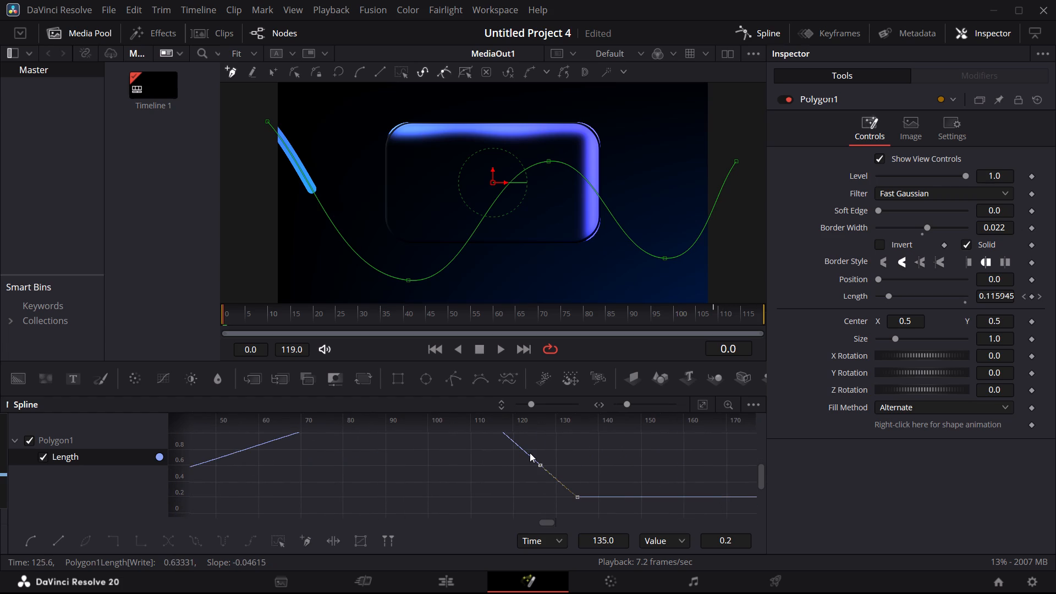
{"action": "scroll", "coordinate": [530, 453], "scroll_direction": "down", "scroll_amount": 1}
{"action": "scroll", "coordinate": [530, 453], "scroll_direction": "left", "scroll_amount": 2}
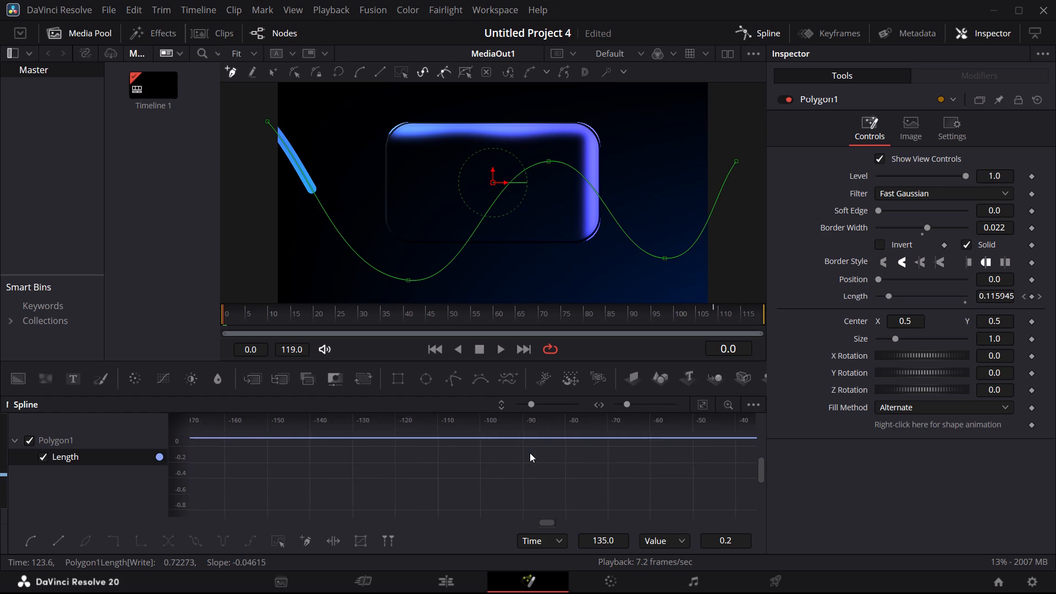
{"action": "scroll", "coordinate": [530, 453], "scroll_direction": "left", "scroll_amount": 3}
{"action": "scroll", "coordinate": [530, 453], "scroll_direction": "up", "scroll_amount": 1}
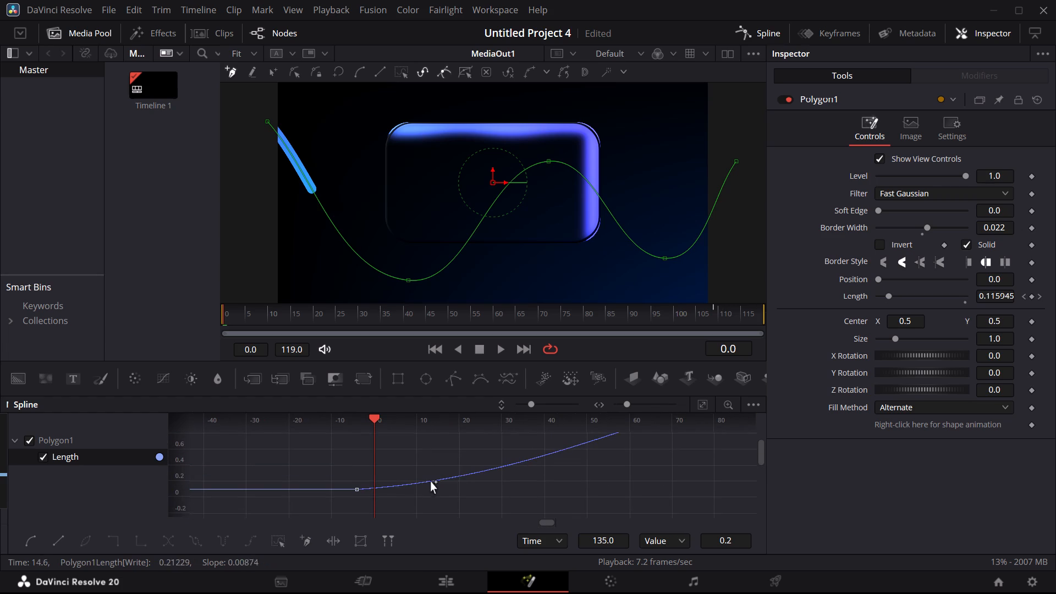
{"action": "left_click_drag", "start_coordinate": [359, 491], "coordinate": [370, 490]}
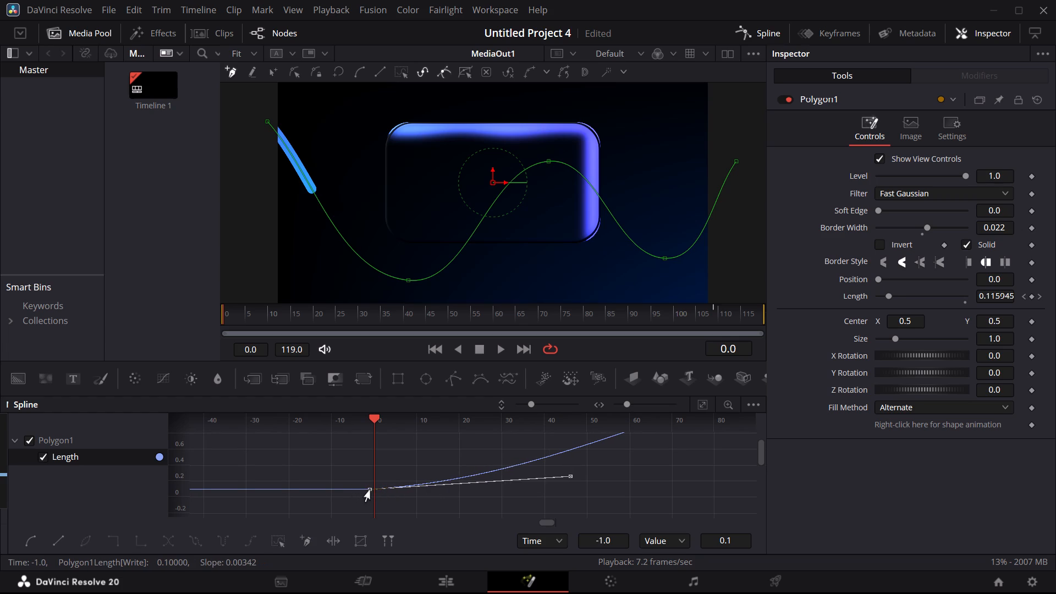
{"action": "left_click_drag", "start_coordinate": [370, 490], "coordinate": [377, 491]}
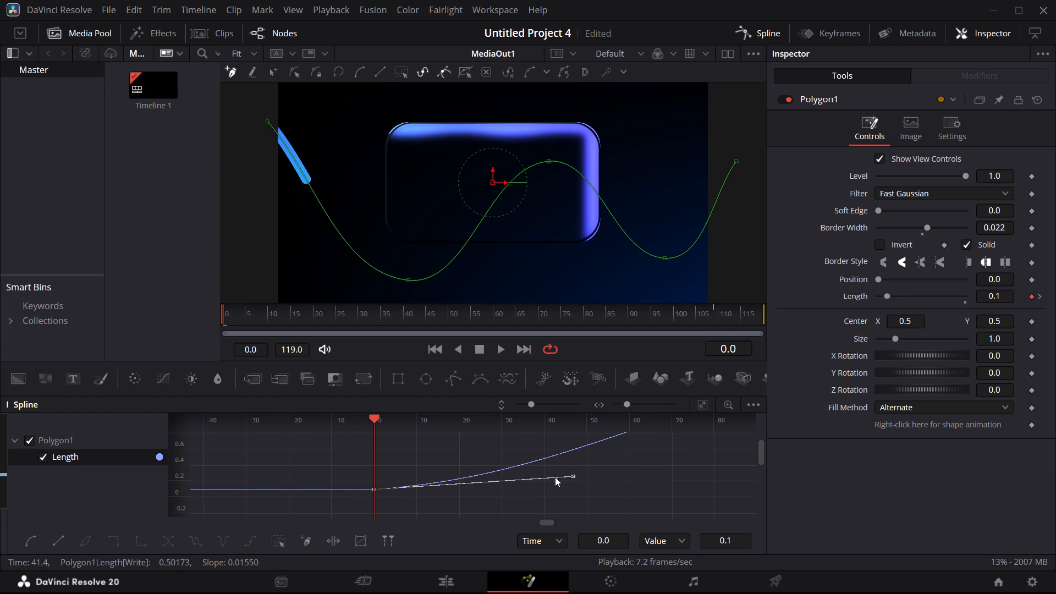
Pull the first Length keyframe's outgoing handle to about frame 62 and value -0.03 for a slower ease-in.
{"action": "left_click_drag", "start_coordinate": [571, 476], "coordinate": [579, 506]}
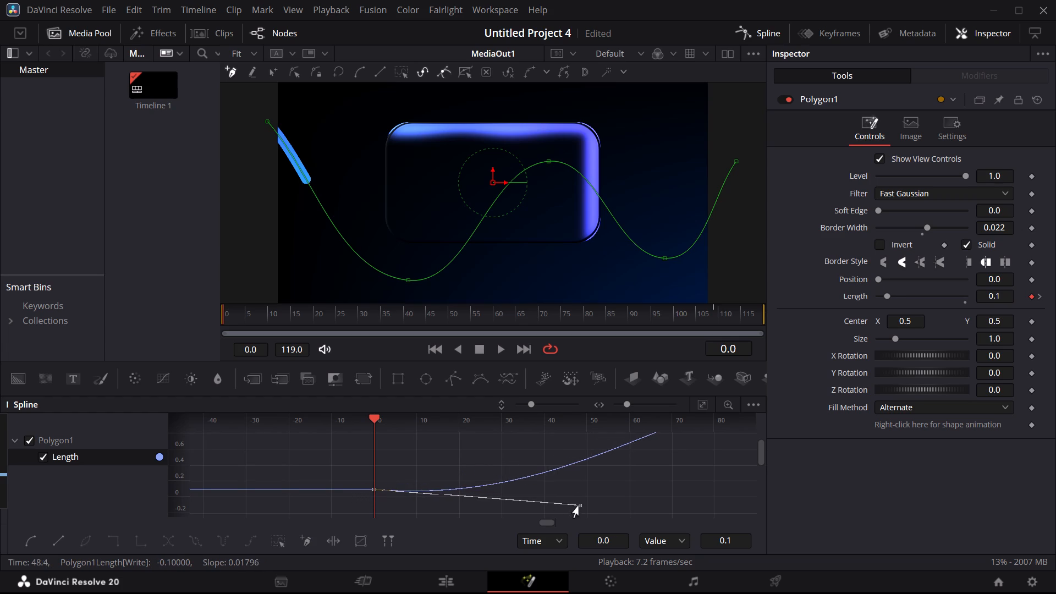
{"action": "left_click_drag", "start_coordinate": [579, 506], "coordinate": [636, 500]}
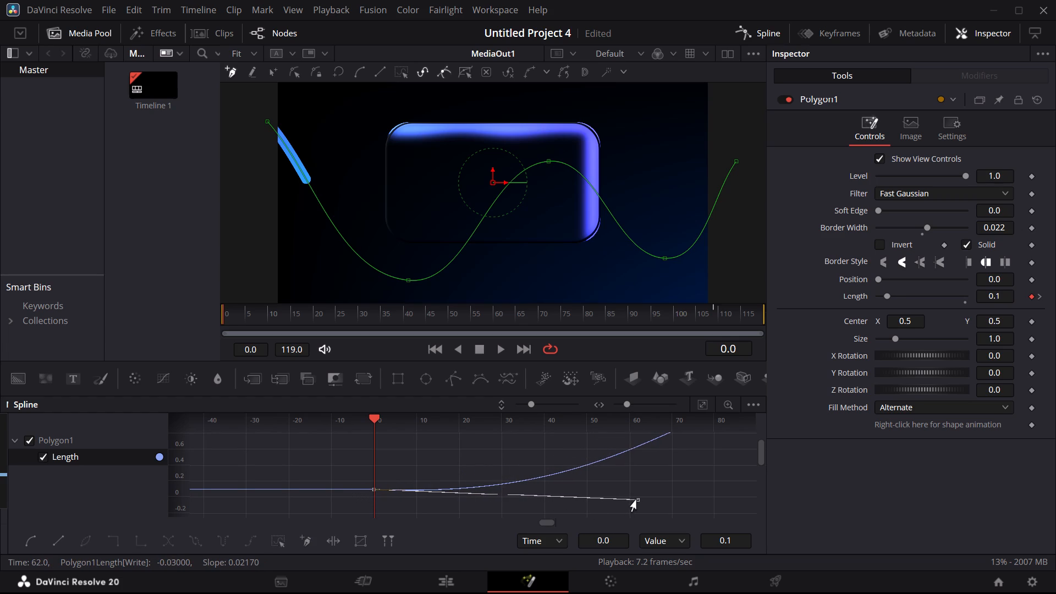
Scrub between frame 0 and frame 44 to preview how the glowing line starts drawing on with the eased Length curve.
{"action": "left_click_drag", "start_coordinate": [374, 436], "coordinate": [465, 448]}
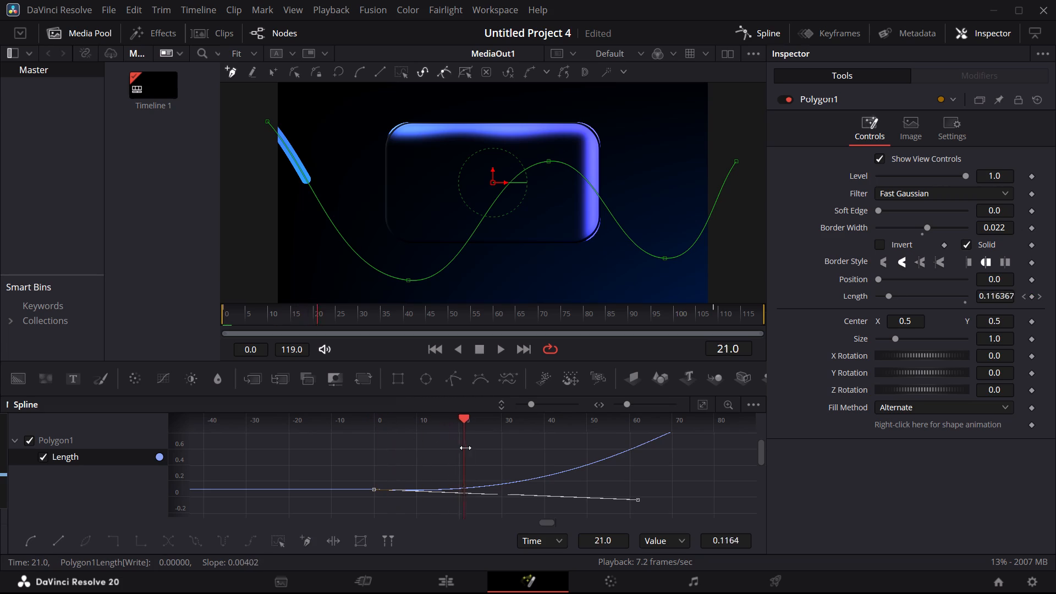
{"action": "left_click_drag", "start_coordinate": [465, 448], "coordinate": [375, 472]}
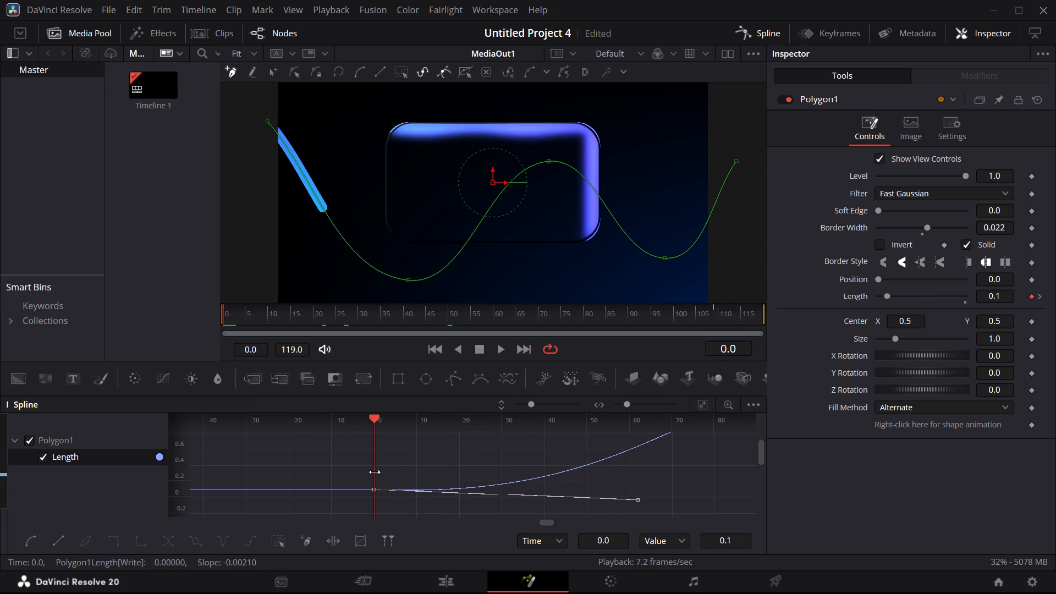
{"action": "left_click_drag", "start_coordinate": [375, 472], "coordinate": [417, 472]}
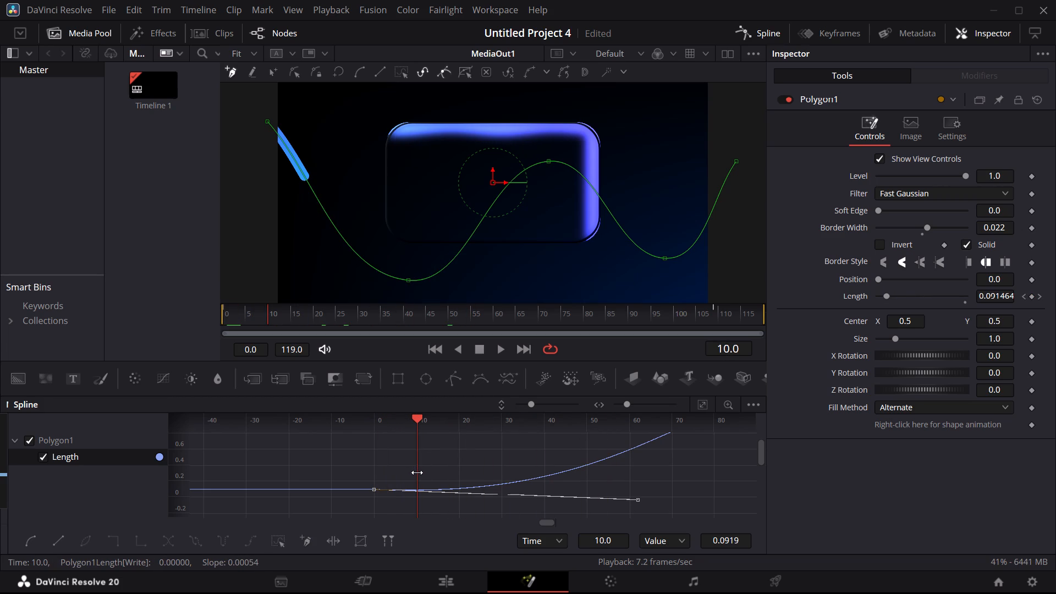
{"action": "left_click_drag", "start_coordinate": [417, 472], "coordinate": [491, 472]}
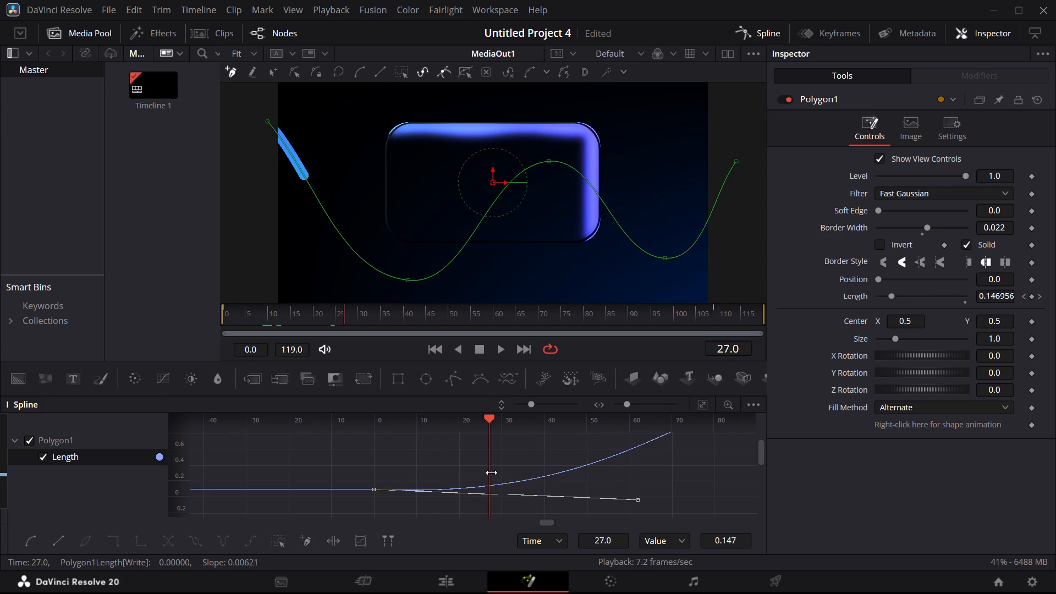
{"action": "left_click_drag", "start_coordinate": [491, 472], "coordinate": [562, 469]}
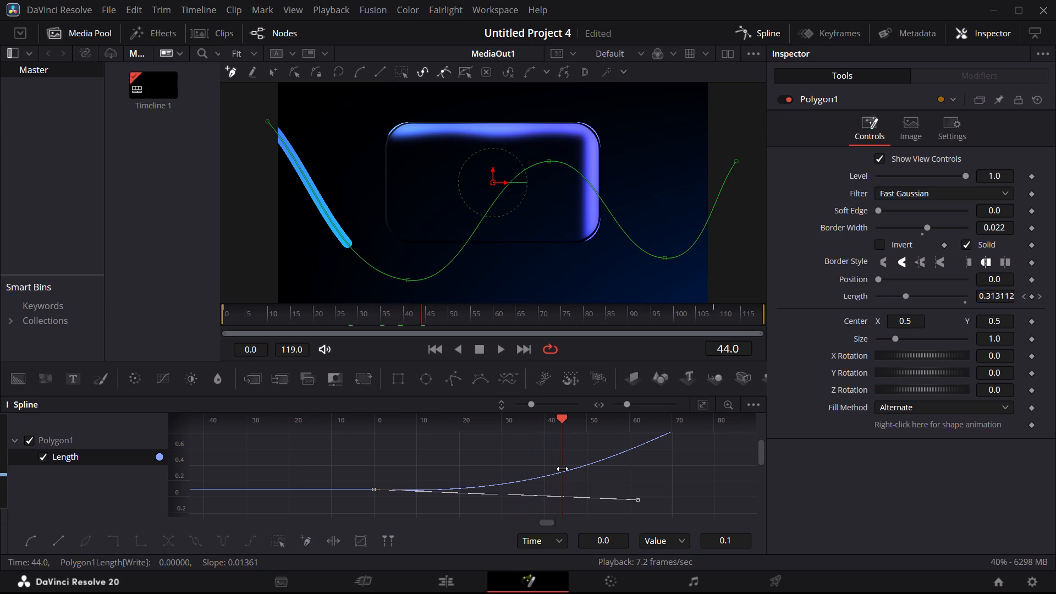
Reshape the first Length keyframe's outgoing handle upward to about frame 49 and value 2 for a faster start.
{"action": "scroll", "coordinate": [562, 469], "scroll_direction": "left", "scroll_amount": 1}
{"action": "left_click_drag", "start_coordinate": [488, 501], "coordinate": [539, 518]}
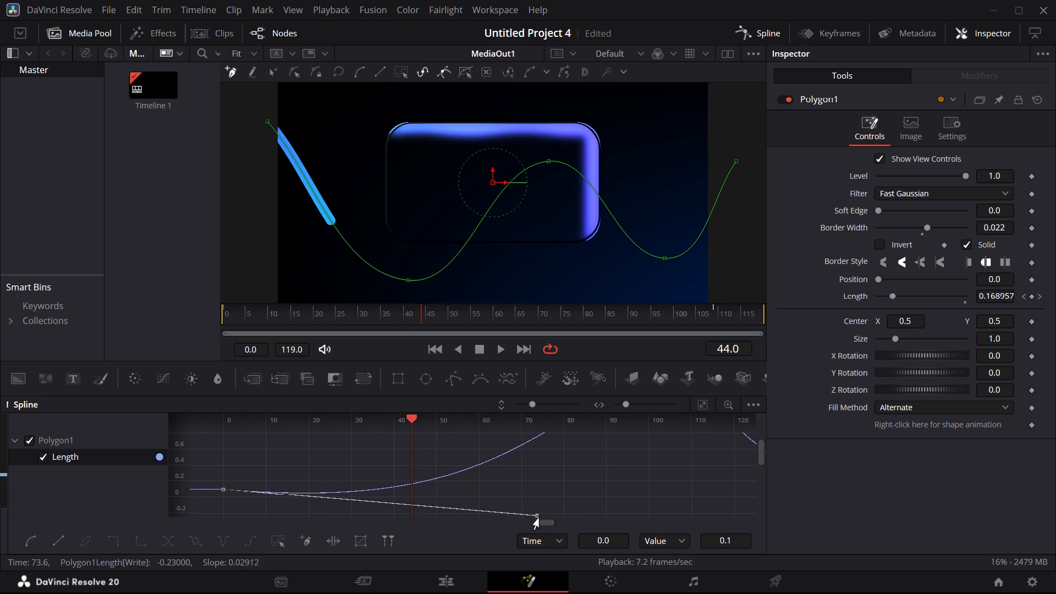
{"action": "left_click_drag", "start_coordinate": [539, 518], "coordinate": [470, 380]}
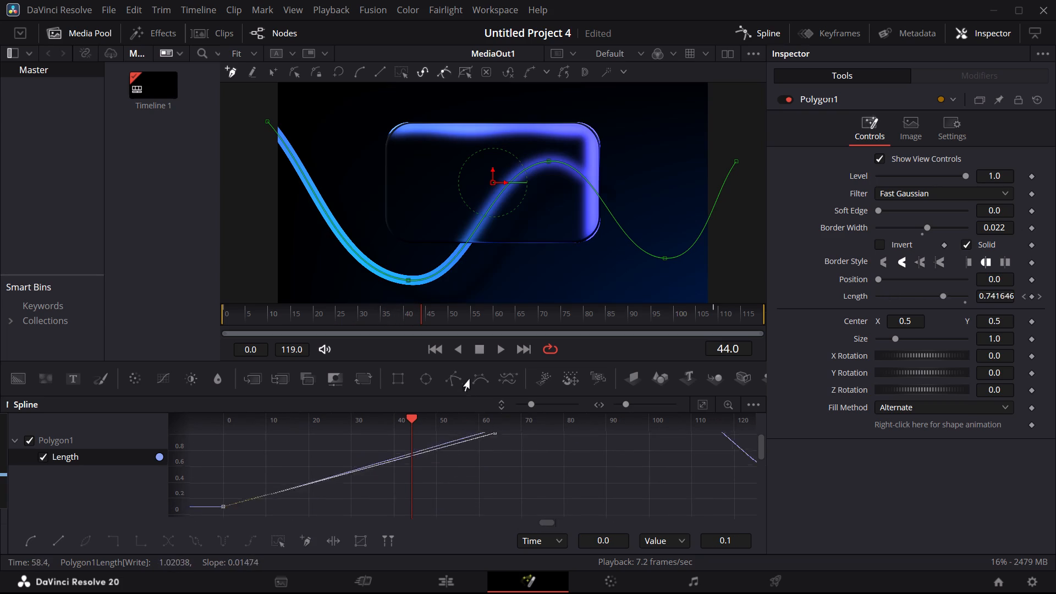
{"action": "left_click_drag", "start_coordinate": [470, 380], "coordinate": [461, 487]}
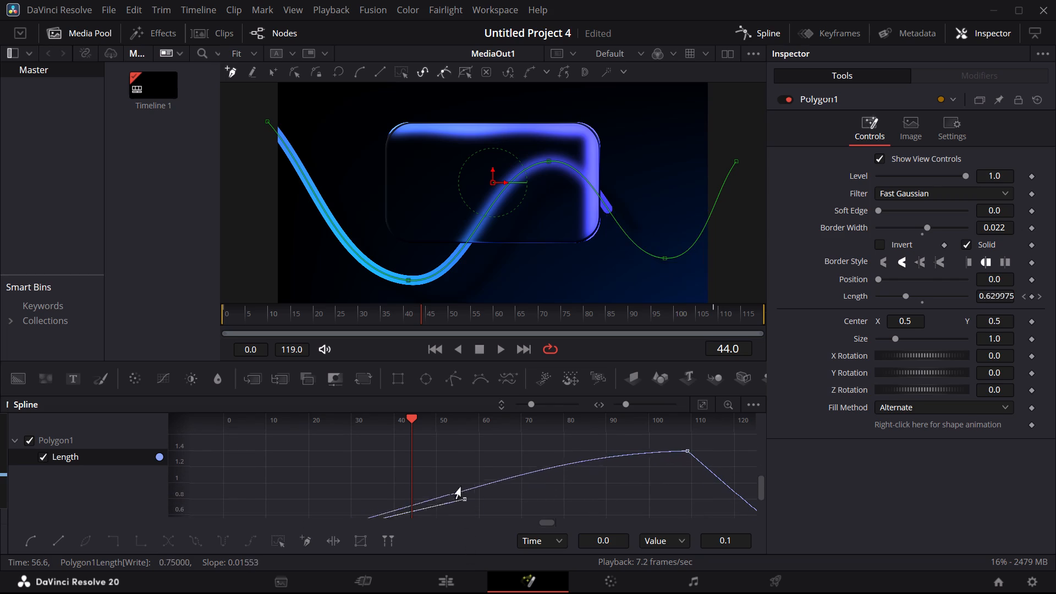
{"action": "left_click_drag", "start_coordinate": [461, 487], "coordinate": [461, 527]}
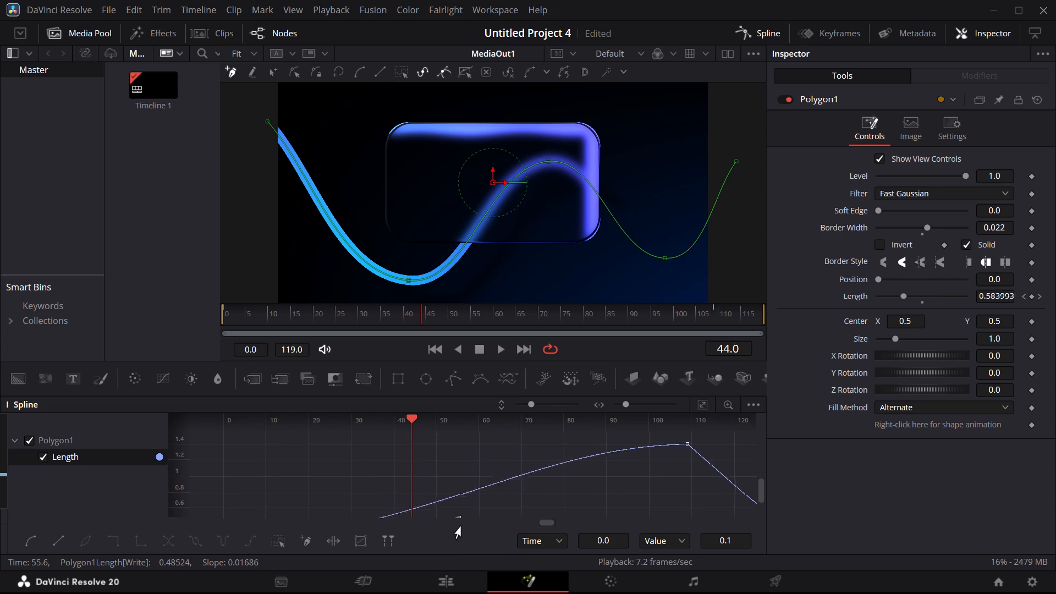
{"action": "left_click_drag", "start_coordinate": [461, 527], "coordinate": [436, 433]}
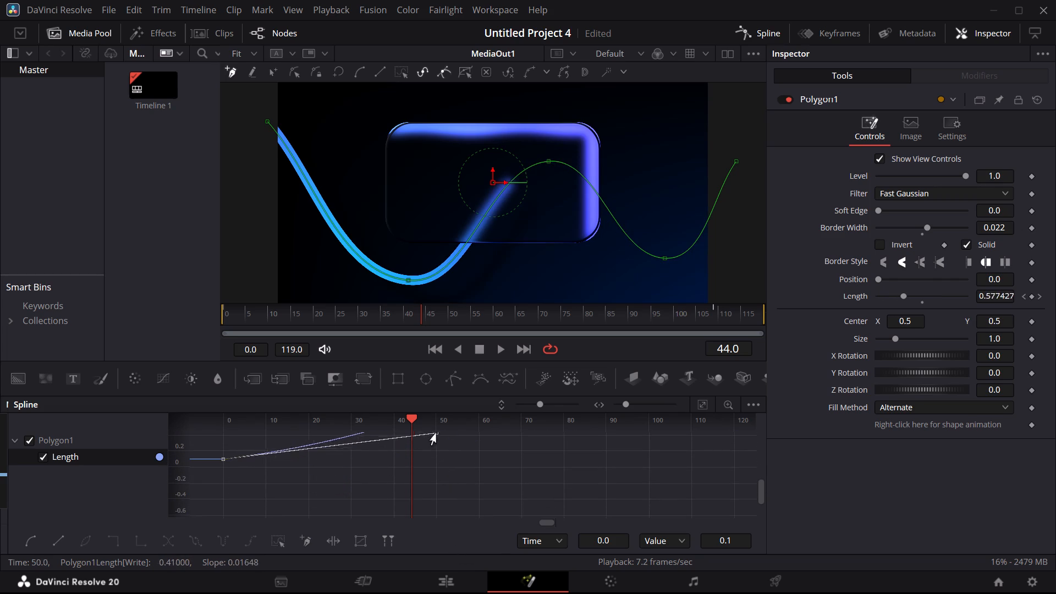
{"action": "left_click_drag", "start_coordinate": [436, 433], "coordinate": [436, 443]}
Scrub through the opening 65 frames to check how quickly the line grows with the reshaped Length curve.
{"action": "left_click_drag", "start_coordinate": [411, 457], "coordinate": [328, 493]}
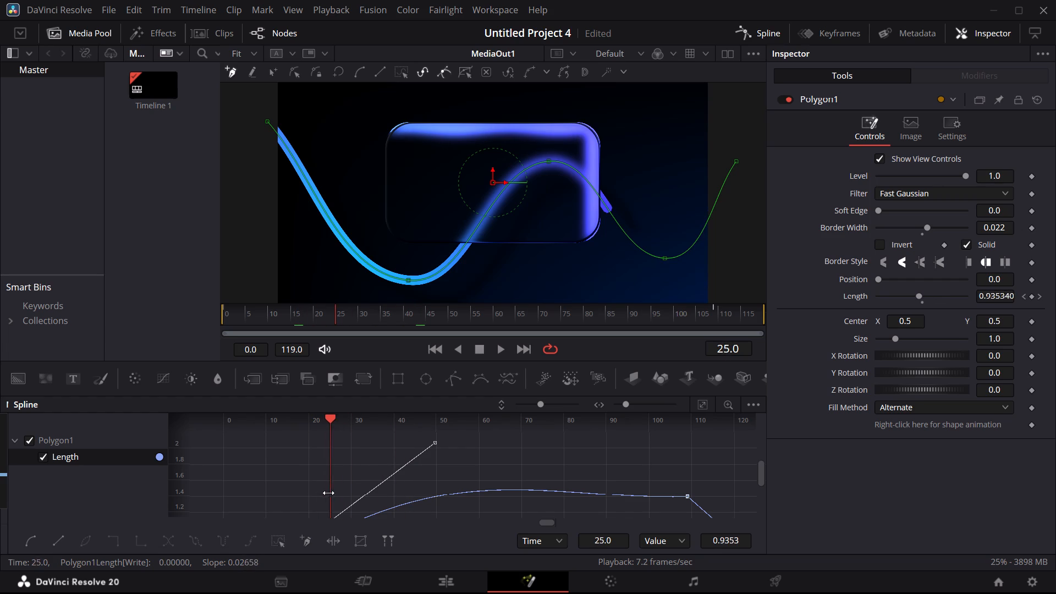
{"action": "left_click_drag", "start_coordinate": [328, 493], "coordinate": [255, 498]}
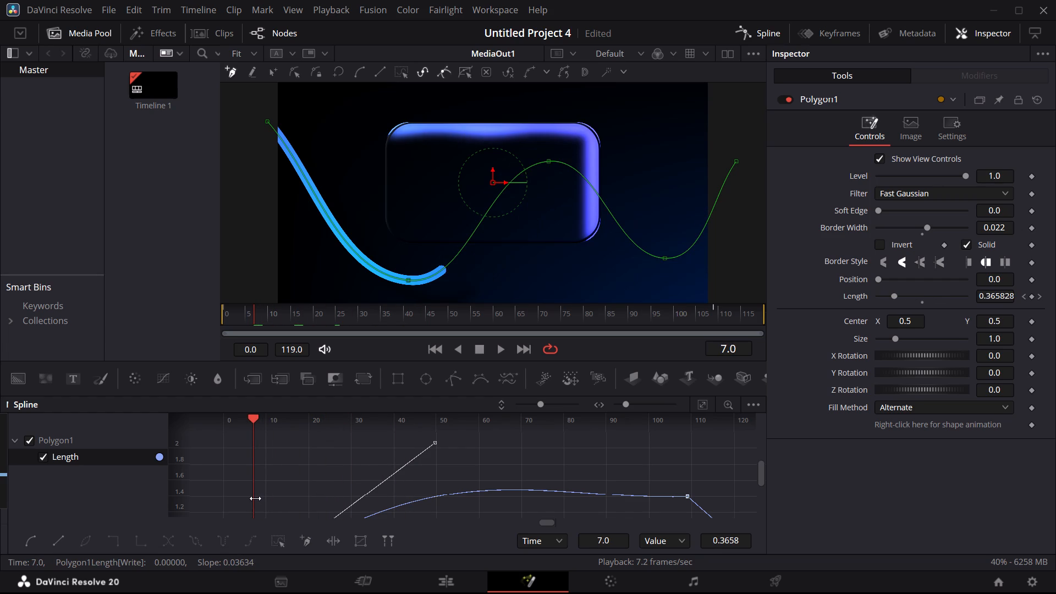
{"action": "left_click_drag", "start_coordinate": [255, 498], "coordinate": [252, 498]}
{"action": "left_click_drag", "start_coordinate": [252, 498], "coordinate": [224, 497]}
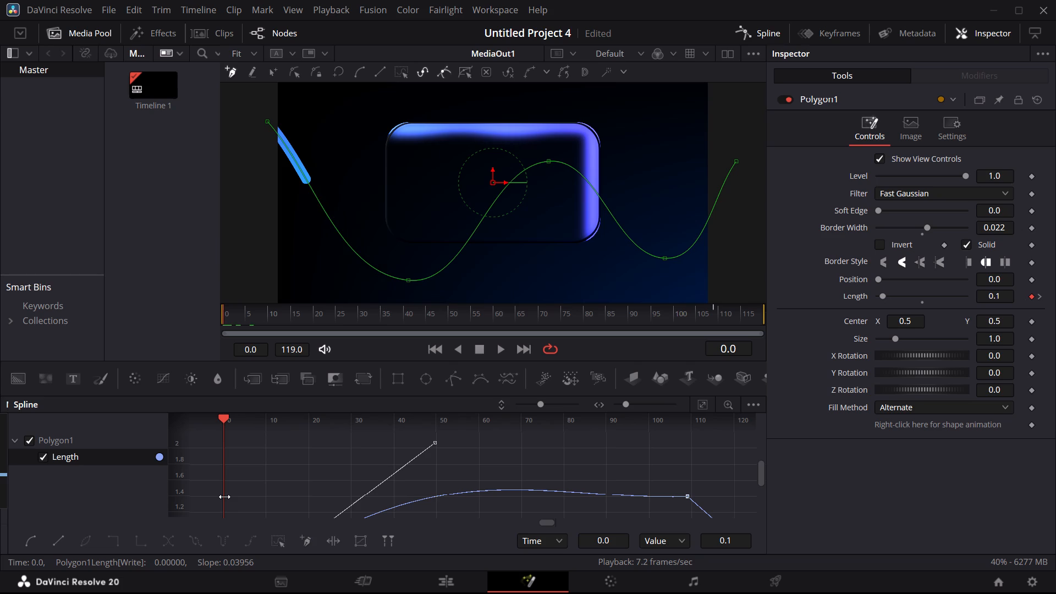
{"action": "left_click_drag", "start_coordinate": [224, 497], "coordinate": [309, 499]}
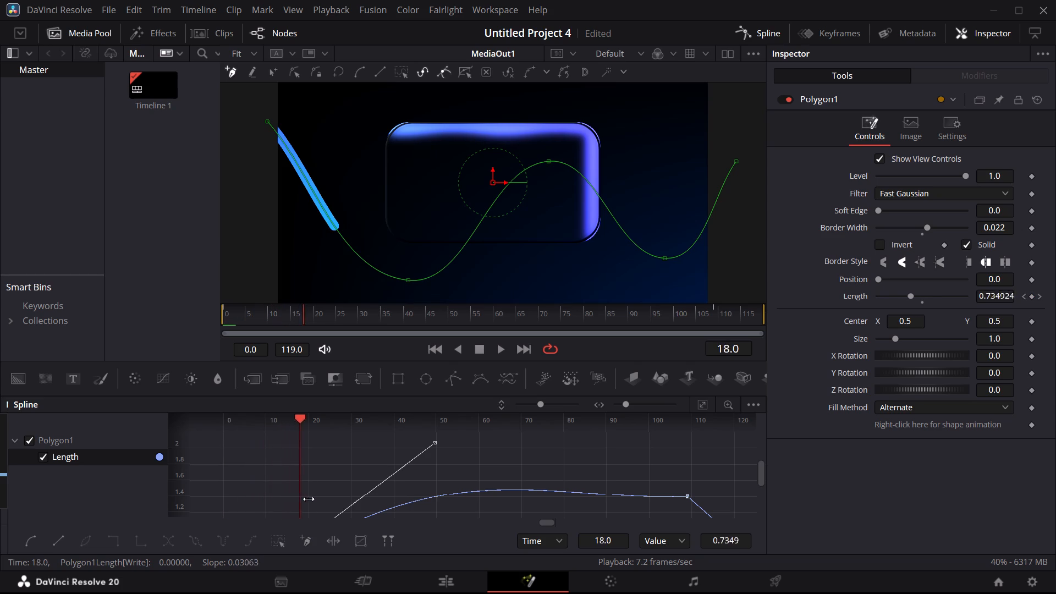
{"action": "left_click_drag", "start_coordinate": [309, 499], "coordinate": [496, 502]}
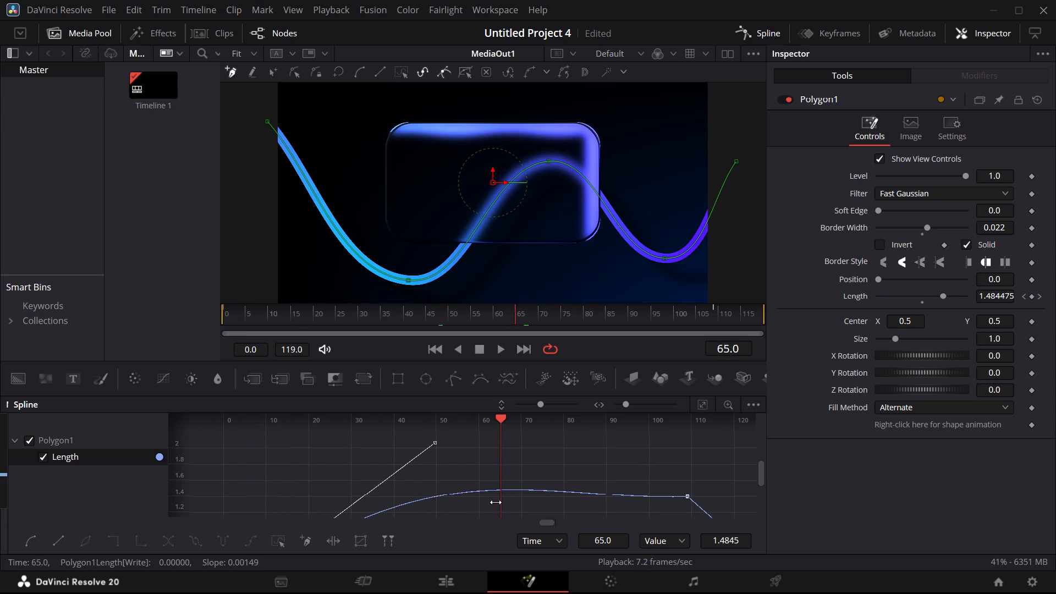
{"action": "left_click_drag", "start_coordinate": [496, 502], "coordinate": [299, 543]}
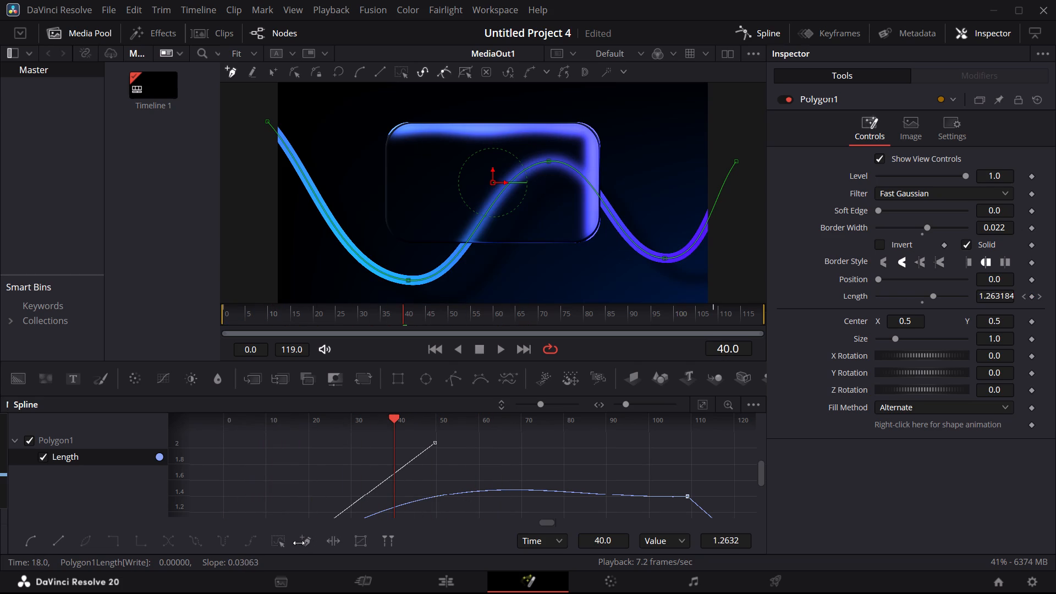
{"action": "left_click_drag", "start_coordinate": [299, 543], "coordinate": [267, 544]}
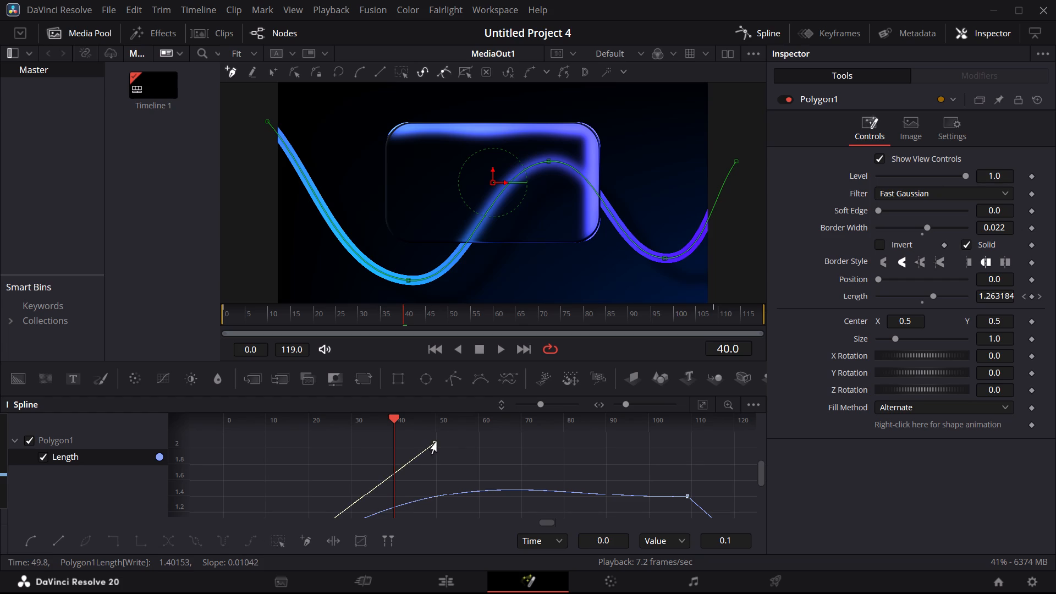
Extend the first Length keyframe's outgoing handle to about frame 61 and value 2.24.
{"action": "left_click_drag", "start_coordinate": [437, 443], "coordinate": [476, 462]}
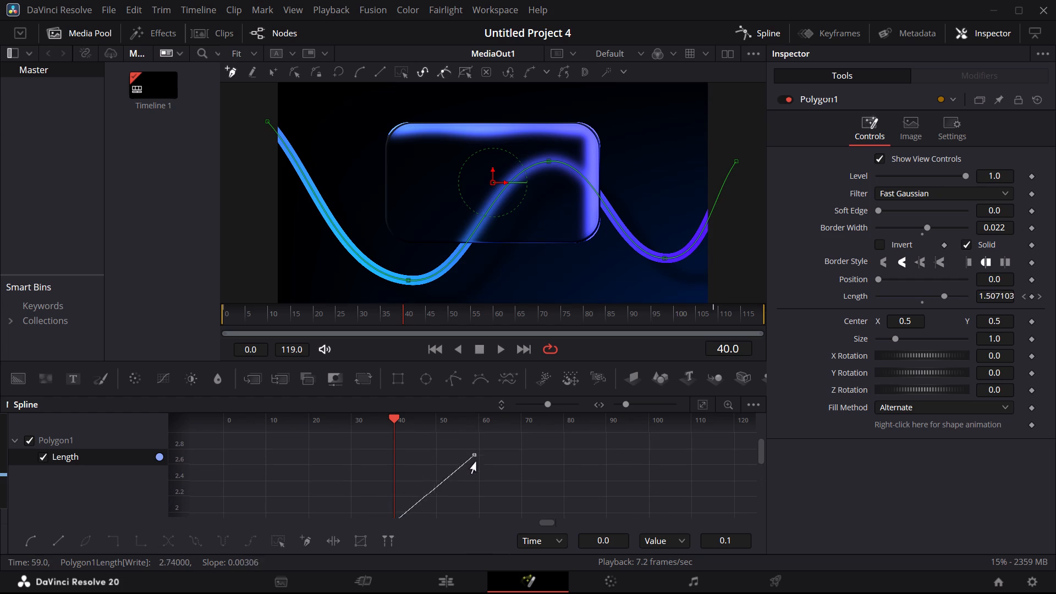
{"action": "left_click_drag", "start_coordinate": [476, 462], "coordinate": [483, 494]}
Return the playhead to frame 0 and play the opening of the animation to review the line's draw-on speed.
{"action": "scroll", "coordinate": [483, 494], "scroll_direction": "down", "scroll_amount": 1}
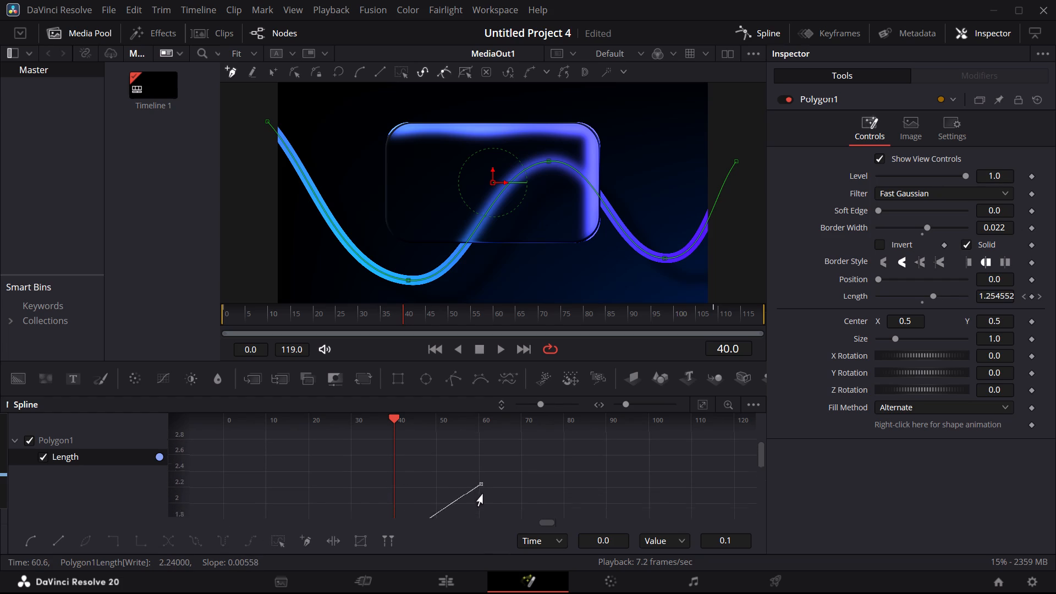
{"action": "scroll", "coordinate": [483, 494], "scroll_direction": "down", "scroll_amount": 1}
{"action": "left_click_drag", "start_coordinate": [395, 514], "coordinate": [377, 518]}
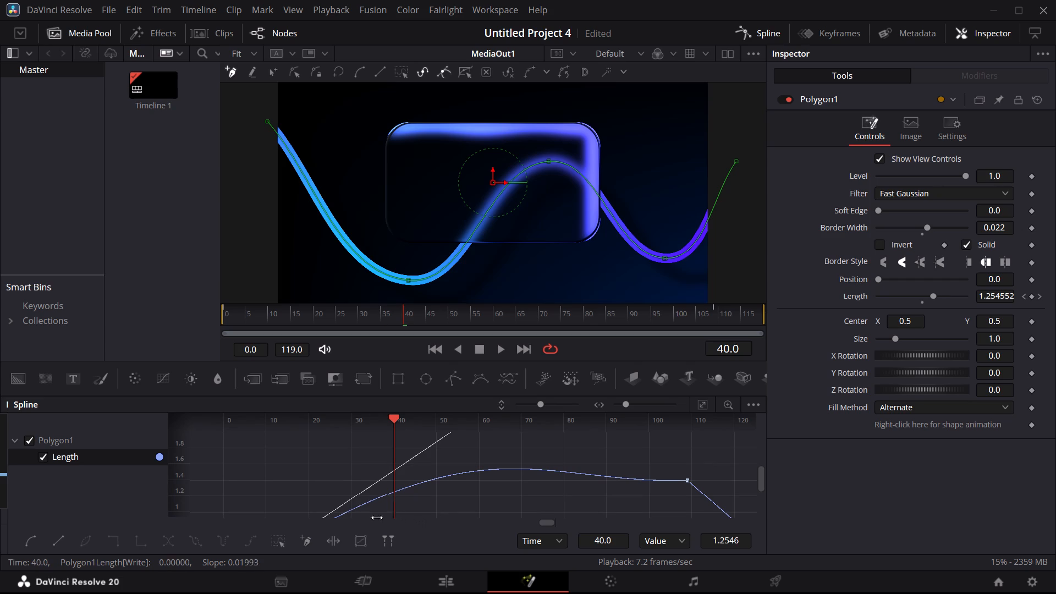
{"action": "left_click_drag", "start_coordinate": [377, 518], "coordinate": [278, 526]}
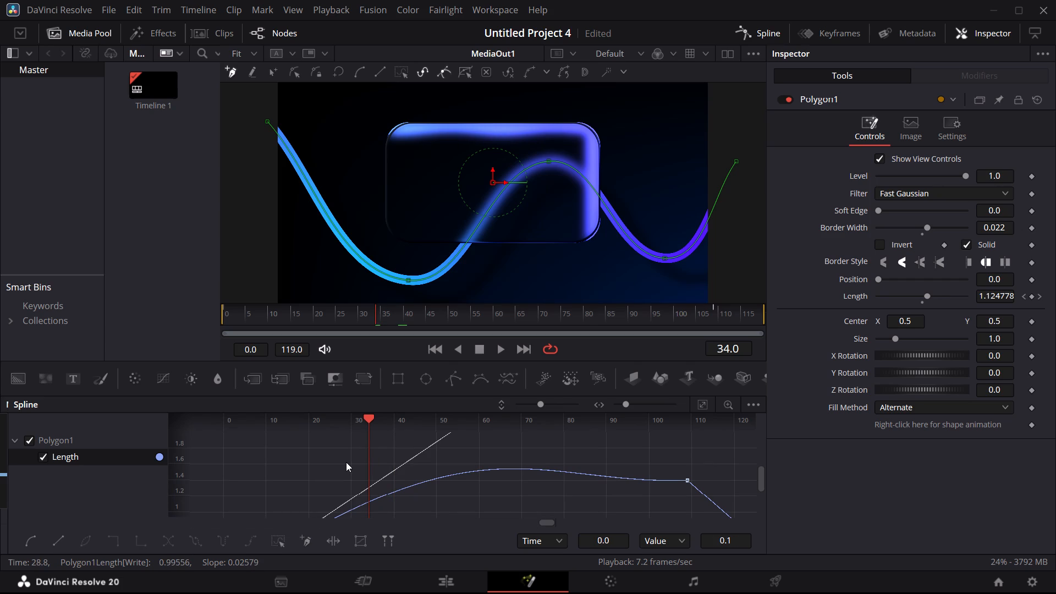
{"action": "scroll", "coordinate": [346, 462], "scroll_direction": "down", "scroll_amount": 2}
{"action": "left_click_drag", "start_coordinate": [371, 468], "coordinate": [213, 491]}
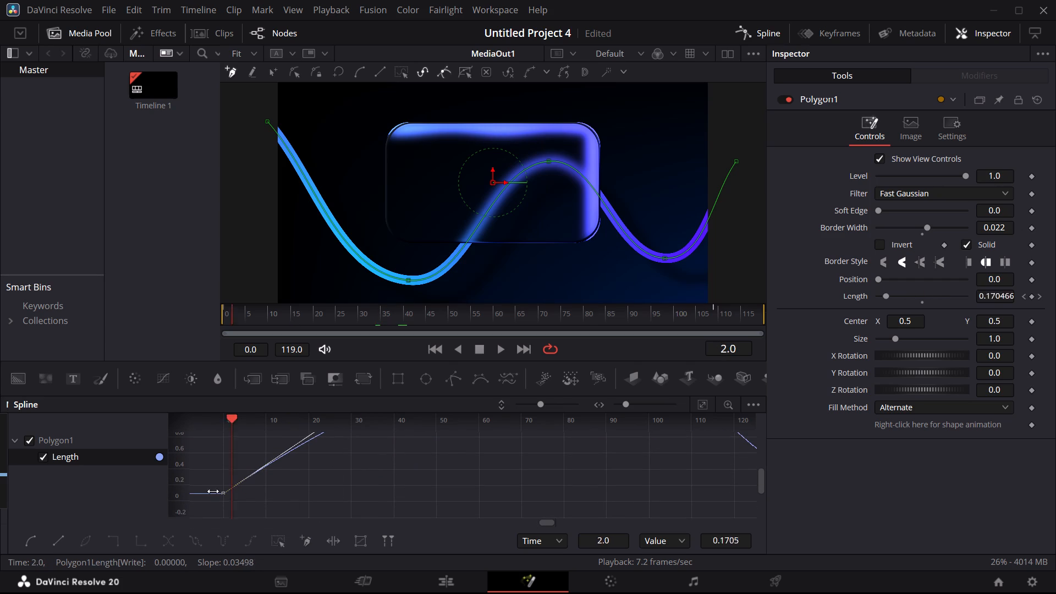
{"action": "left_click_drag", "start_coordinate": [213, 491], "coordinate": [224, 490]}
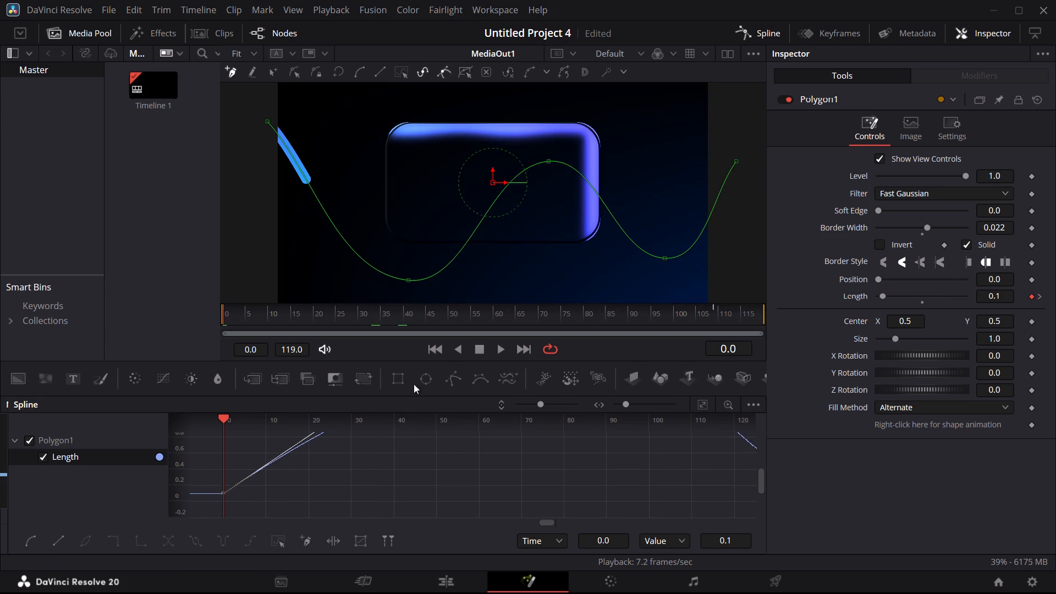
{"action": "left_click", "coordinate": [502, 354]}
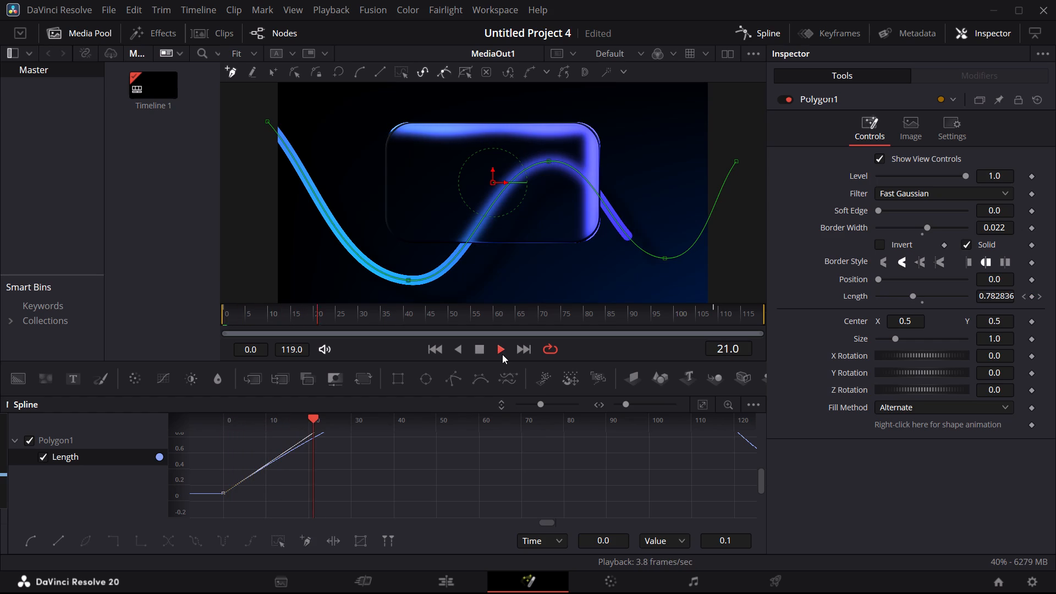
{"action": "left_click", "coordinate": [502, 354]}
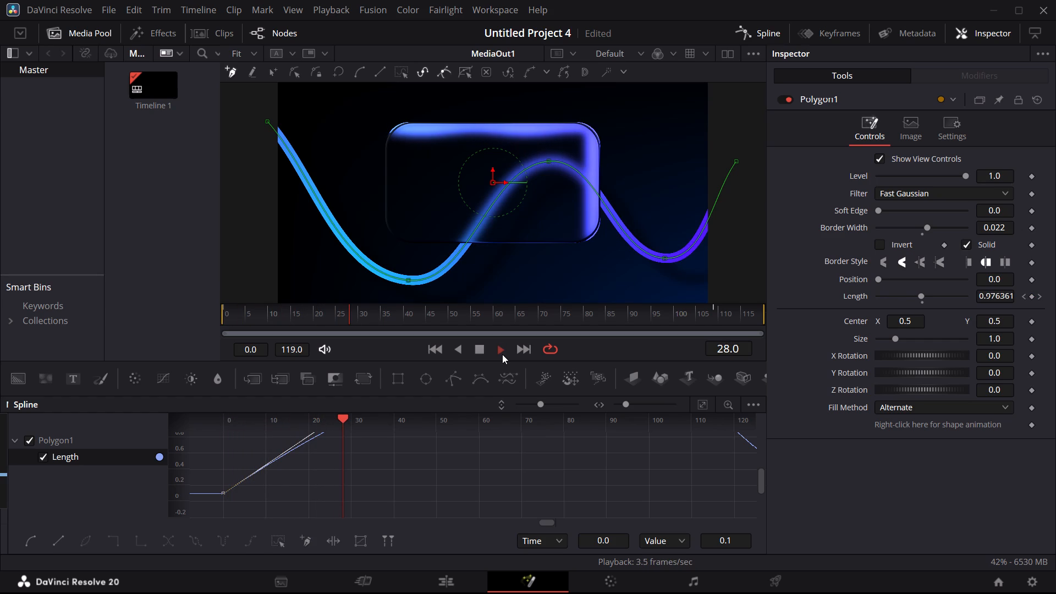
Steepen the start of the Length curve by pulling the first keyframe's outgoing handle to about frame 65 and value 3.3.
{"action": "scroll", "coordinate": [452, 450], "scroll_direction": "up", "scroll_amount": 3}
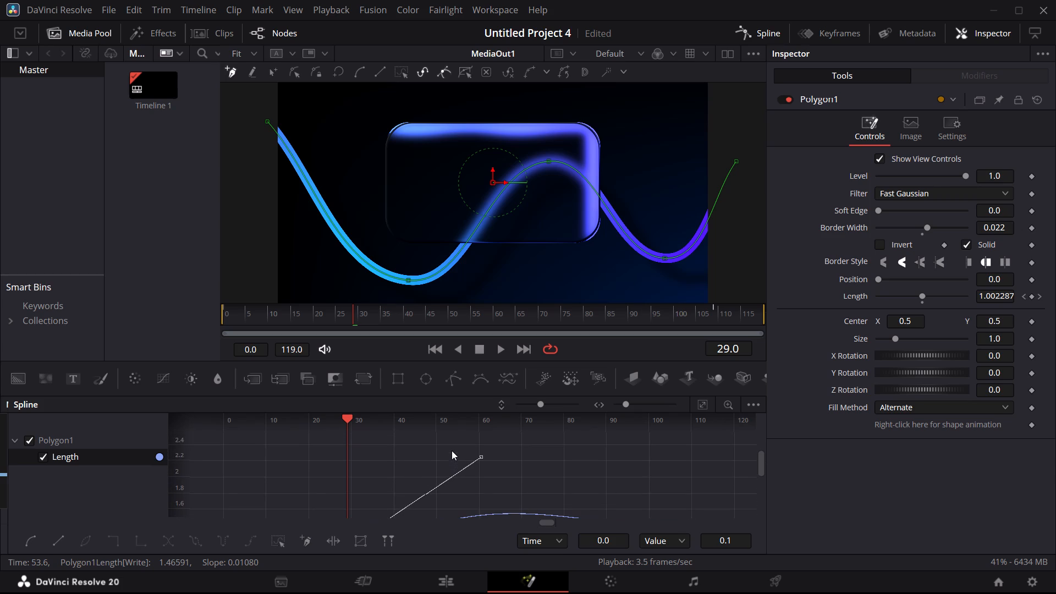
{"action": "left_click_drag", "start_coordinate": [481, 457], "coordinate": [510, 424]}
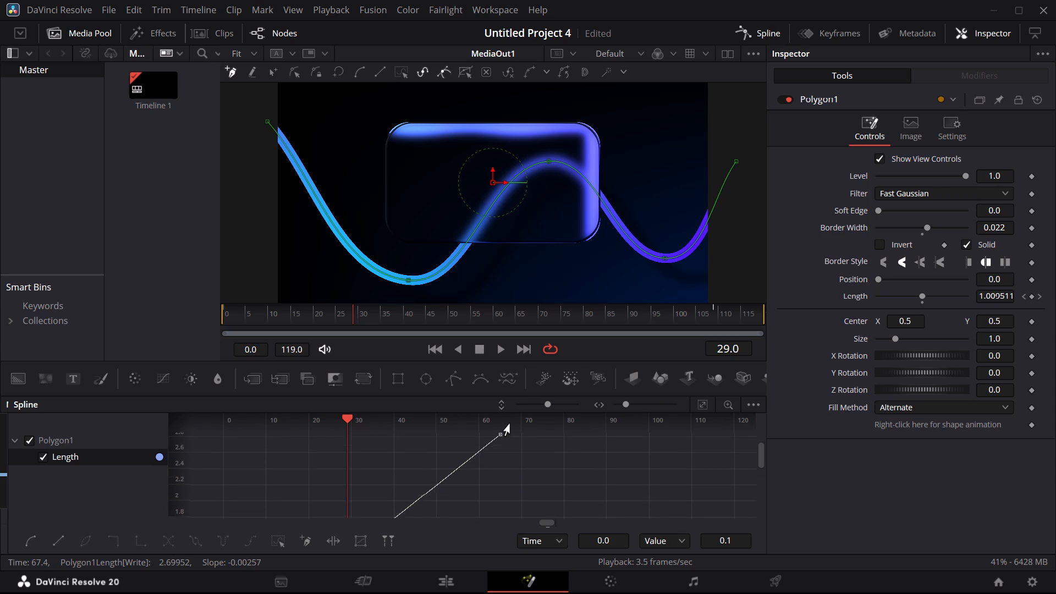
{"action": "left_click_drag", "start_coordinate": [510, 424], "coordinate": [504, 460]}
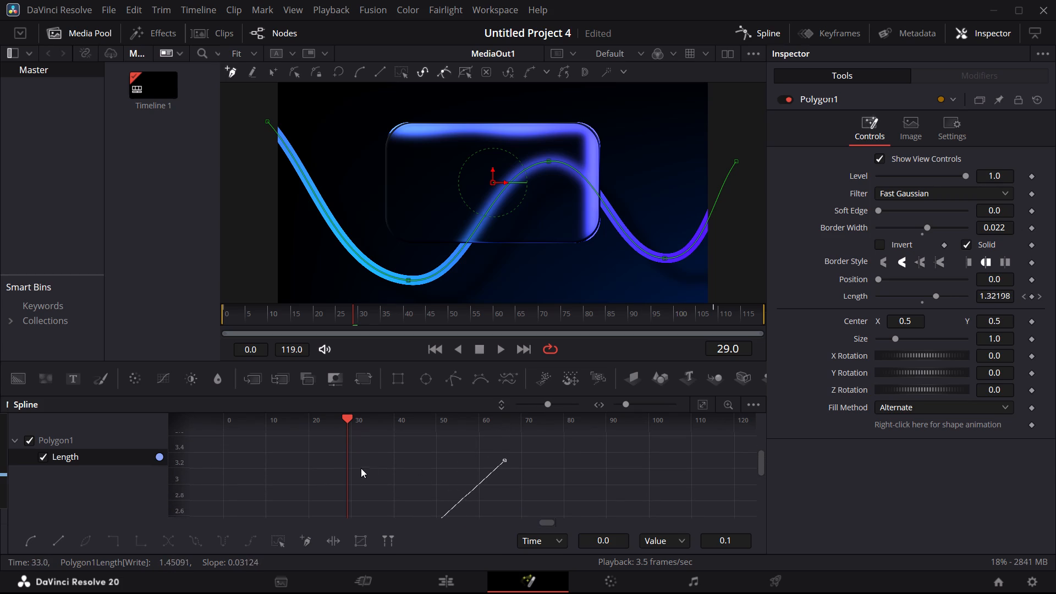
Play the animation from frame 0 to check the draw-on timing with the steeper Length curve.
{"action": "left_click_drag", "start_coordinate": [347, 471], "coordinate": [225, 474]}
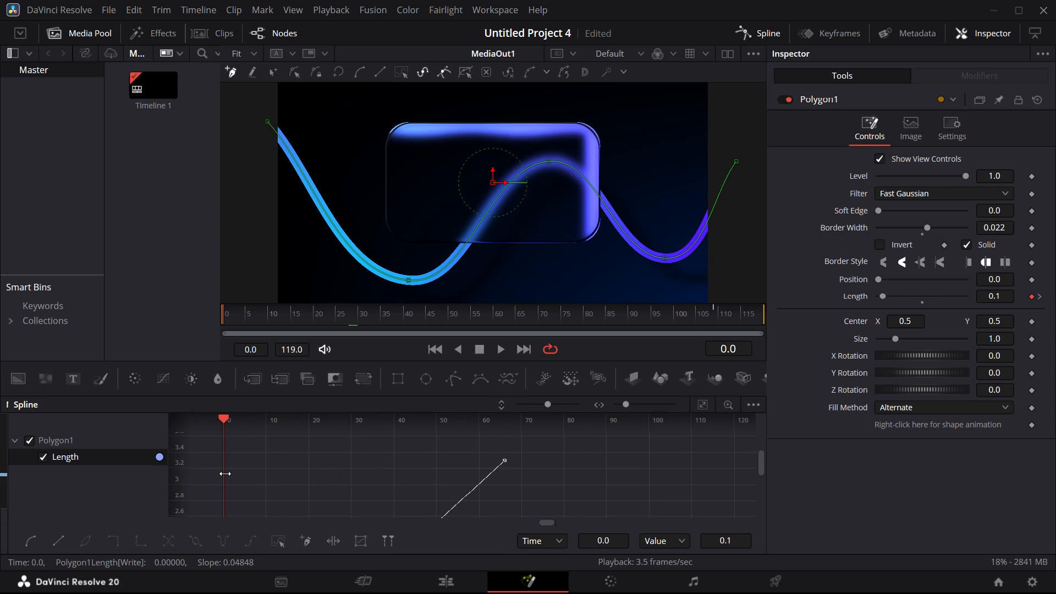
{"action": "left_click_drag", "start_coordinate": [225, 474], "coordinate": [224, 474]}
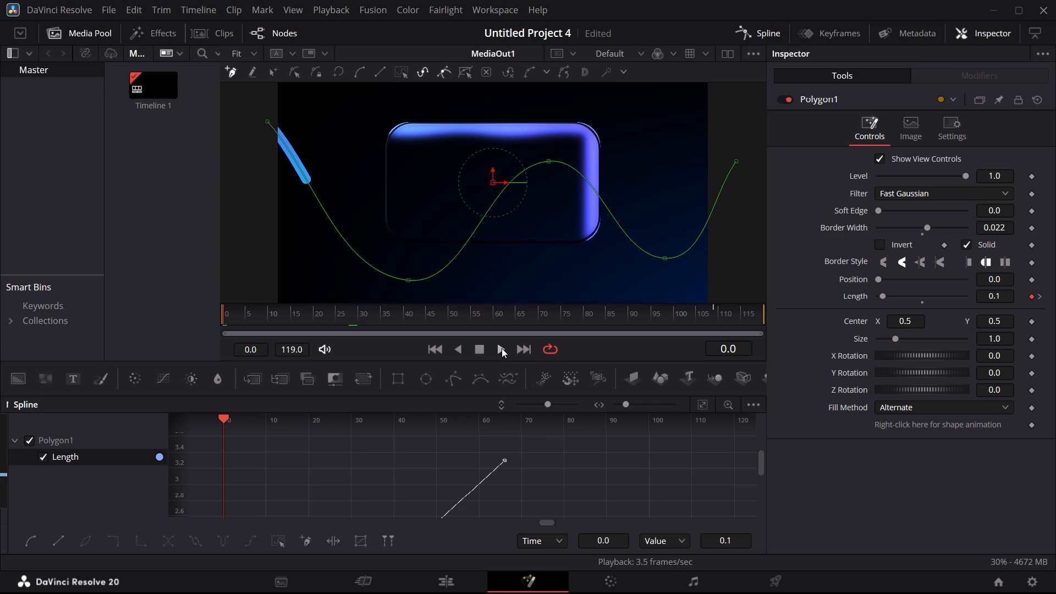
{"action": "left_click", "coordinate": [501, 351]}
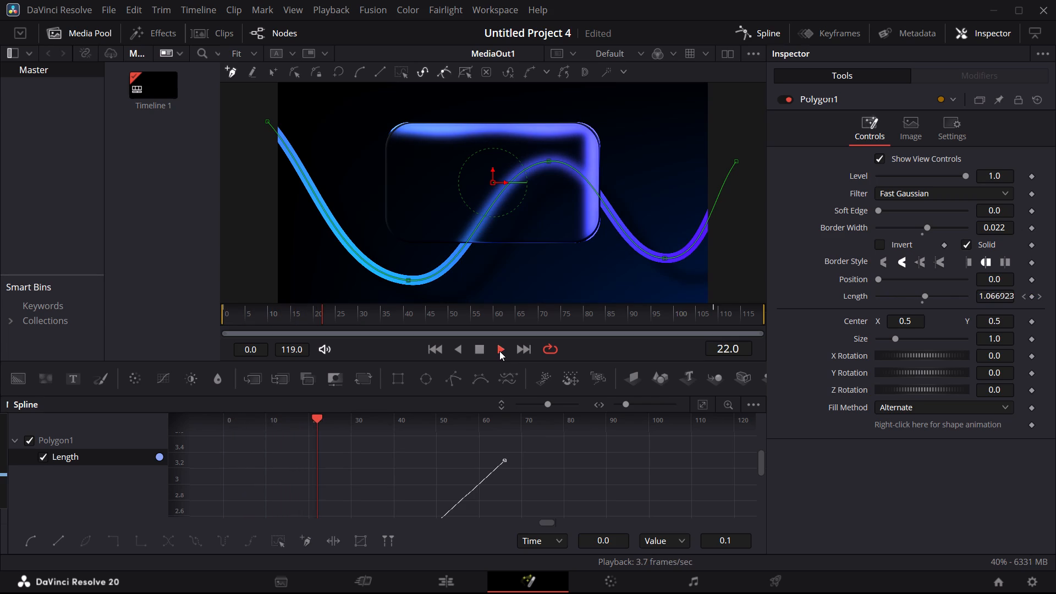
{"action": "left_click", "coordinate": [499, 351]}
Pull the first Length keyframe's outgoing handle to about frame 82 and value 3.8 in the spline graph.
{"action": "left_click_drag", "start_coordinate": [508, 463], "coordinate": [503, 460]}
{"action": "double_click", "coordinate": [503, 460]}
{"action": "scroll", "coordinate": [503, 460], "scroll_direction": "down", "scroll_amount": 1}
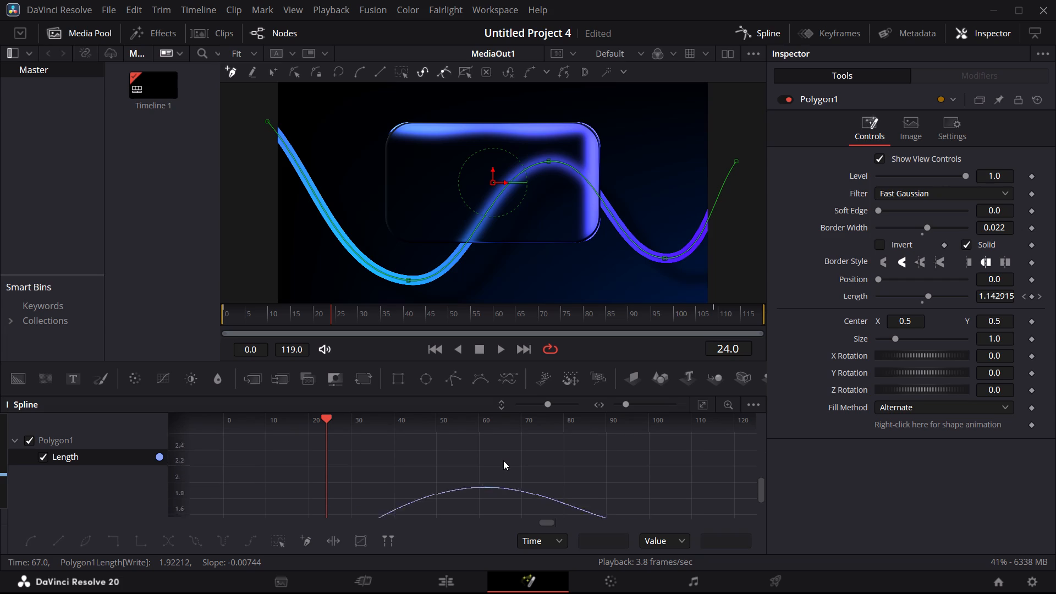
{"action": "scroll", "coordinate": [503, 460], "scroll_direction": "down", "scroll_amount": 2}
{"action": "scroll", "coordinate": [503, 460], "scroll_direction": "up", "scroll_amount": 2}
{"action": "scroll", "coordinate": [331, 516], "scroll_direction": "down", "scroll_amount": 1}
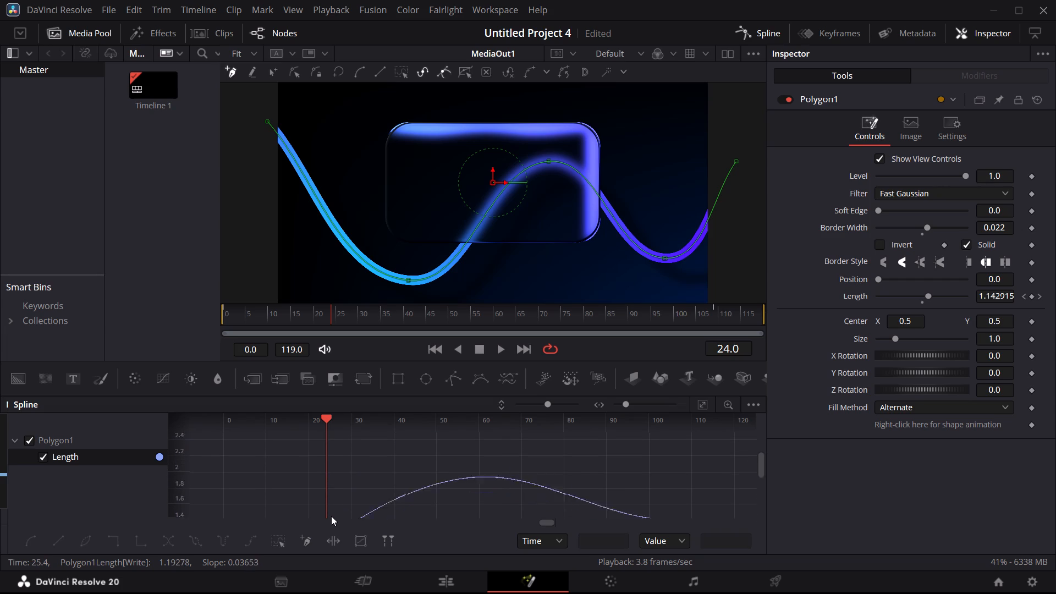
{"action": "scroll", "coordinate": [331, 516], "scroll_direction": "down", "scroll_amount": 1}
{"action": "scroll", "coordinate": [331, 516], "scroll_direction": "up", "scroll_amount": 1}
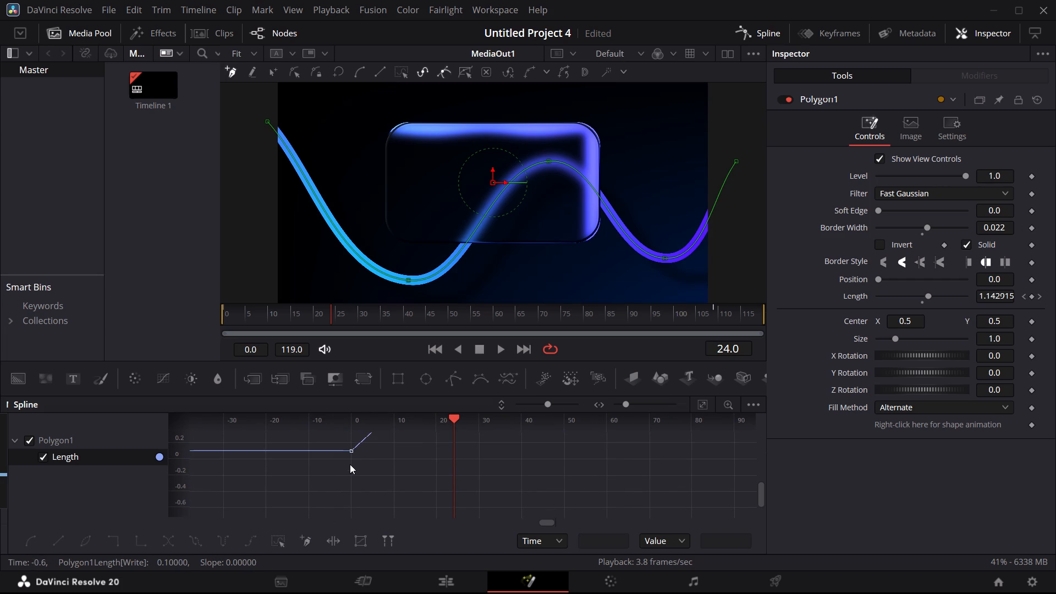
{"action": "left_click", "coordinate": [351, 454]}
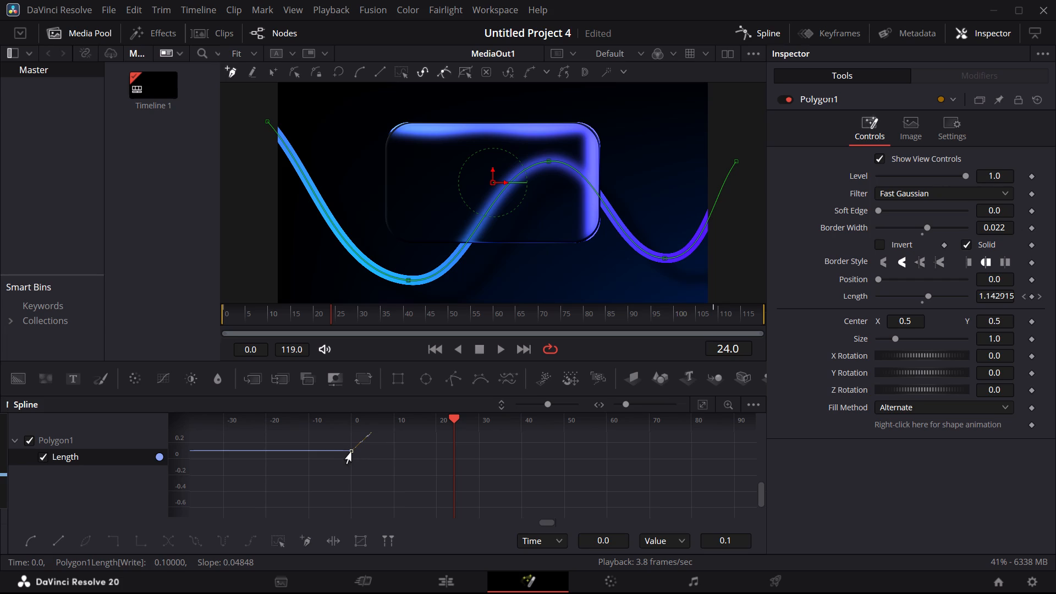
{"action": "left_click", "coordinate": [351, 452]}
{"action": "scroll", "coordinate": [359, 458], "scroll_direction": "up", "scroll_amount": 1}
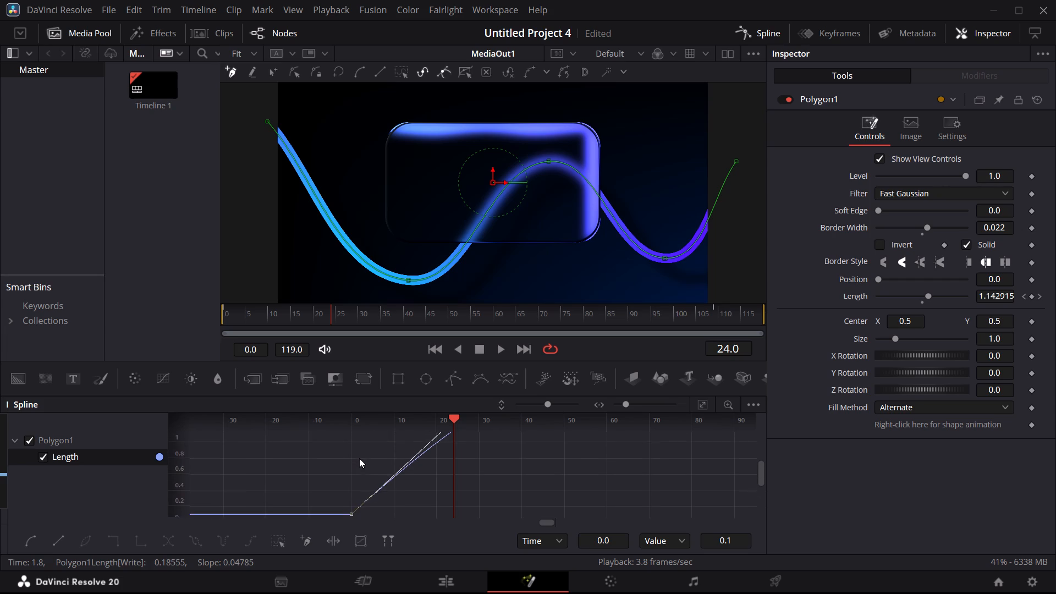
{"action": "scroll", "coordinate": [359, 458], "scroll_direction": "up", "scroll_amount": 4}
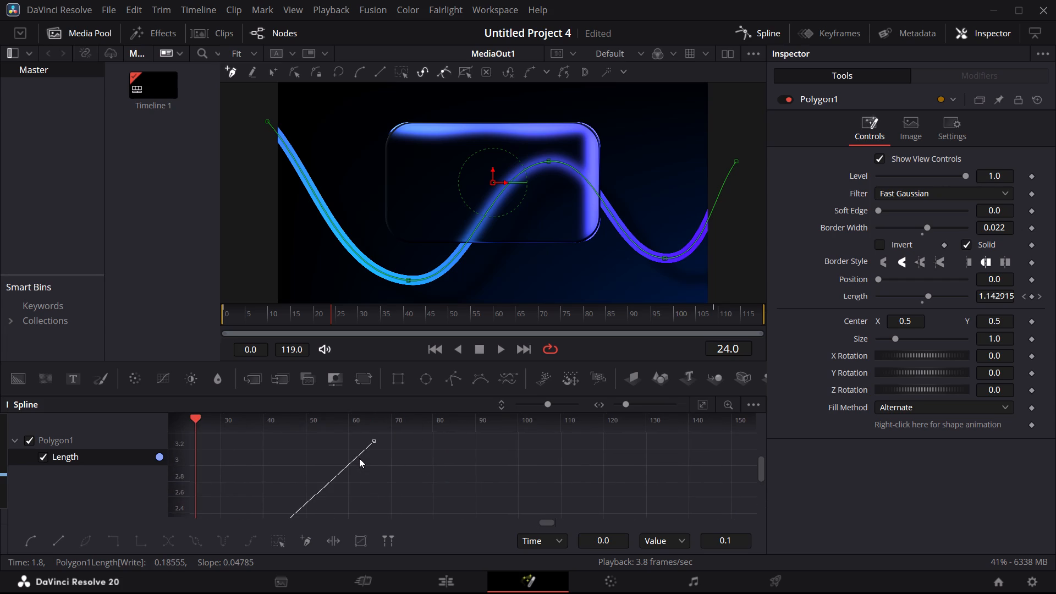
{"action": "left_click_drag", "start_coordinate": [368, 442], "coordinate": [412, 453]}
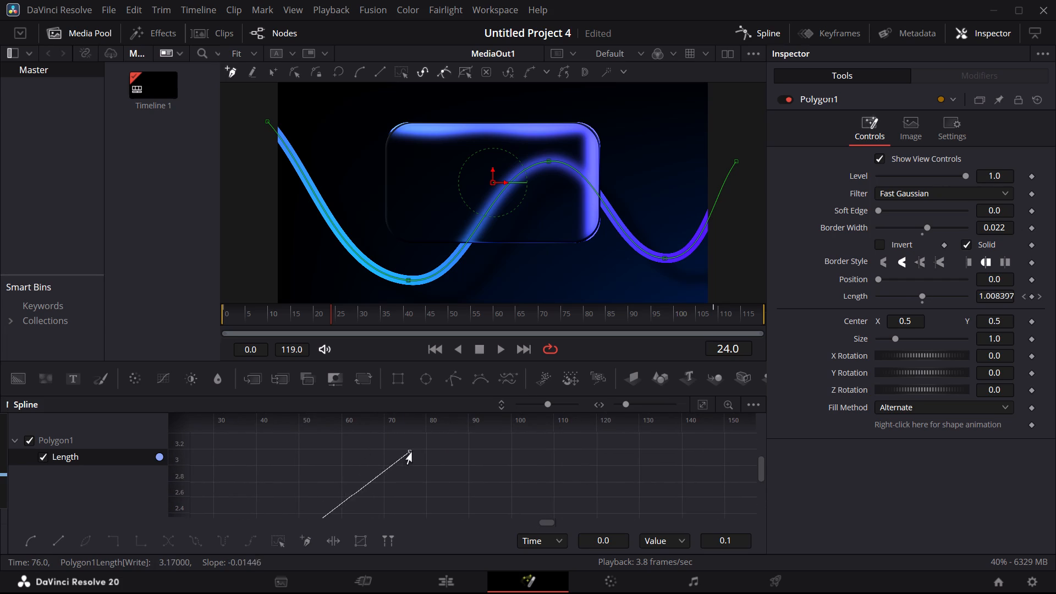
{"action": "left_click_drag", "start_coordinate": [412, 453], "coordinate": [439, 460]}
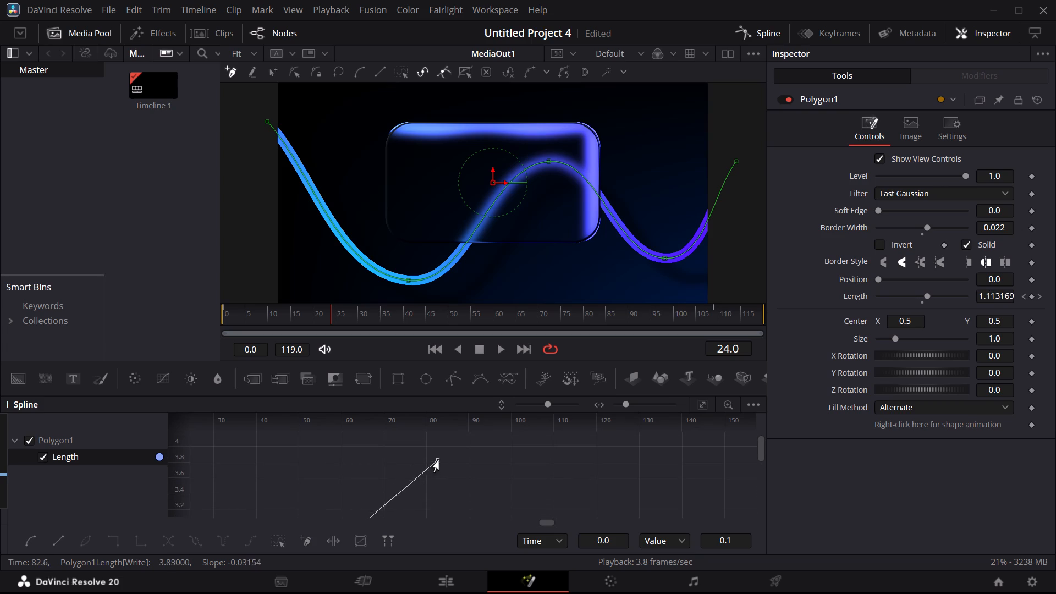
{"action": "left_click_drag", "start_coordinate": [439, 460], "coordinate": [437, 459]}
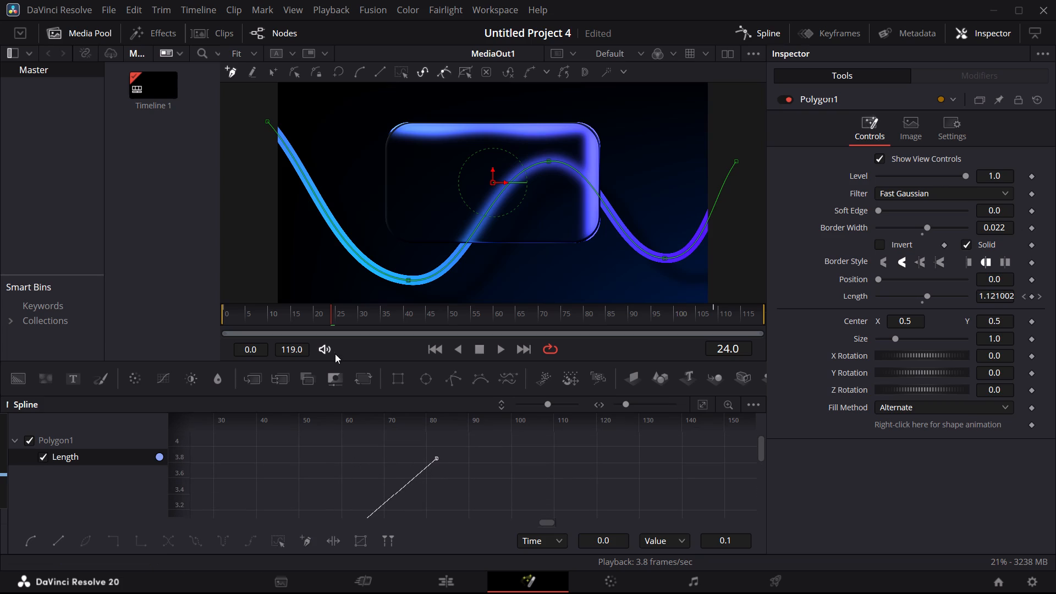
Play the opening of the animation from frame 0 to review the line's draw-on timing.
{"action": "left_click_drag", "start_coordinate": [331, 317], "coordinate": [261, 322]}
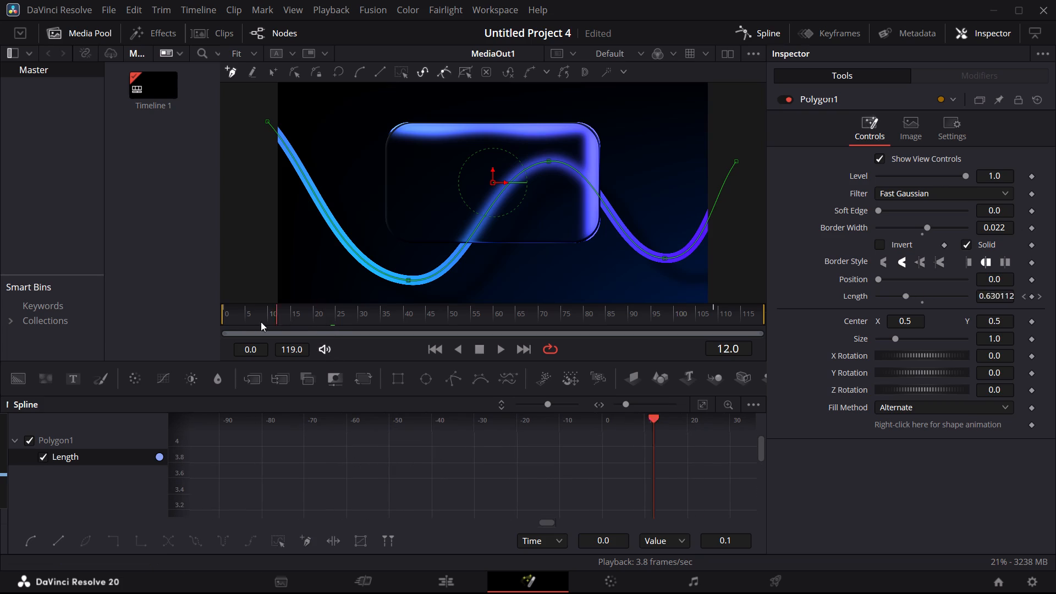
{"action": "left_click_drag", "start_coordinate": [261, 322], "coordinate": [221, 320]}
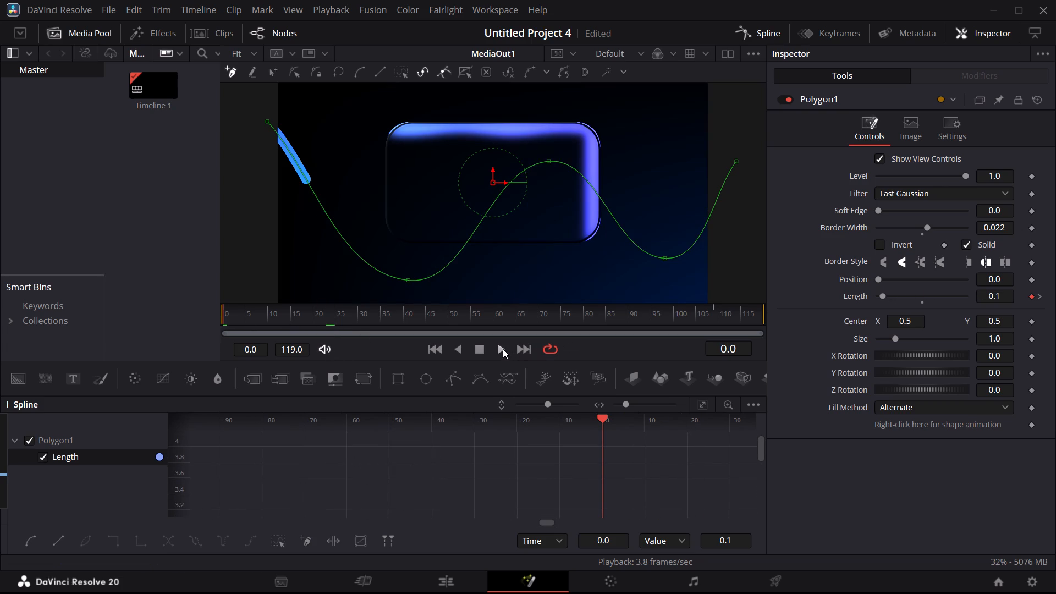
{"action": "left_click", "coordinate": [503, 349]}
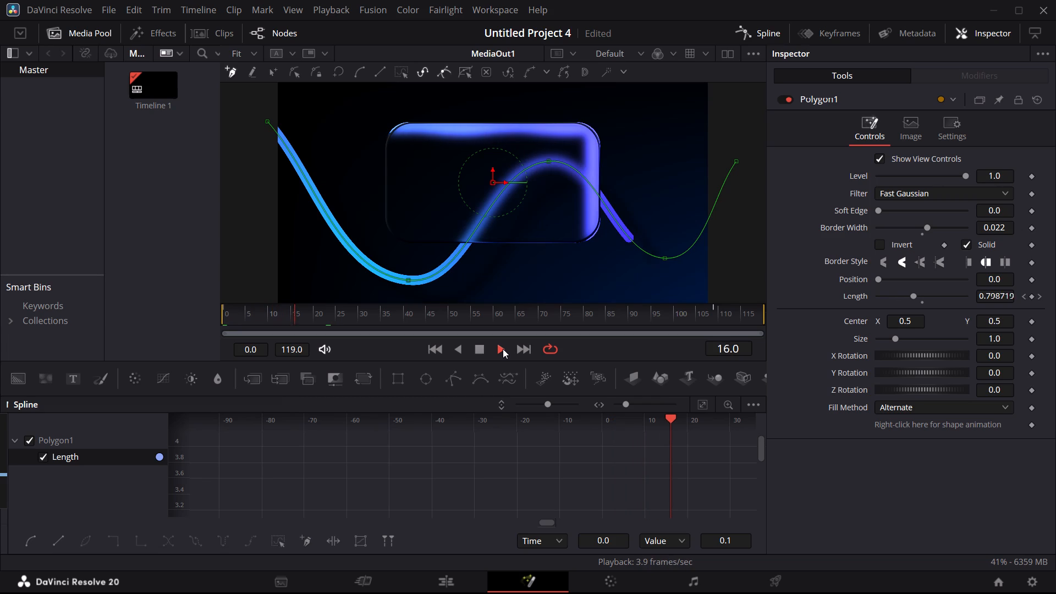
{"action": "left_click", "coordinate": [496, 351]}
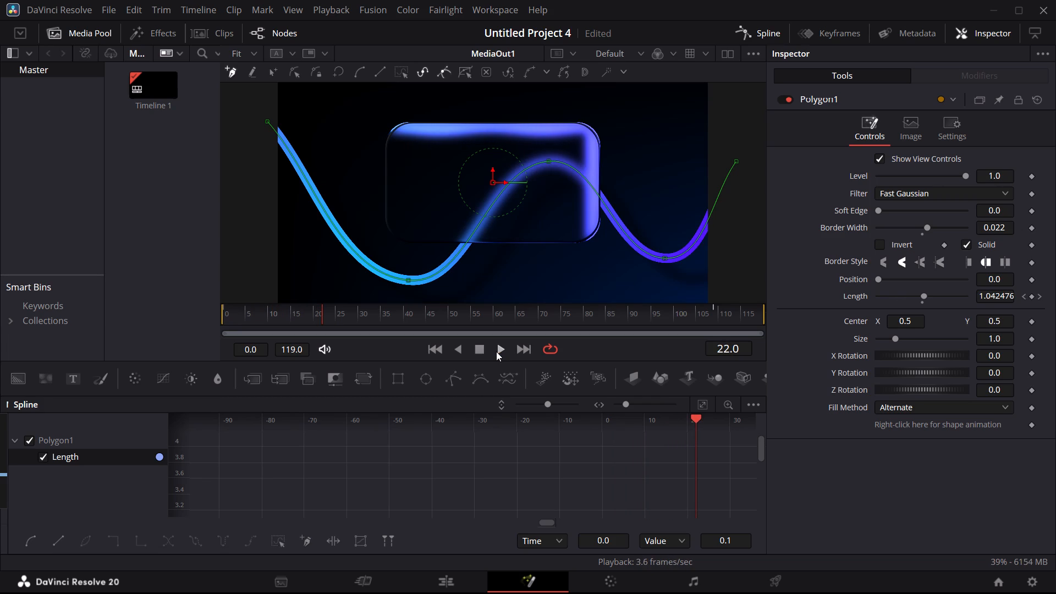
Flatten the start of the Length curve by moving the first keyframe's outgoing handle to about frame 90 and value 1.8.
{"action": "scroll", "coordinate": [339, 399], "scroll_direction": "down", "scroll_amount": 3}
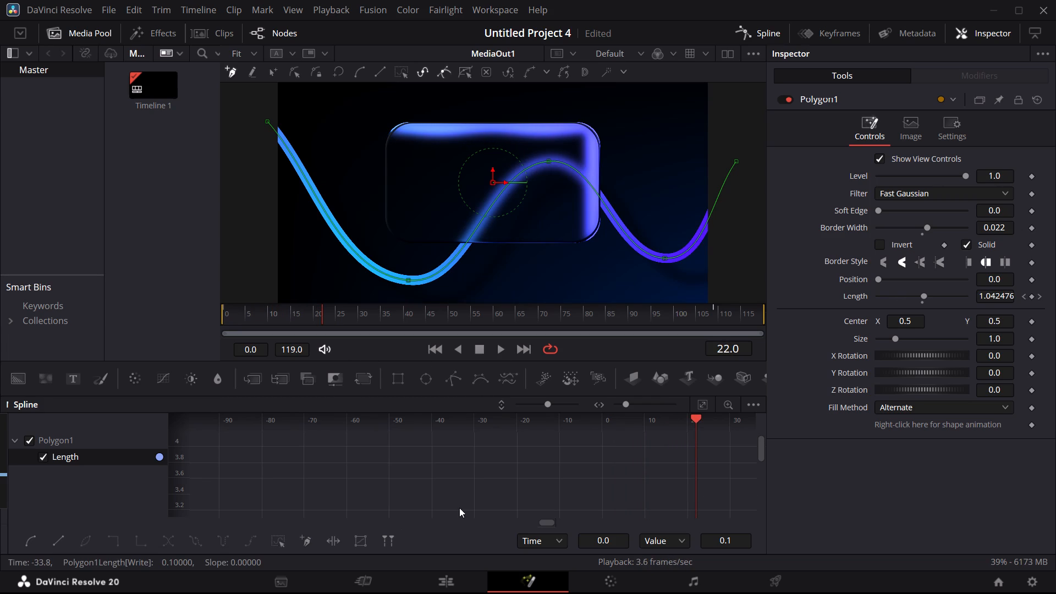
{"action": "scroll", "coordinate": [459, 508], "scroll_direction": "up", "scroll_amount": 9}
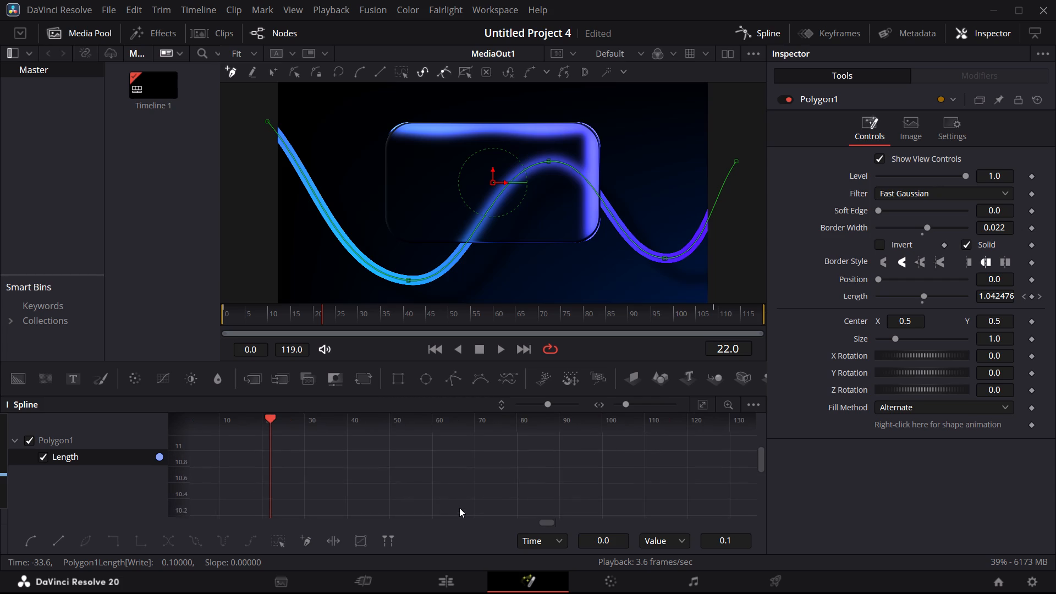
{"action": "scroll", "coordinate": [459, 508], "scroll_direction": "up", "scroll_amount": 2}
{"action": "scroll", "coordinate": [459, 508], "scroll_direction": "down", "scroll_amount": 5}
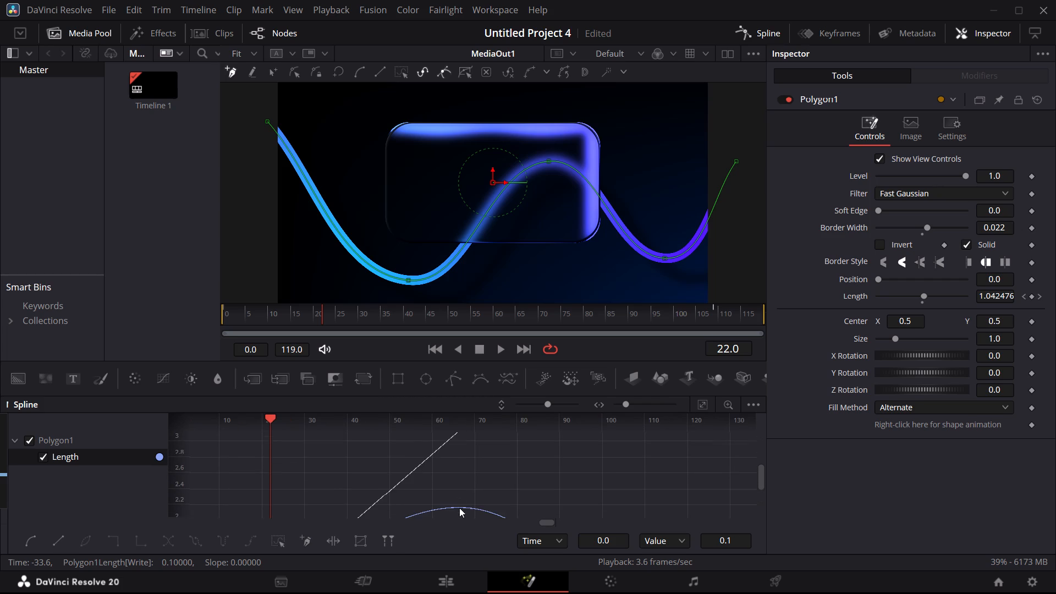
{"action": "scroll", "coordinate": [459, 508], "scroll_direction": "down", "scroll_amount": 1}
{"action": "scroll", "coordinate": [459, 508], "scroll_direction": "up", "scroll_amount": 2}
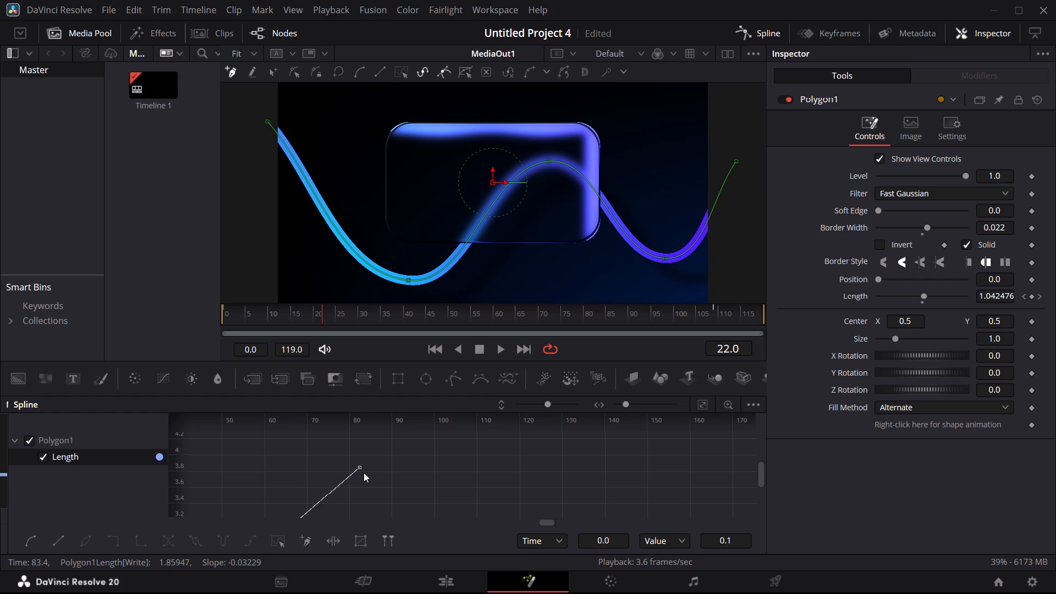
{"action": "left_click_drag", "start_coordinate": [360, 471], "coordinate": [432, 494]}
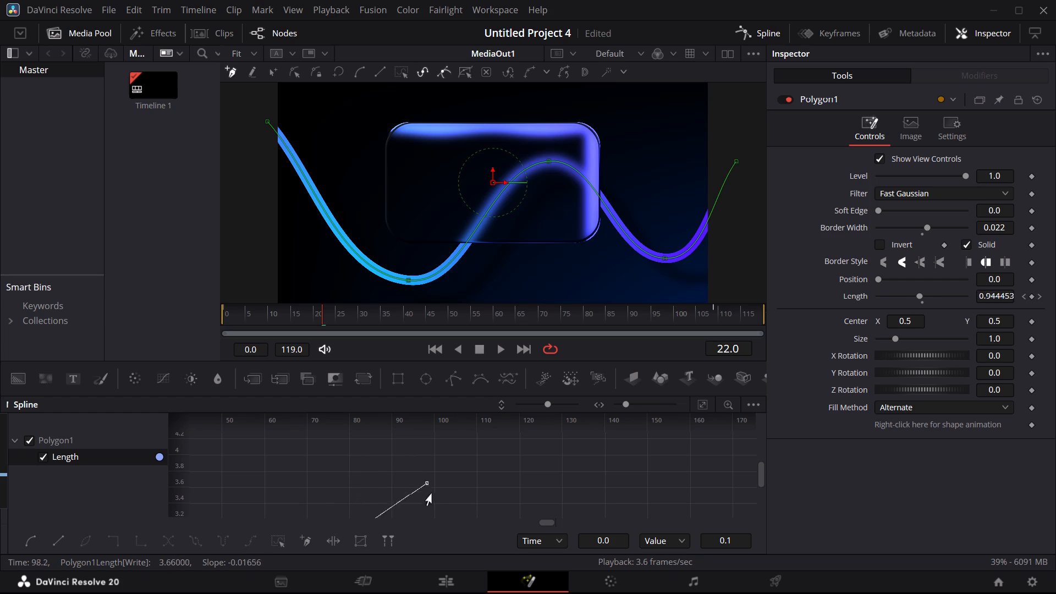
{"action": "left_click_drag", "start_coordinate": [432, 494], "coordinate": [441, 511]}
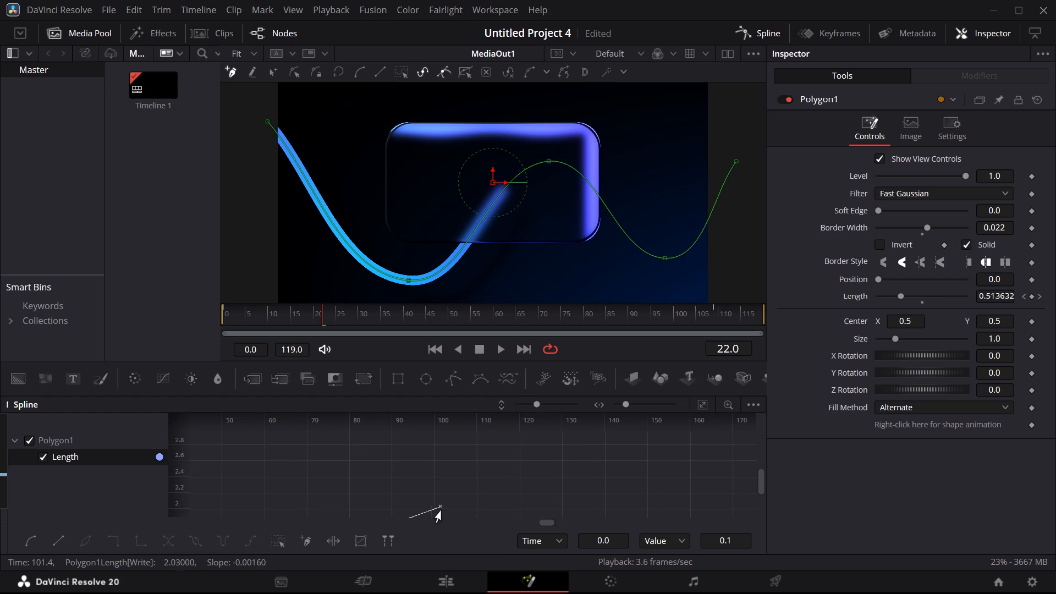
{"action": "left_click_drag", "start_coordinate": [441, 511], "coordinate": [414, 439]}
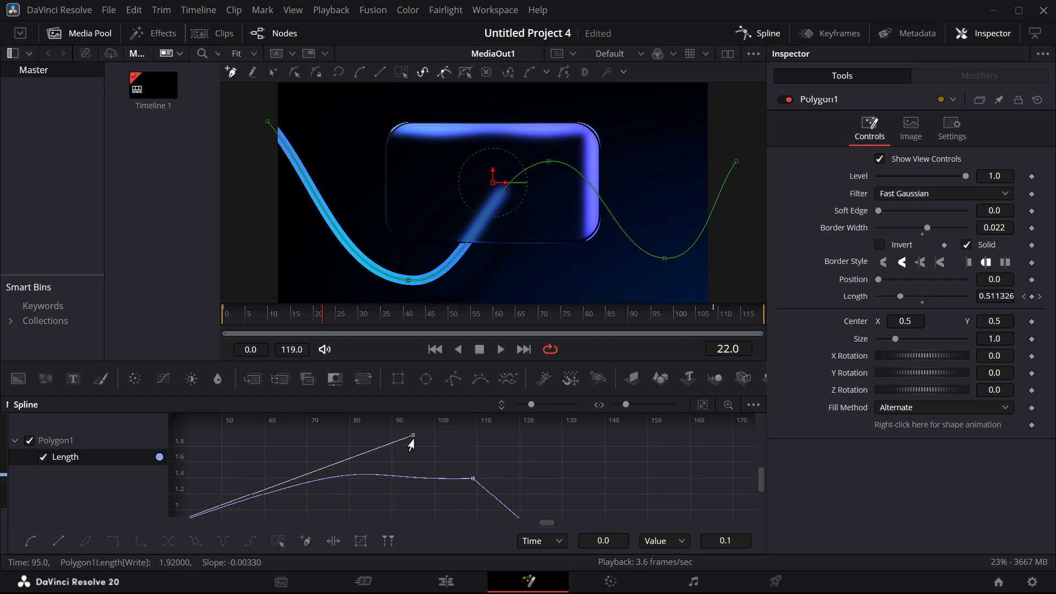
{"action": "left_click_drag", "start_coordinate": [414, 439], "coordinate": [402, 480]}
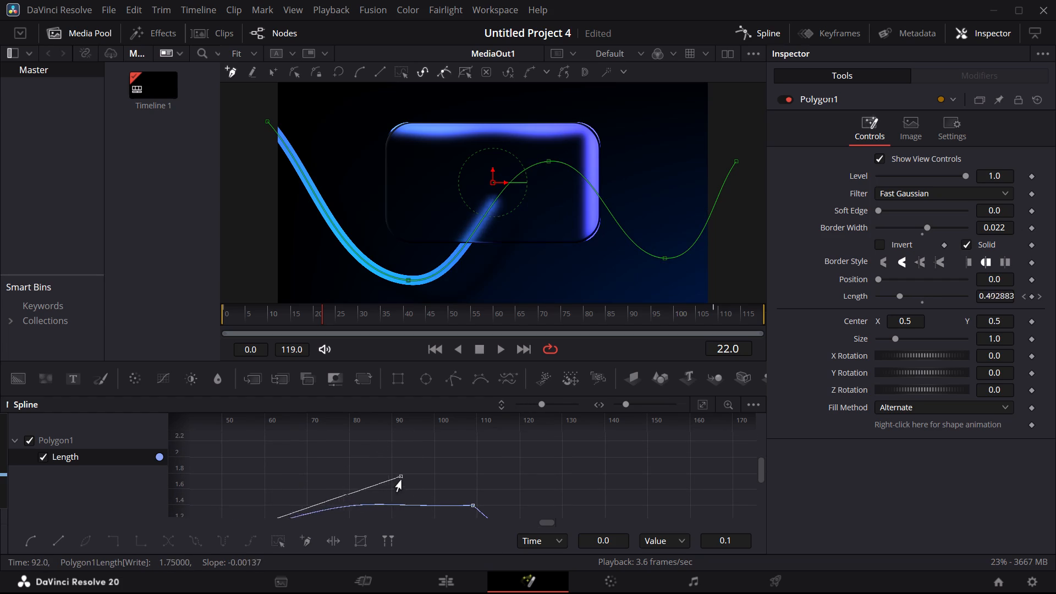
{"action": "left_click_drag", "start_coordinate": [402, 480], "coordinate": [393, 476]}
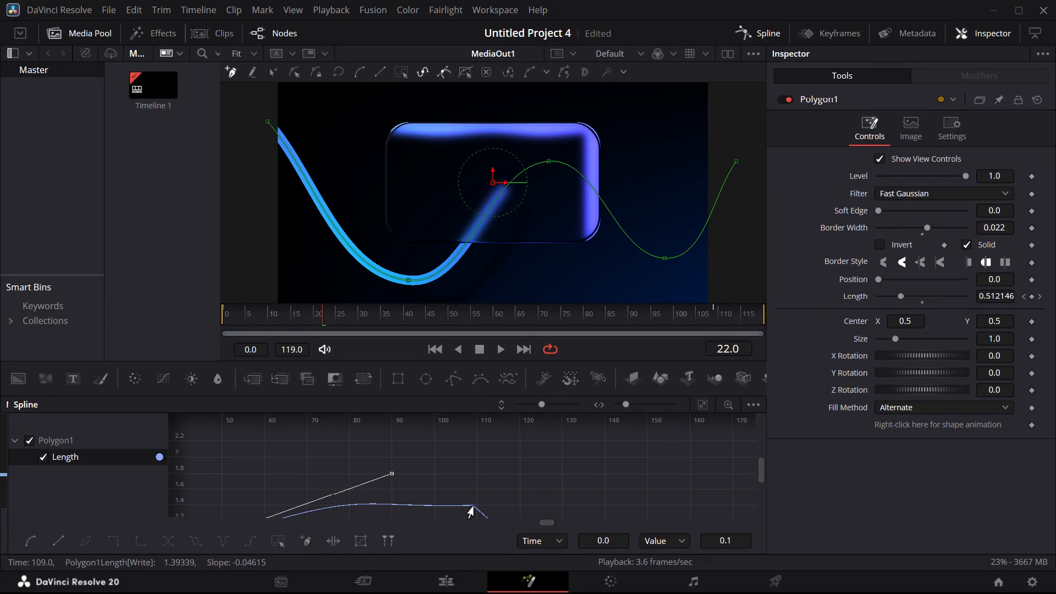
Move the Length curve's end keyframe at its plateau to frame 121 and value 1.83.
{"action": "left_click_drag", "start_coordinate": [474, 507], "coordinate": [520, 479]}
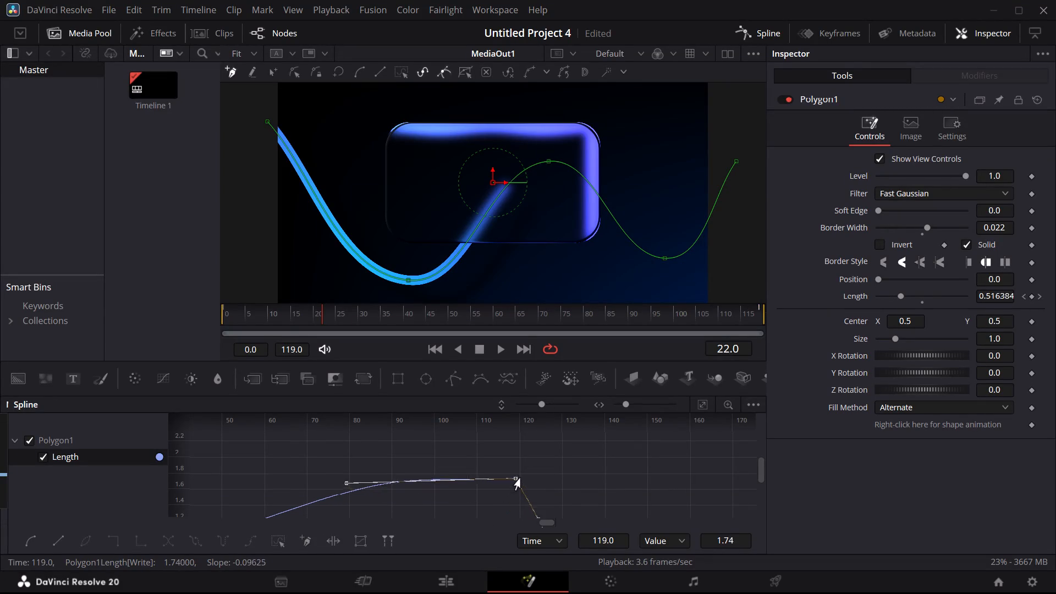
{"action": "left_click_drag", "start_coordinate": [520, 479], "coordinate": [526, 472]}
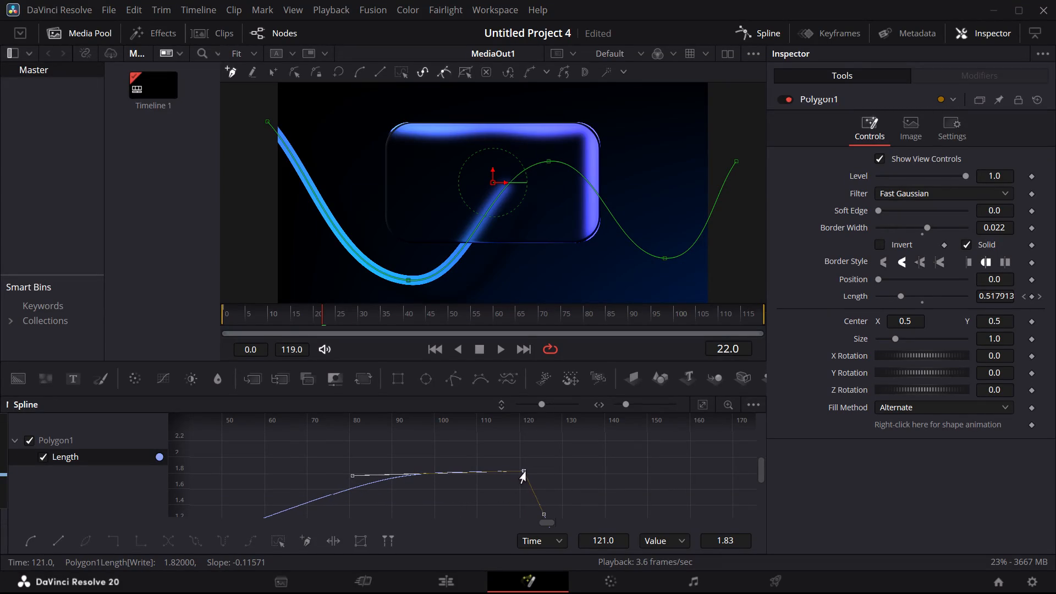
Steepen the start of the Length curve by moving the first keyframe's outgoing handle to about frame 58 and value 2.5.
{"action": "scroll", "coordinate": [399, 482], "scroll_direction": "down", "scroll_amount": 1}
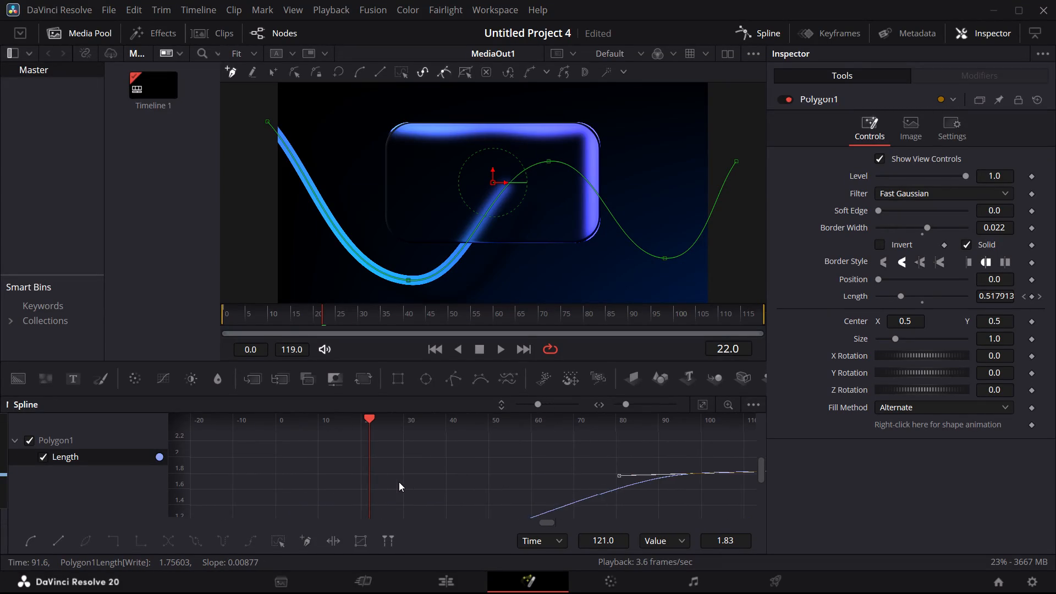
{"action": "scroll", "coordinate": [399, 482], "scroll_direction": "down", "scroll_amount": 1}
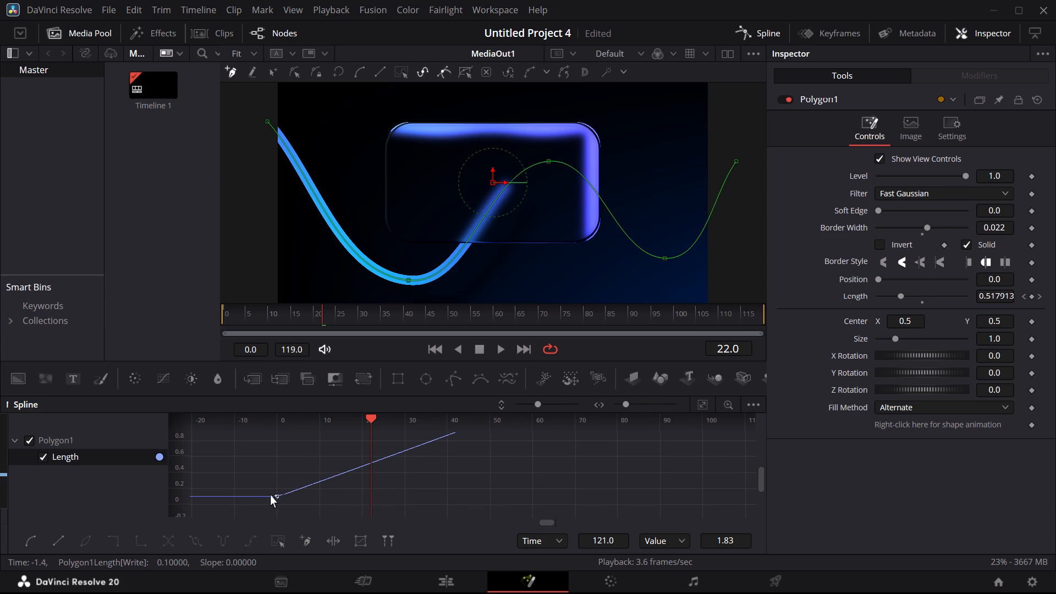
{"action": "left_click", "coordinate": [277, 497]}
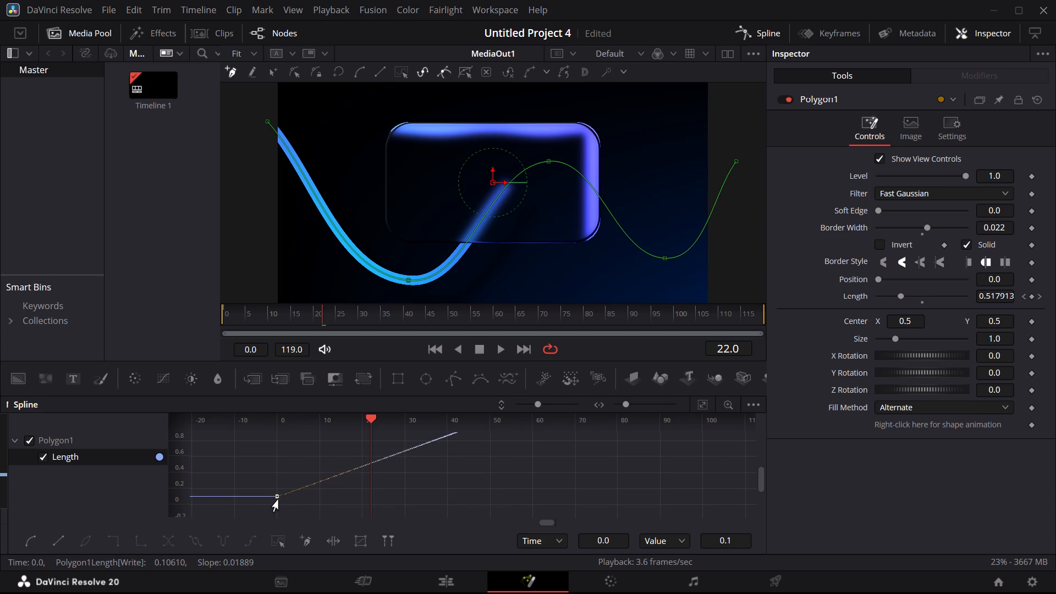
{"action": "scroll", "coordinate": [288, 515], "scroll_direction": "up", "scroll_amount": 1}
{"action": "scroll", "coordinate": [288, 515], "scroll_direction": "right", "scroll_amount": 1}
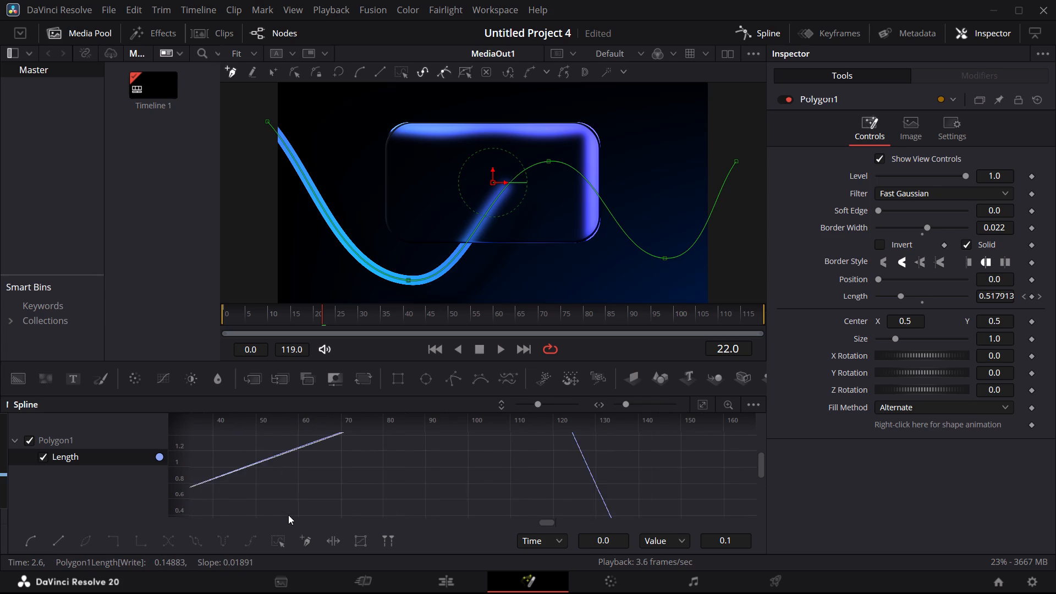
{"action": "scroll", "coordinate": [288, 515], "scroll_direction": "right", "scroll_amount": 1}
{"action": "scroll", "coordinate": [288, 515], "scroll_direction": "up", "scroll_amount": 2}
{"action": "scroll", "coordinate": [288, 515], "scroll_direction": "left", "scroll_amount": 1}
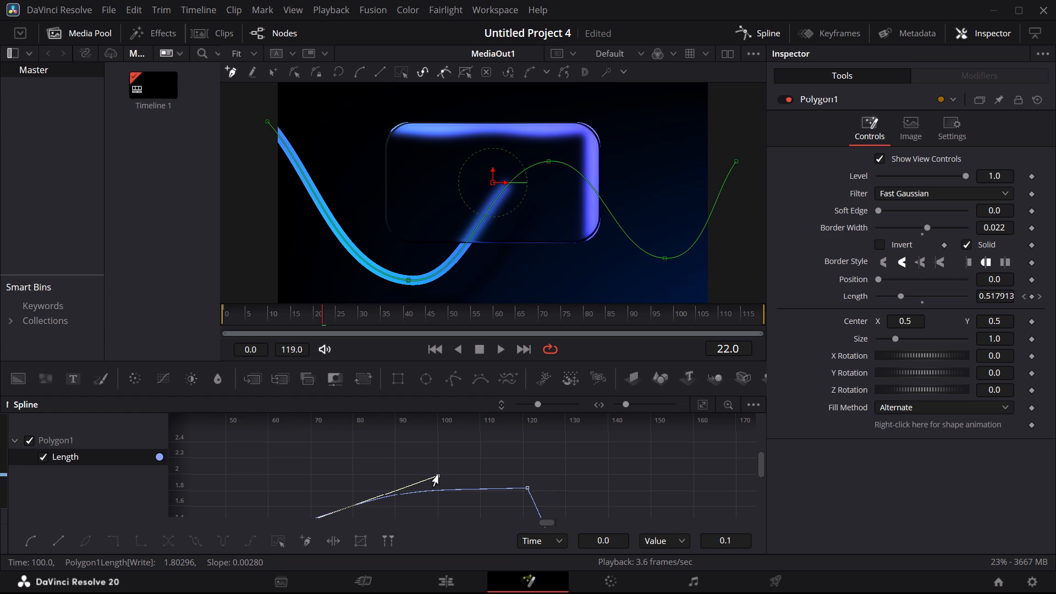
{"action": "left_click_drag", "start_coordinate": [438, 475], "coordinate": [344, 449]}
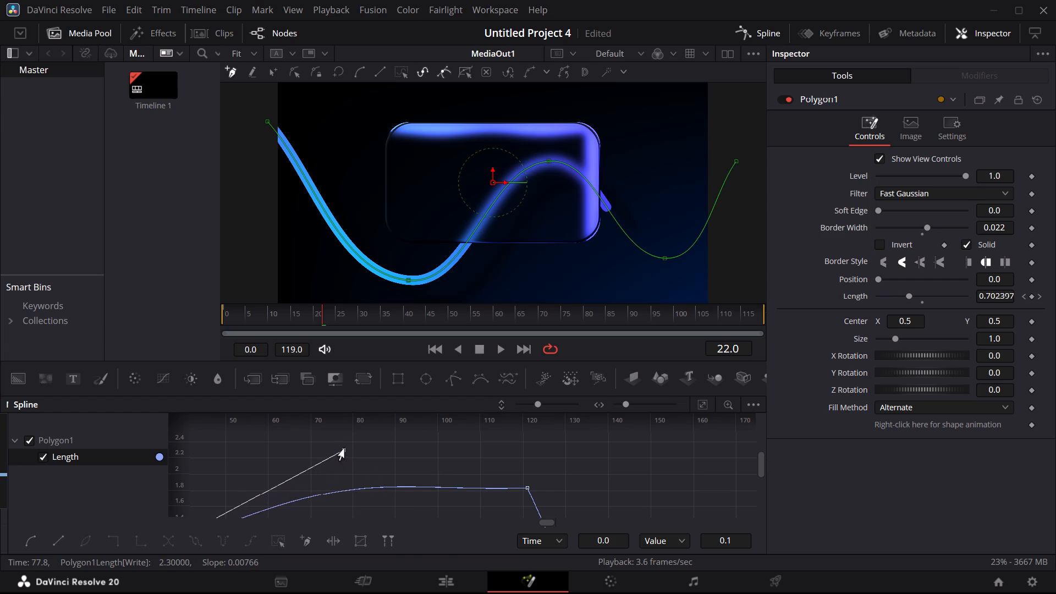
{"action": "left_click_drag", "start_coordinate": [344, 449], "coordinate": [293, 436]}
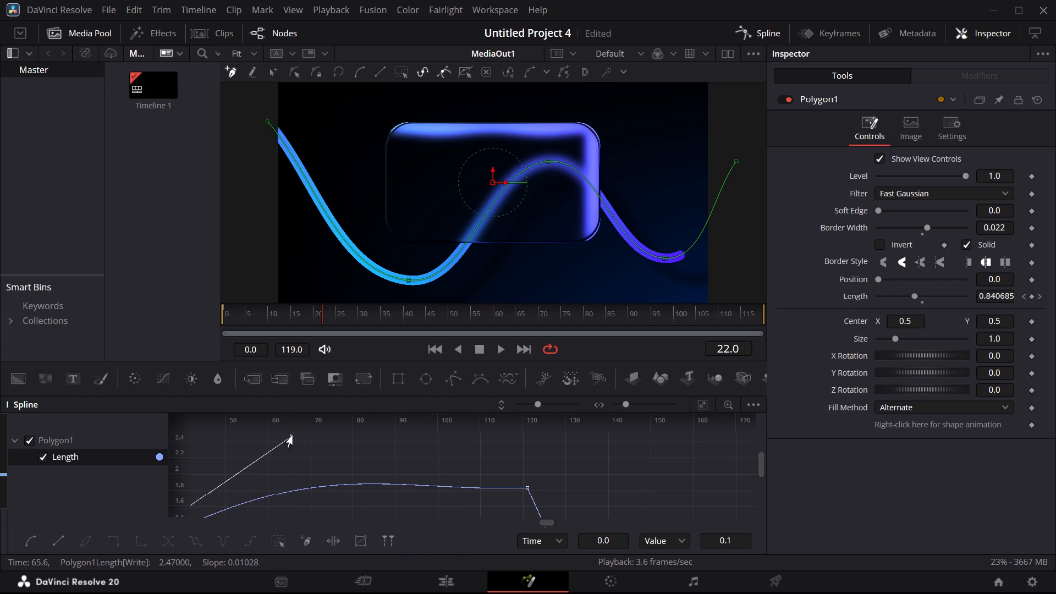
{"action": "left_click_drag", "start_coordinate": [293, 436], "coordinate": [262, 434]}
Play the opening of the animation twice from its start to review the line's draw-on timing with the steeper Length curve.
{"action": "scroll", "coordinate": [364, 457], "scroll_direction": "right", "scroll_amount": 1}
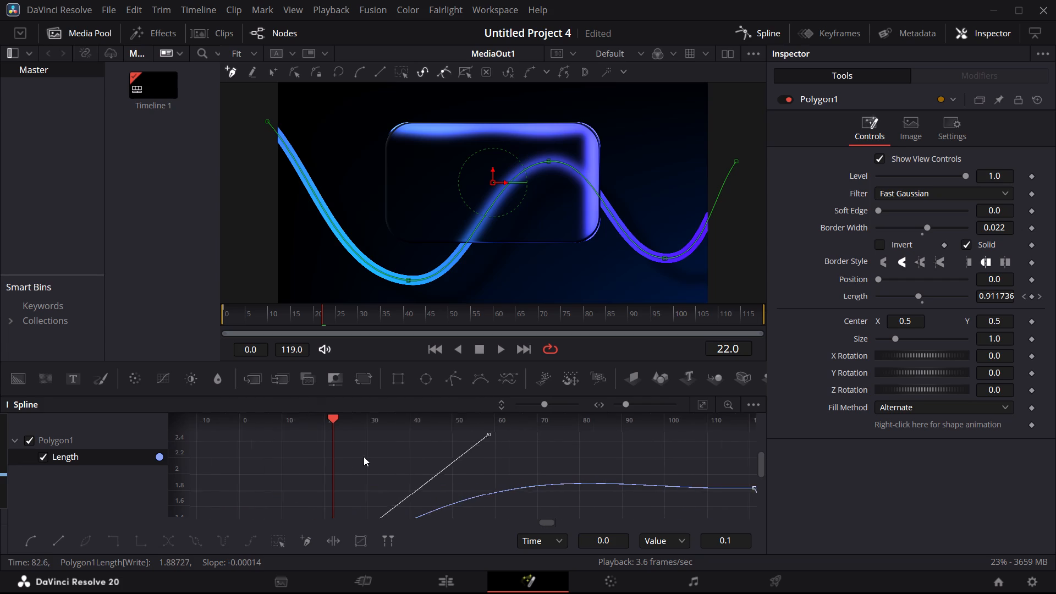
{"action": "scroll", "coordinate": [364, 457], "scroll_direction": "right", "scroll_amount": 1}
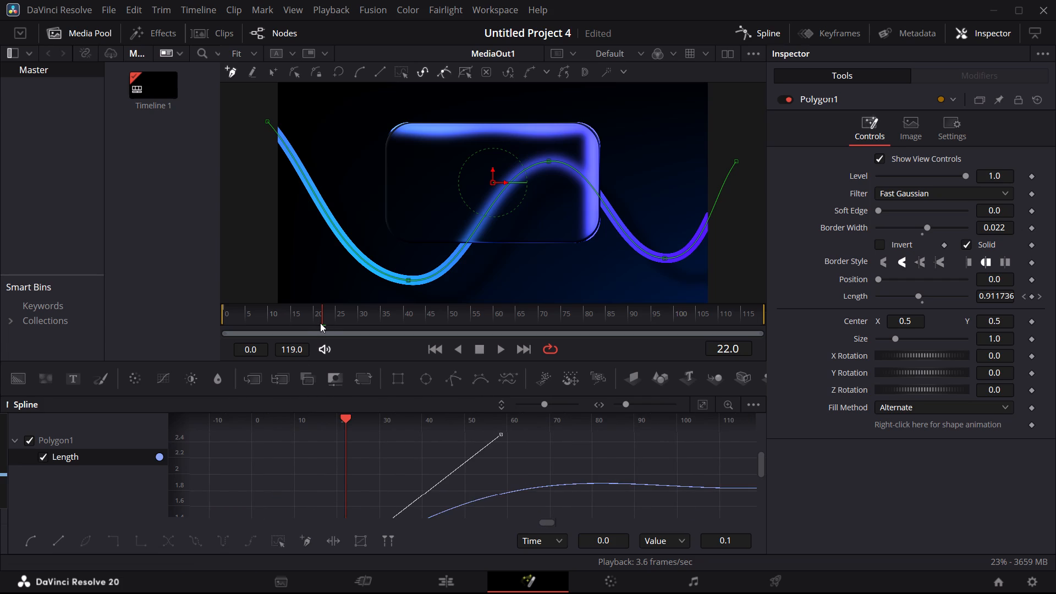
{"action": "left_click_drag", "start_coordinate": [323, 323], "coordinate": [199, 321]}
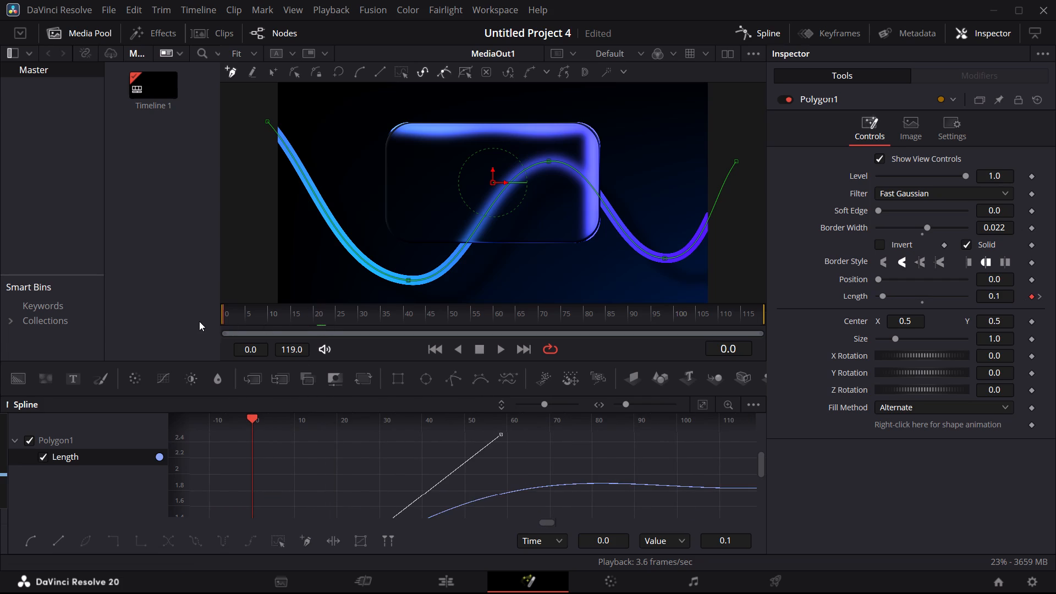
{"action": "left_click", "coordinate": [498, 346]}
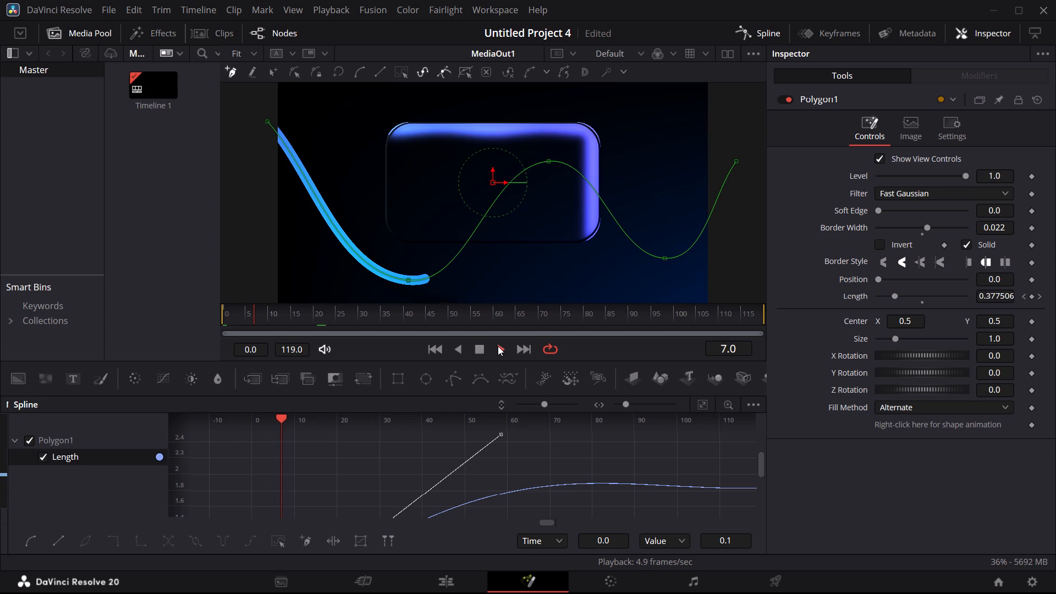
{"action": "left_click", "coordinate": [498, 346]}
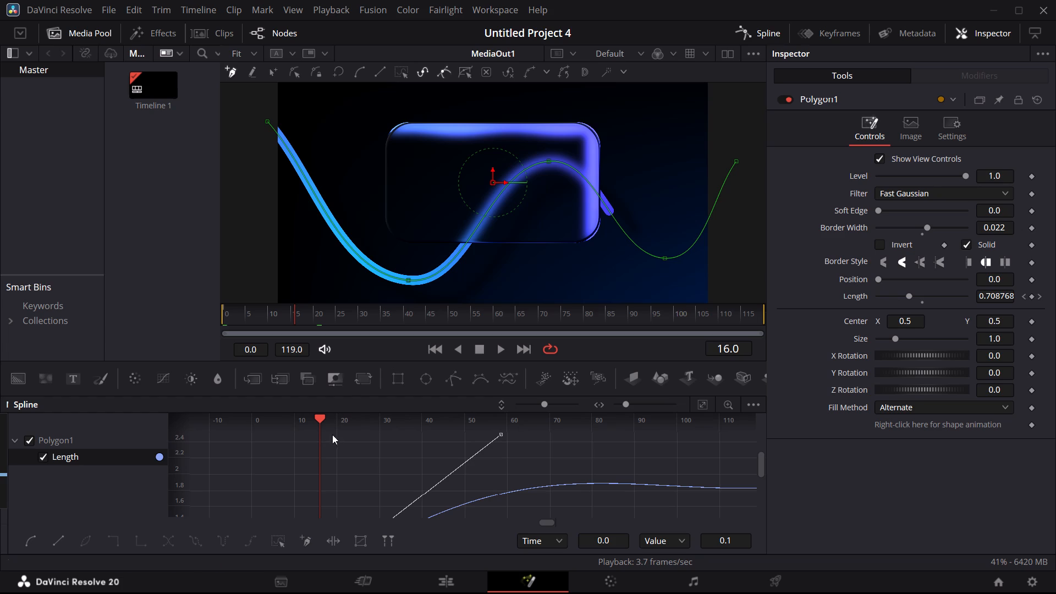
{"action": "left_click_drag", "start_coordinate": [323, 442], "coordinate": [299, 443]}
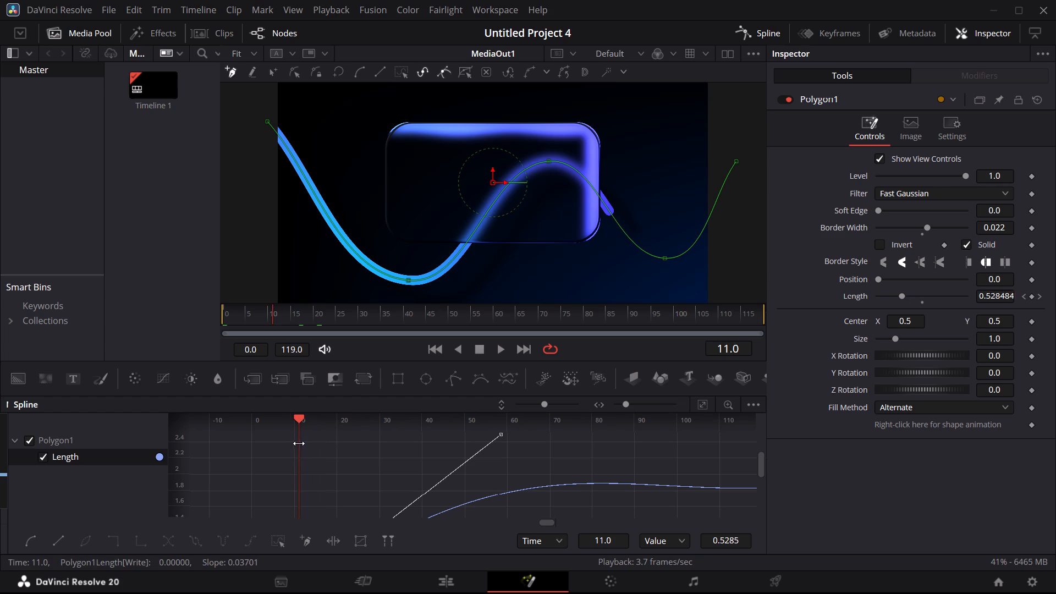
{"action": "left_click_drag", "start_coordinate": [299, 443], "coordinate": [237, 446]}
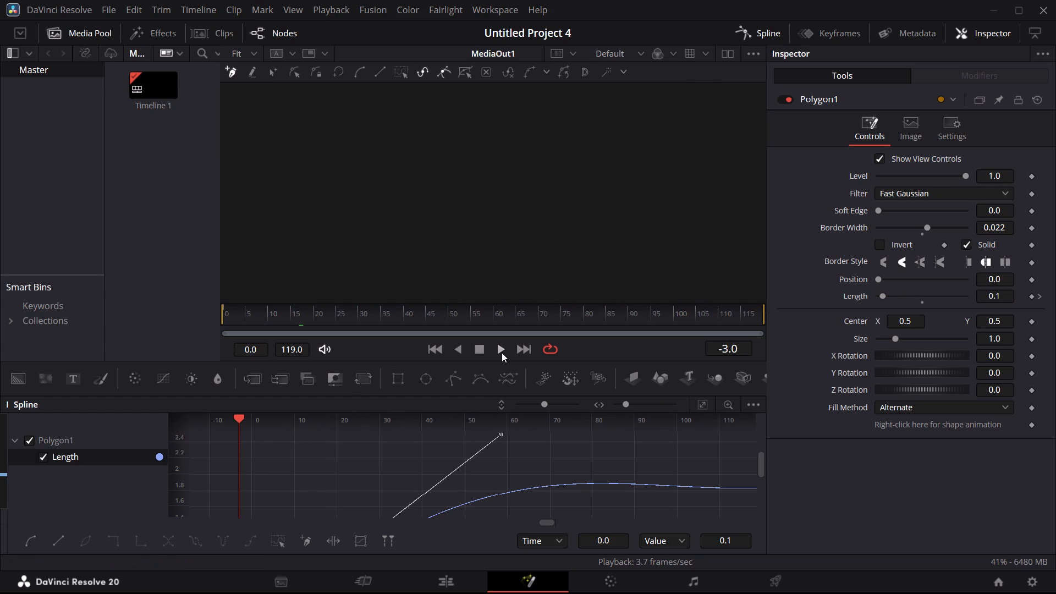
{"action": "left_click", "coordinate": [501, 352]}
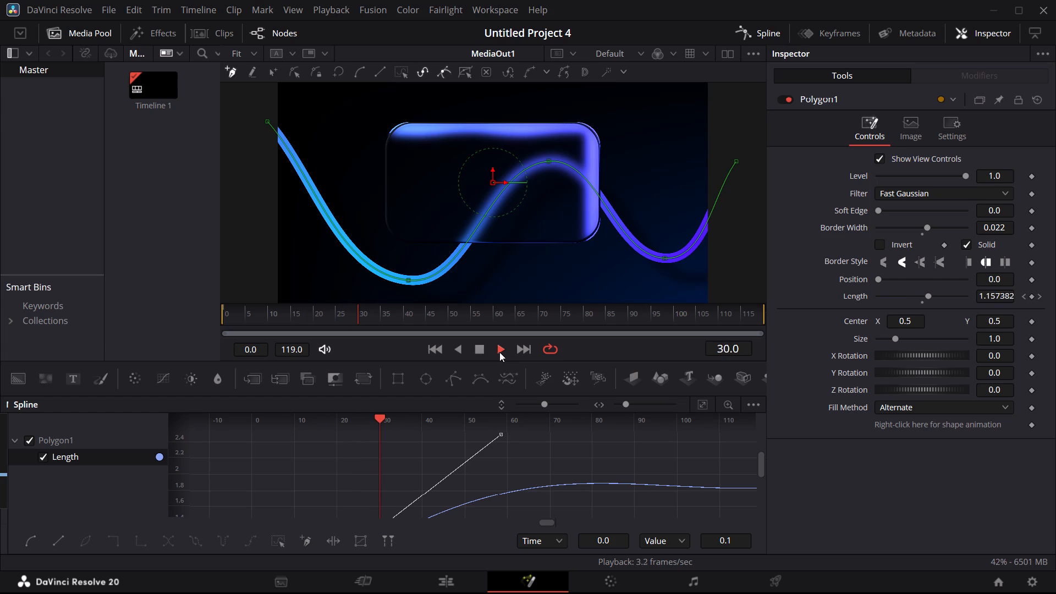
{"action": "left_click", "coordinate": [499, 352]}
Scrub through the frames around the first Length keyframe and replay the line's draw-on from frame 0.
{"action": "scroll", "coordinate": [442, 423], "scroll_direction": "down", "scroll_amount": 4}
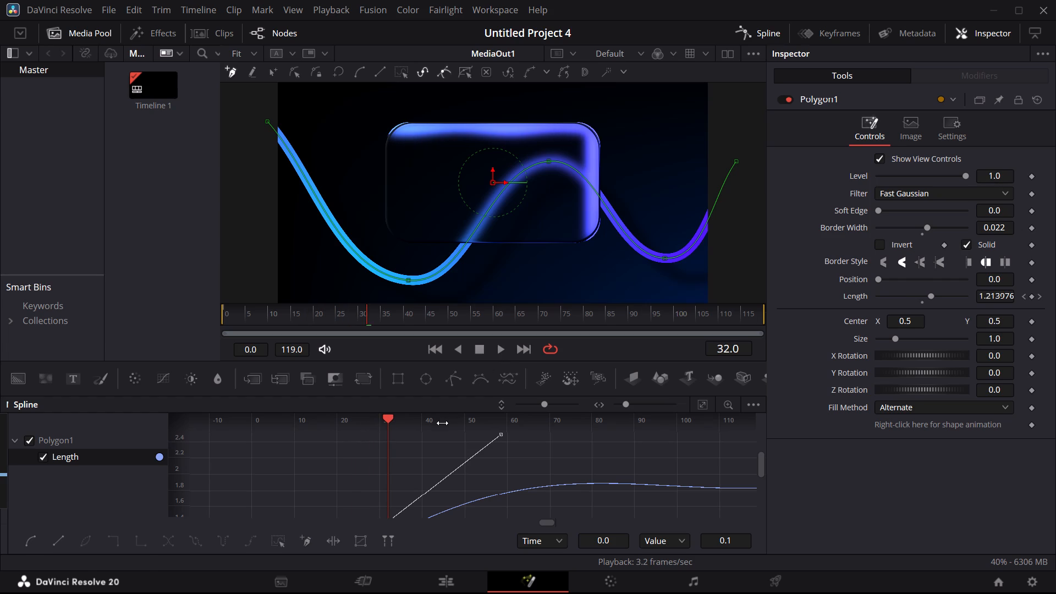
{"action": "scroll", "coordinate": [393, 518], "scroll_direction": "down", "scroll_amount": 3}
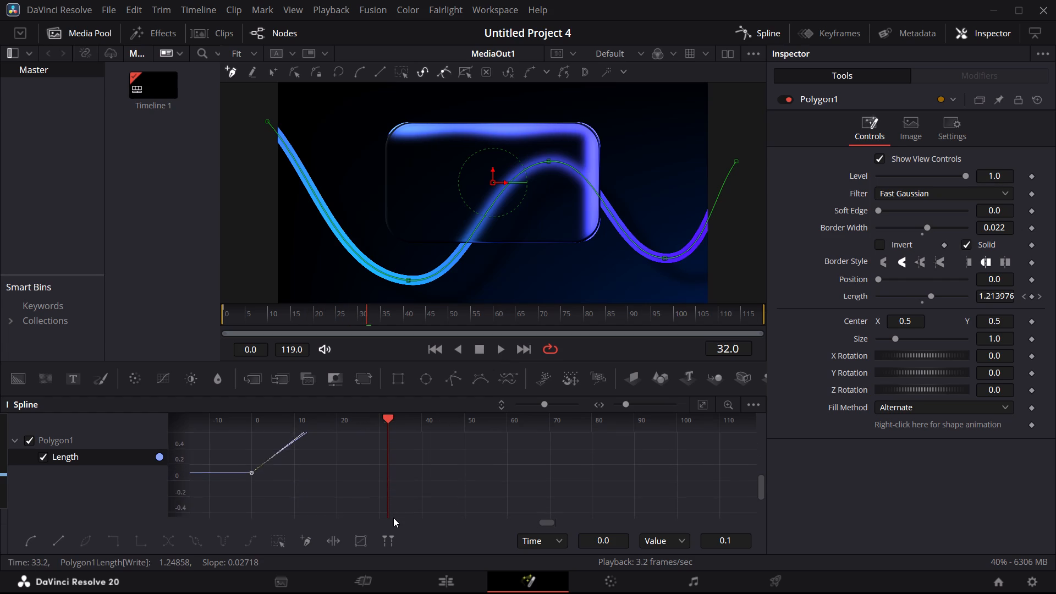
{"action": "left_click_drag", "start_coordinate": [389, 503], "coordinate": [319, 502]}
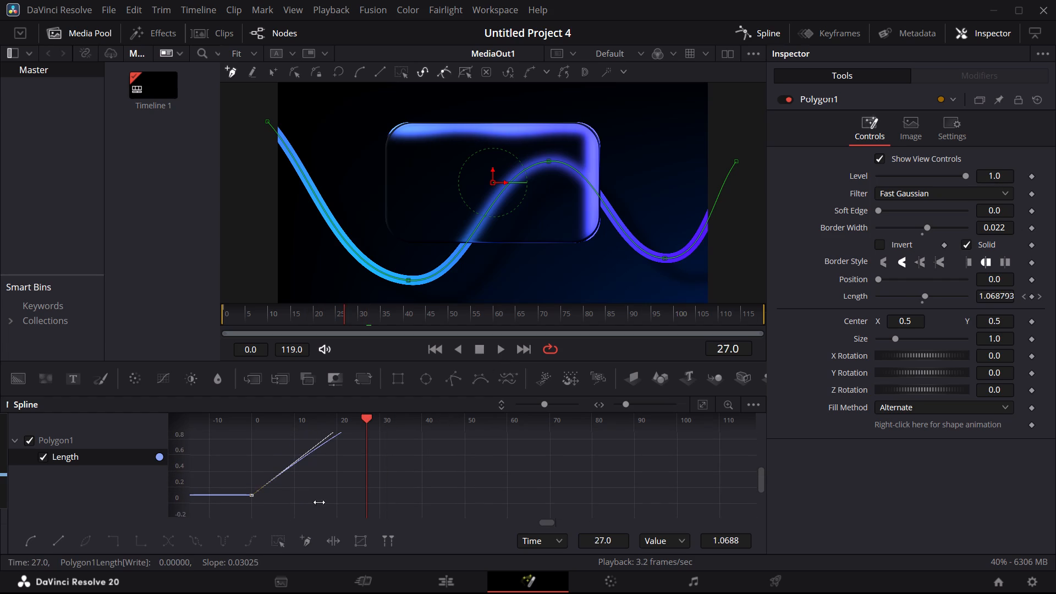
{"action": "left_click_drag", "start_coordinate": [319, 502], "coordinate": [274, 496]}
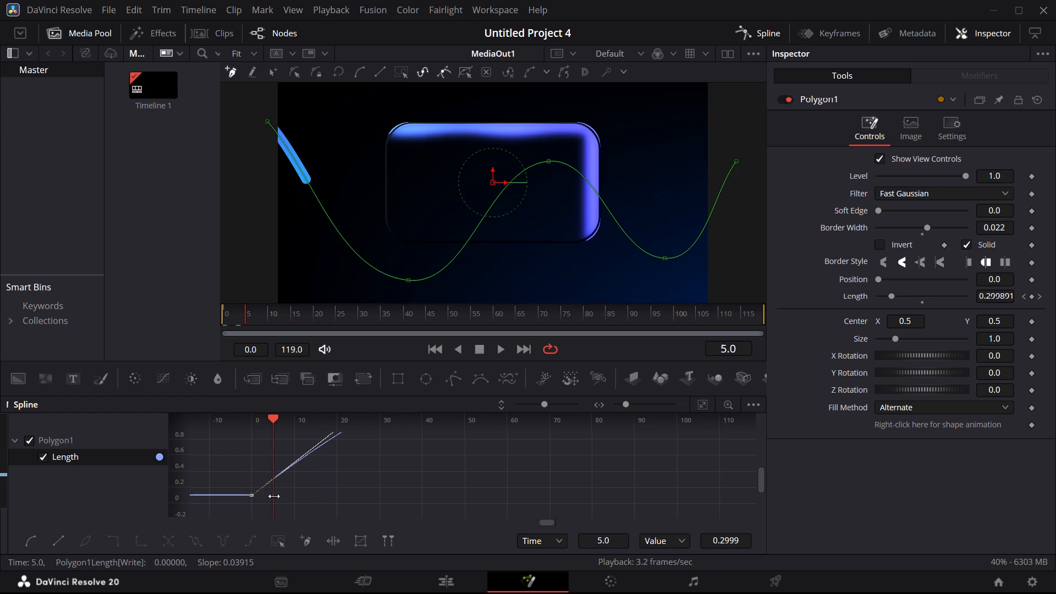
{"action": "left_click_drag", "start_coordinate": [274, 496], "coordinate": [258, 520]}
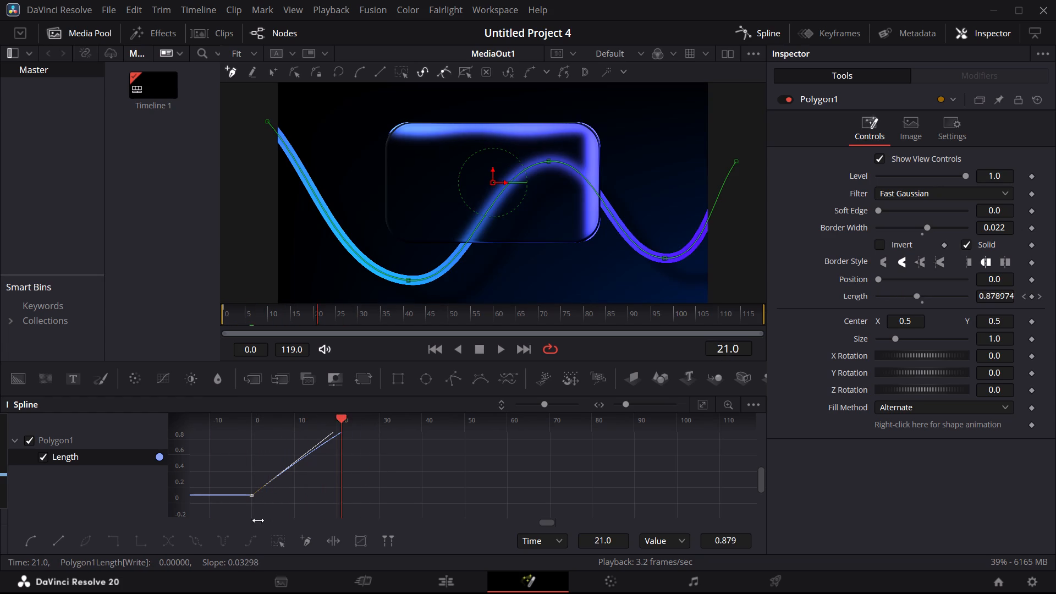
{"action": "left_click_drag", "start_coordinate": [258, 520], "coordinate": [213, 518]}
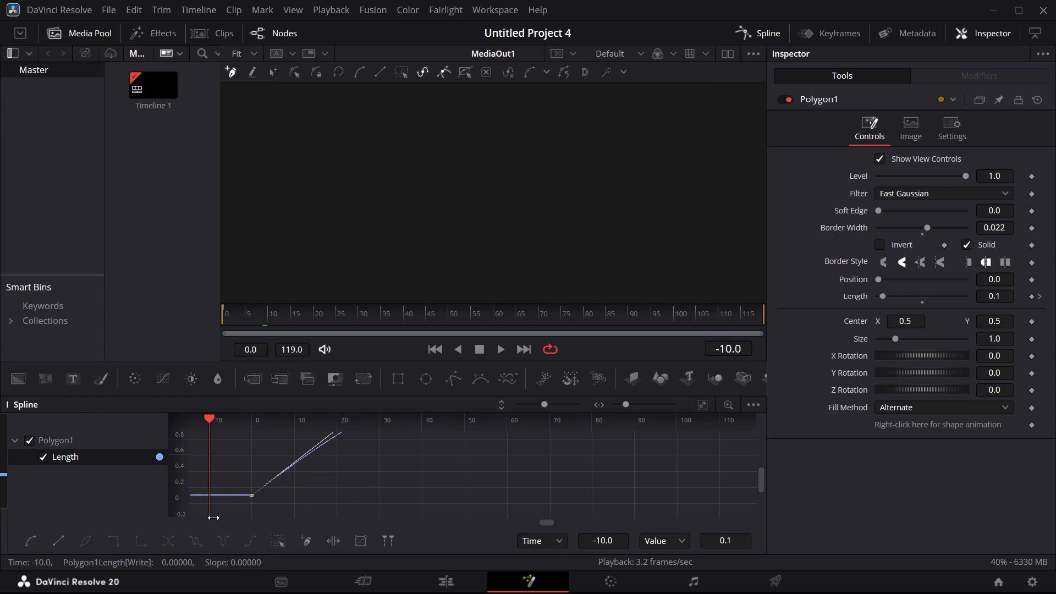
{"action": "left_click_drag", "start_coordinate": [213, 518], "coordinate": [258, 525]}
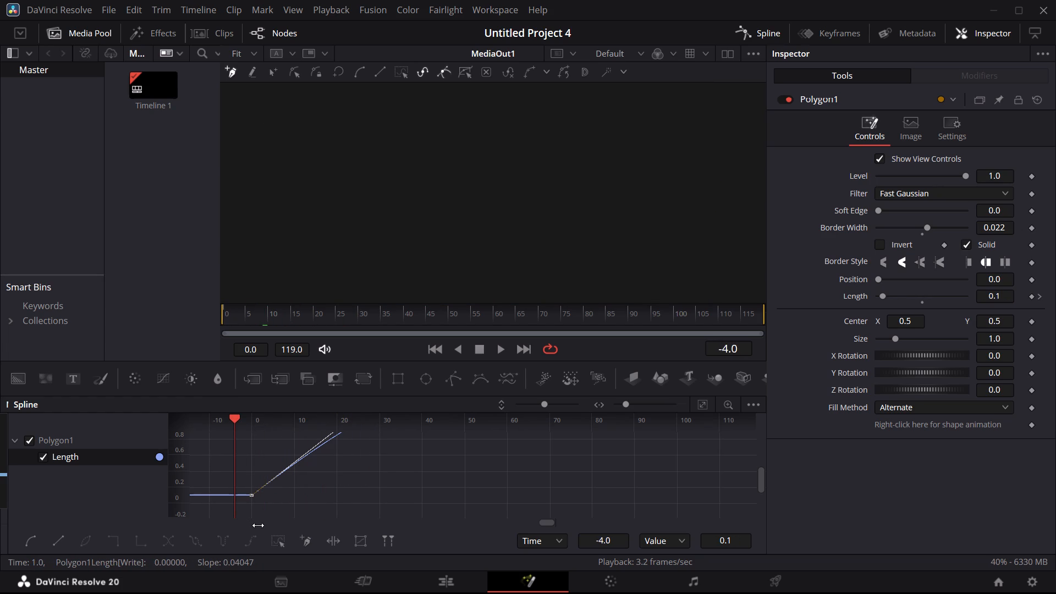
{"action": "left_click_drag", "start_coordinate": [258, 525], "coordinate": [266, 530]}
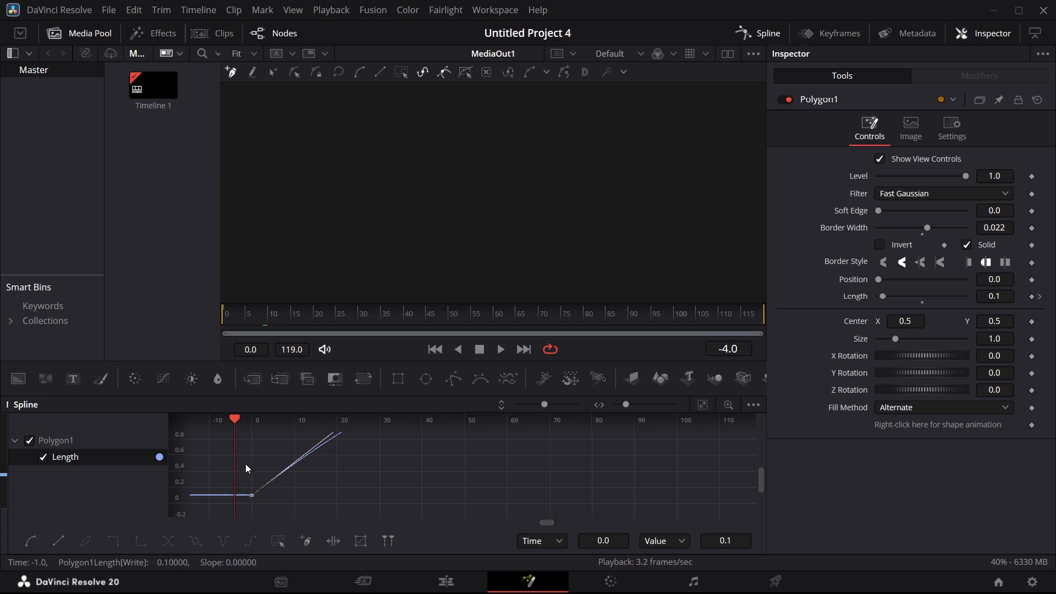
{"action": "left_click_drag", "start_coordinate": [234, 421], "coordinate": [244, 424]}
{"action": "left_click_drag", "start_coordinate": [244, 424], "coordinate": [253, 427]}
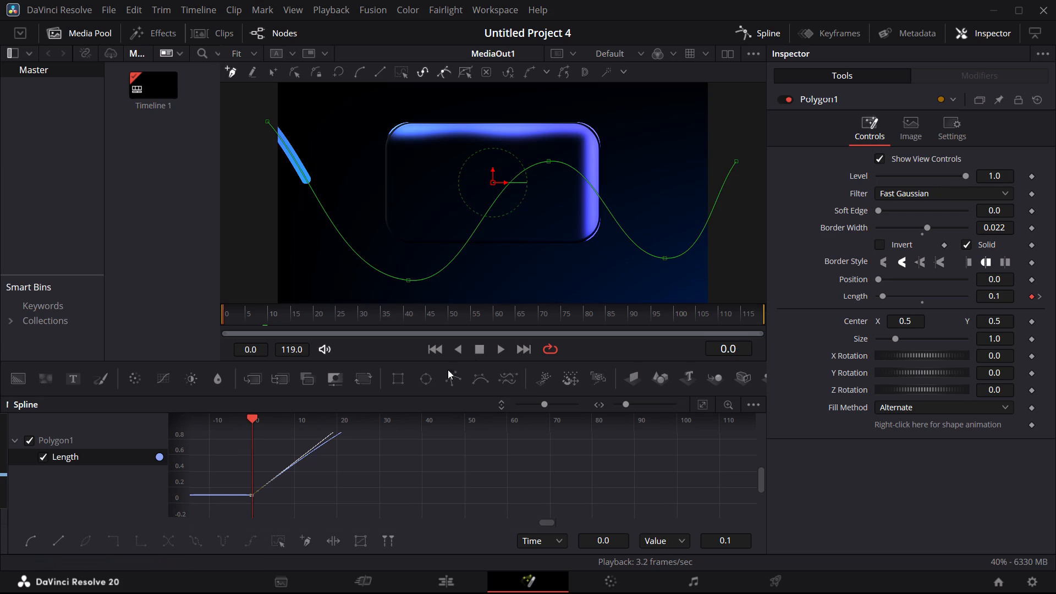
{"action": "left_click", "coordinate": [498, 349]}
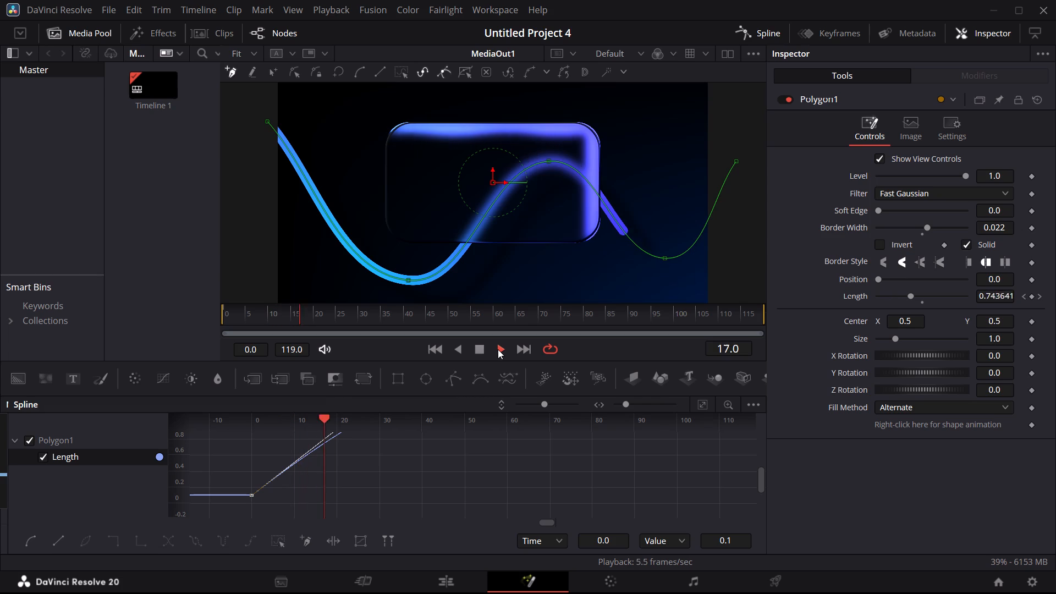
{"action": "left_click", "coordinate": [498, 349]}
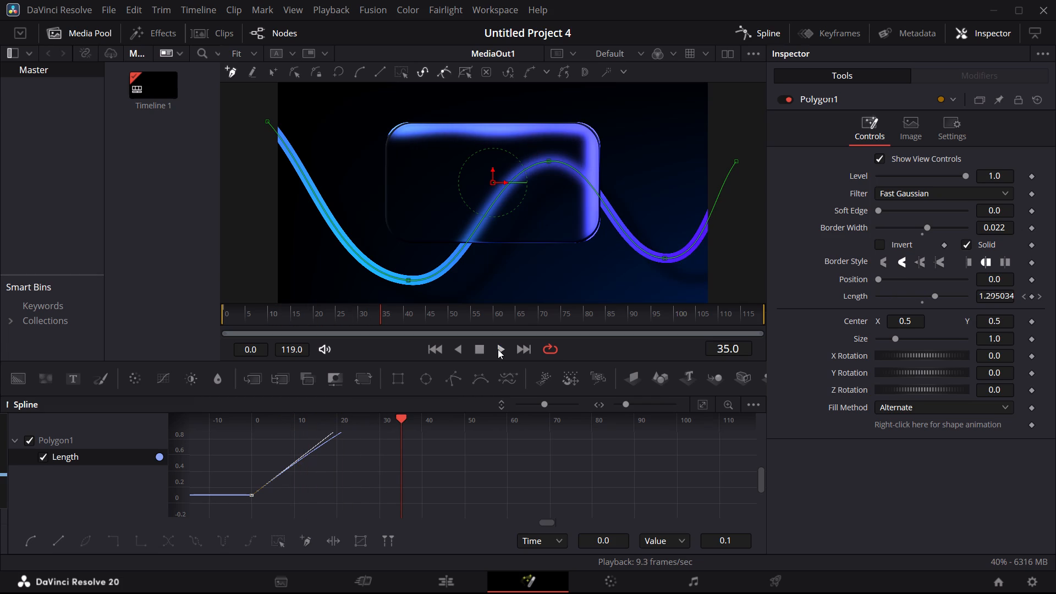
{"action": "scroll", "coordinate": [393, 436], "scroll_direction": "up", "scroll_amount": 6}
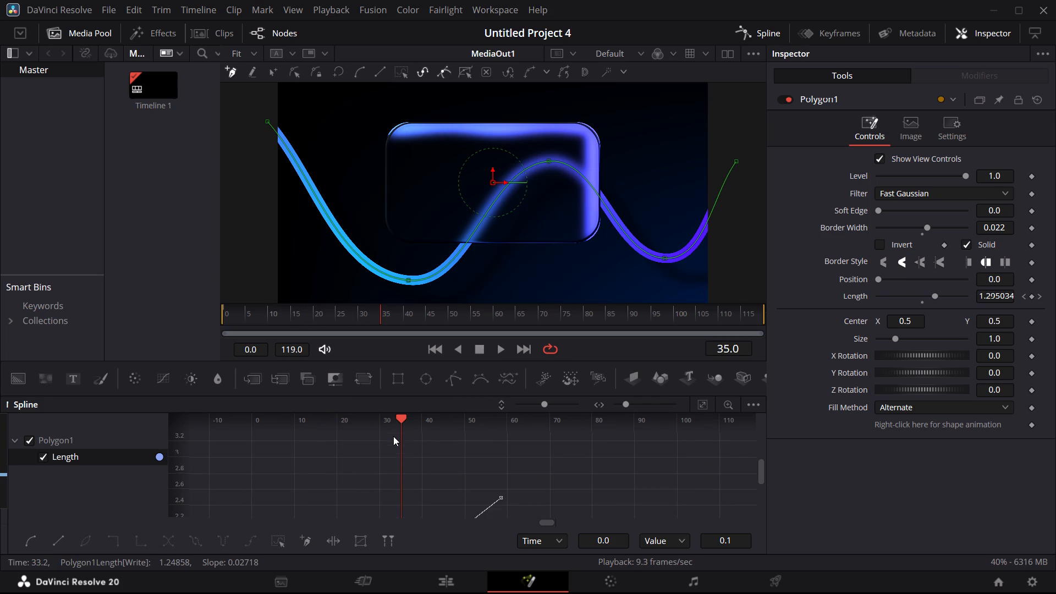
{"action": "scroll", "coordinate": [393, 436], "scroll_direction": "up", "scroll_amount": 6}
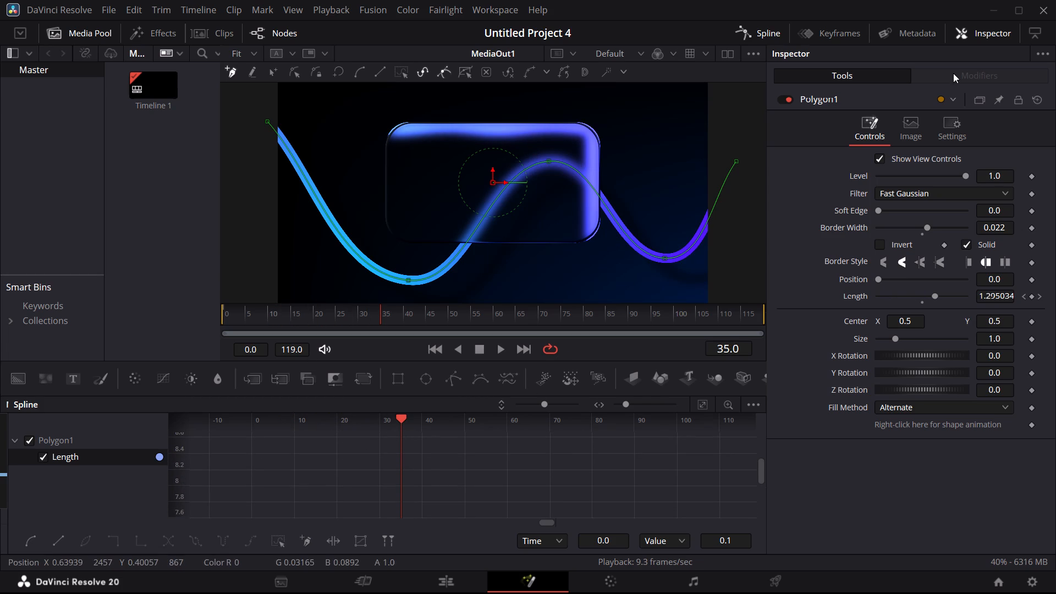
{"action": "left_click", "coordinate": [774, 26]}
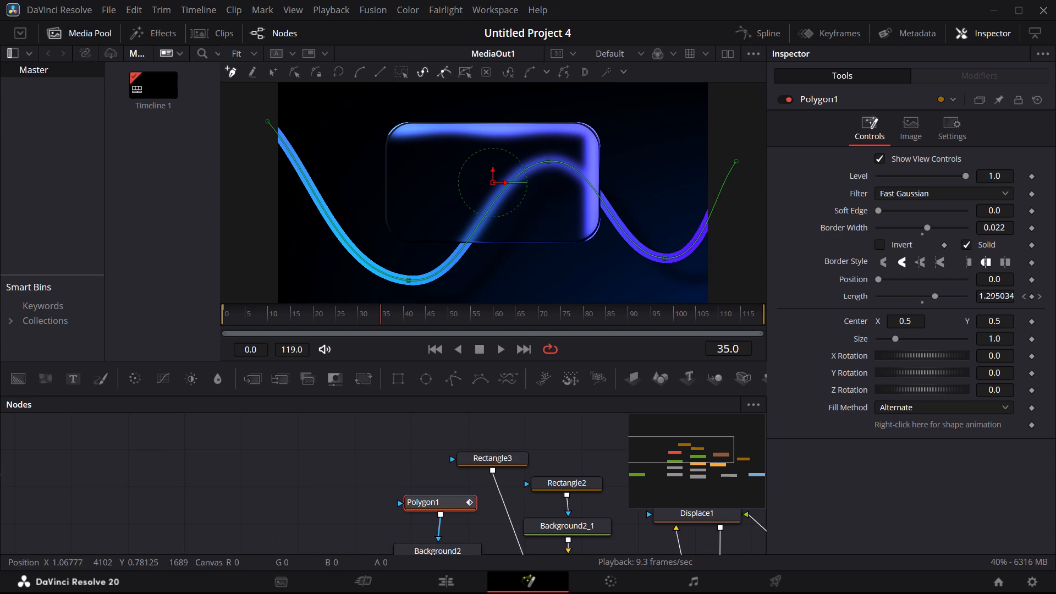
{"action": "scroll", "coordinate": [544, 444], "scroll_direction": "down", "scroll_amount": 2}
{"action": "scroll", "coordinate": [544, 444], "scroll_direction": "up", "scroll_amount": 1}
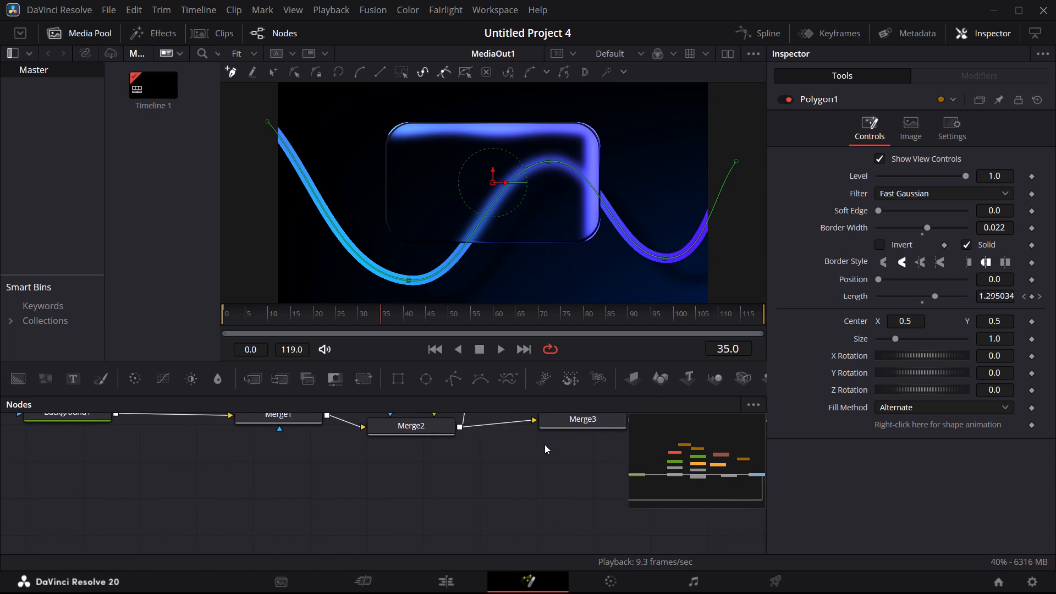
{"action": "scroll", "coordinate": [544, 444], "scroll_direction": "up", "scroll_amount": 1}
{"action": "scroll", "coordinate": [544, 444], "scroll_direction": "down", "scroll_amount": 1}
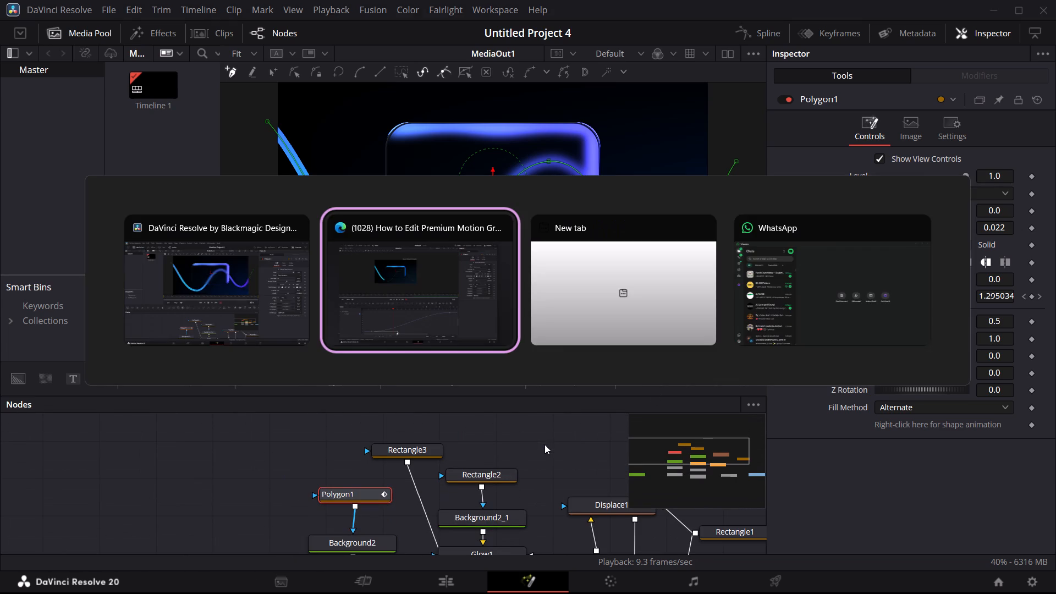
Switch to the motion graphics tutorial in Microsoft Edge and rewatch the part on shaping Polygon1's Length curve in the spline editor.
{"action": "left_click", "coordinate": [476, 355]}
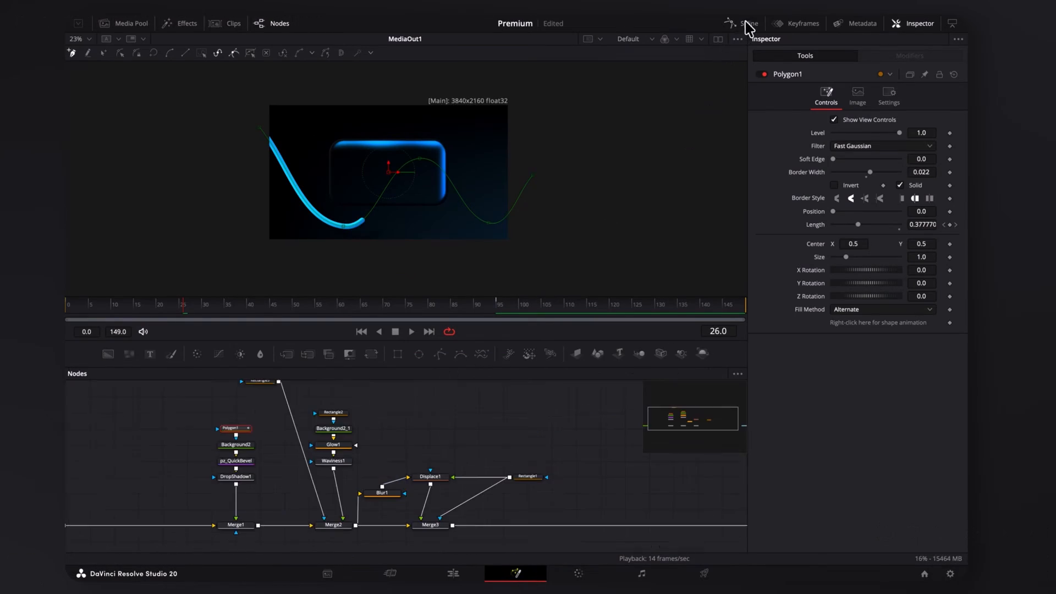
{"action": "key", "text": "Left"}
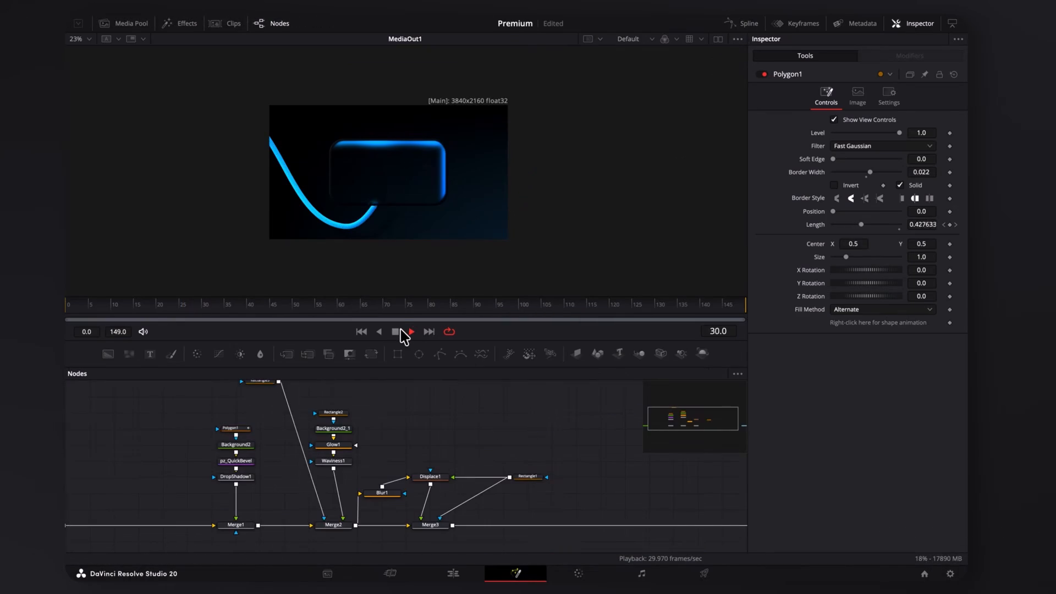
{"action": "key", "text": "Left"}
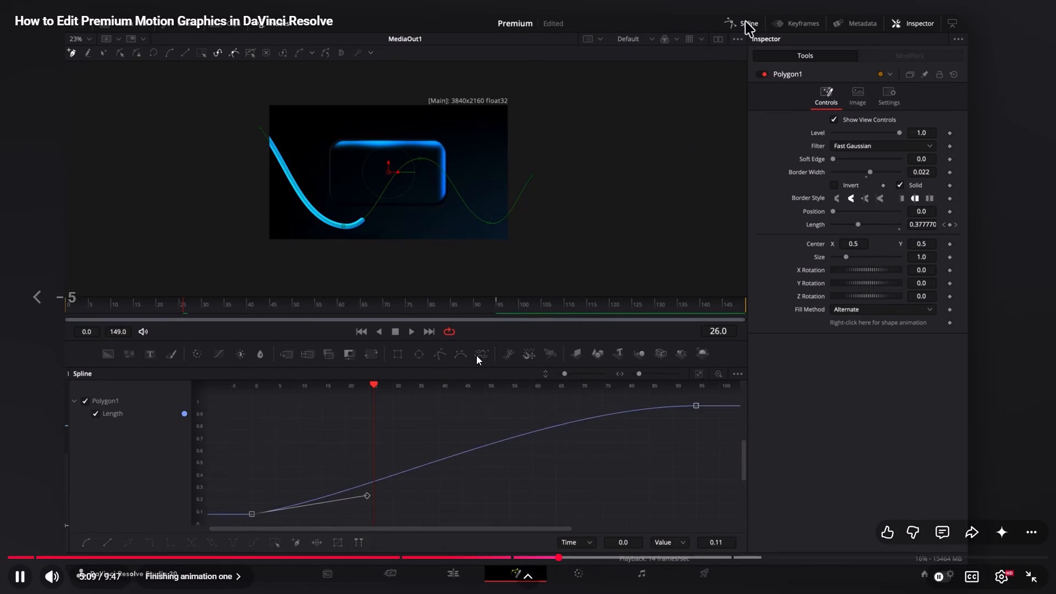
{"action": "key", "text": "Left"}
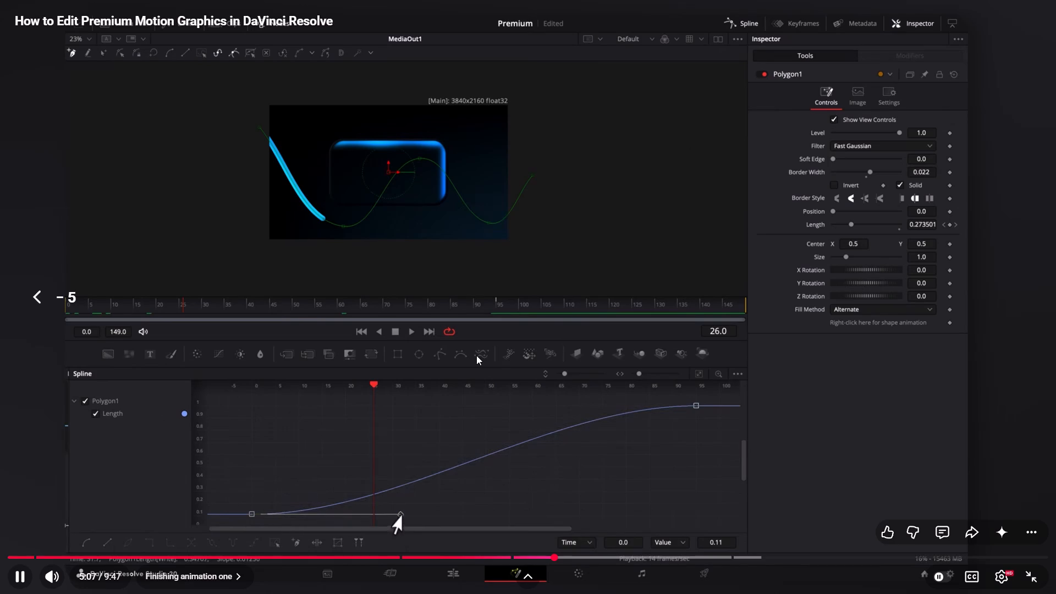
Pause the tutorial video at the part on shaping Polygon1's Length curve.
{"action": "left_click", "coordinate": [496, 394]}
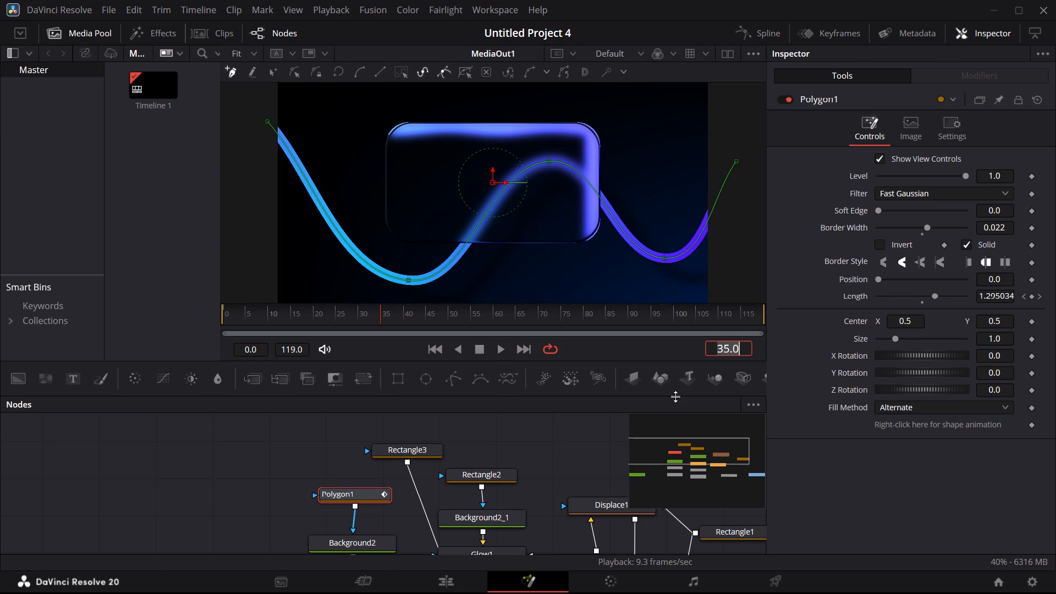
Back in DaVinci Resolve, open the spline editor on Polygon1's Length curve and locate its first keyframe at frame 0.
{"action": "left_click", "coordinate": [760, 38]}
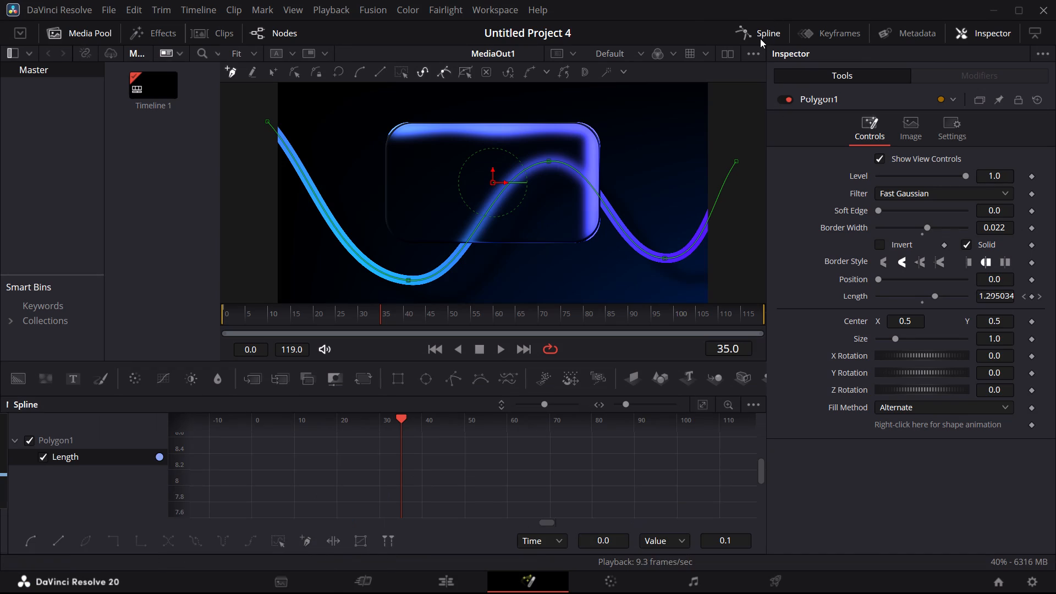
{"action": "scroll", "coordinate": [441, 480], "scroll_direction": "down", "scroll_amount": 4}
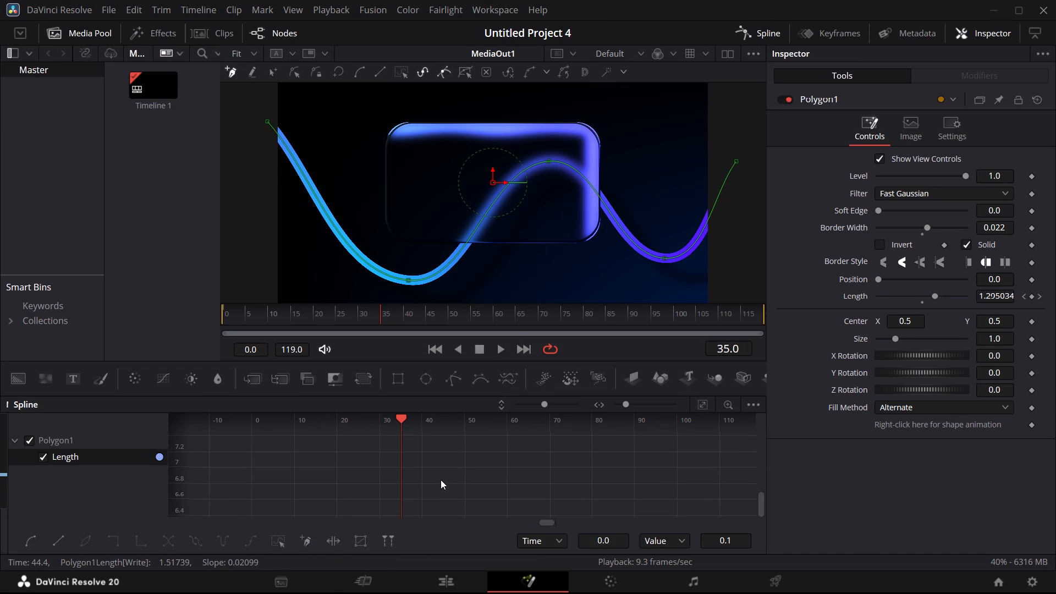
{"action": "scroll", "coordinate": [441, 480], "scroll_direction": "down", "scroll_amount": 9}
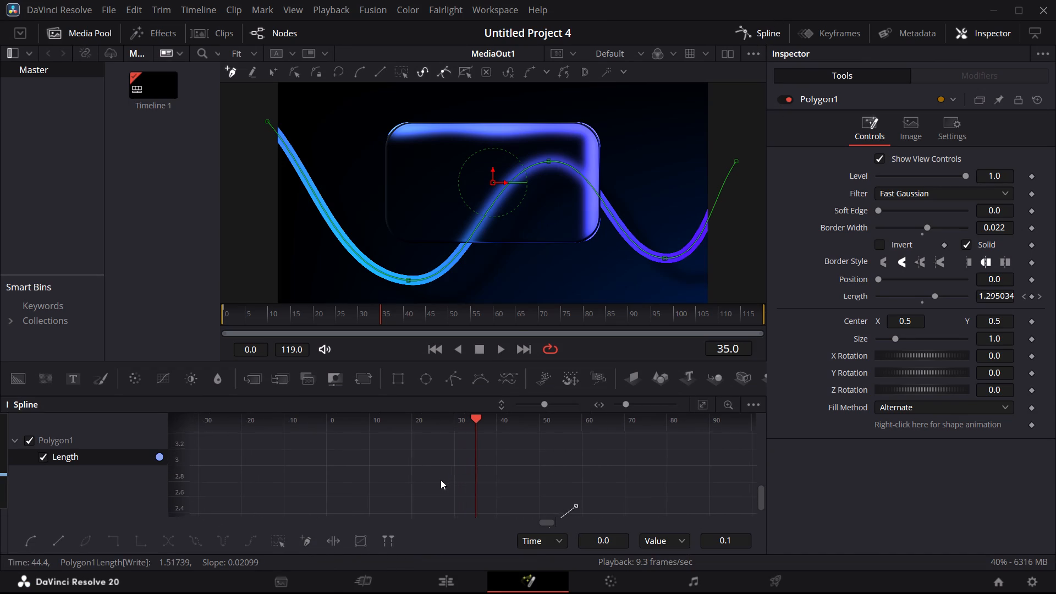
{"action": "scroll", "coordinate": [441, 480], "scroll_direction": "down", "scroll_amount": 4}
{"action": "scroll", "coordinate": [441, 480], "scroll_direction": "up", "scroll_amount": 2}
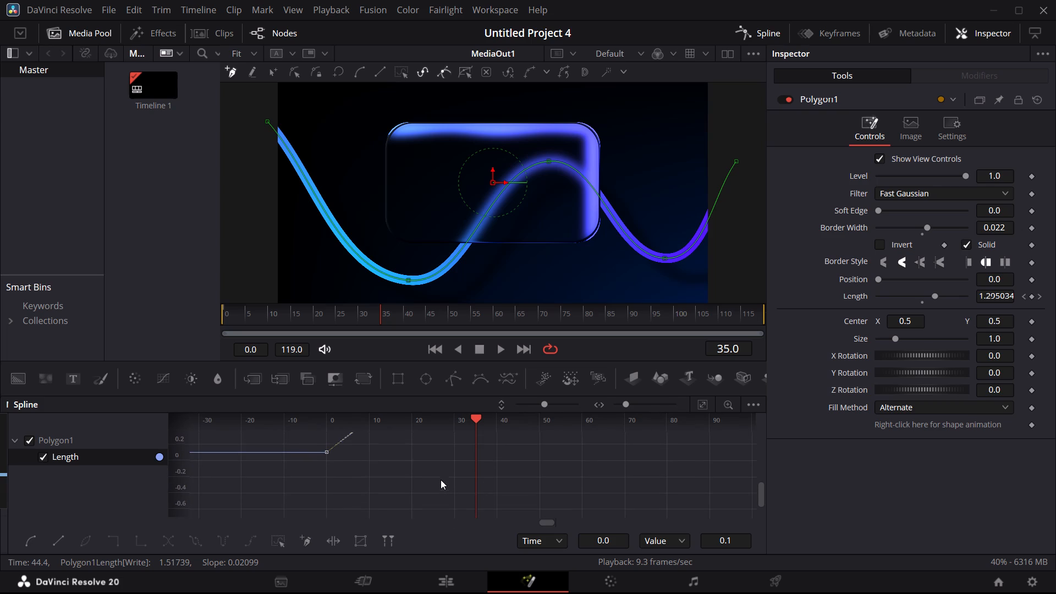
{"action": "scroll", "coordinate": [441, 480], "scroll_direction": "up", "scroll_amount": 1}
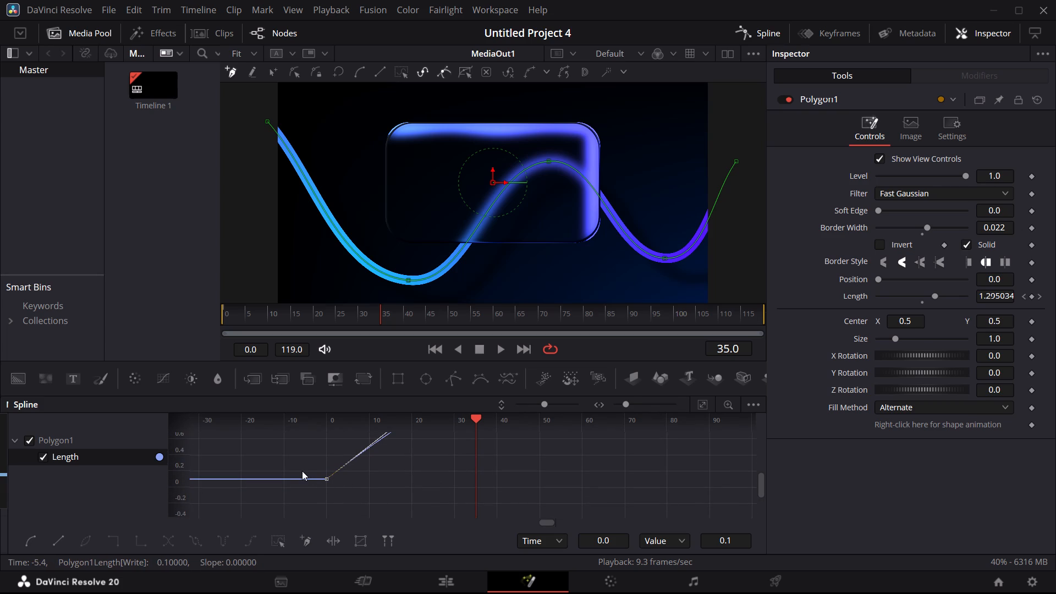
In DaVinci Resolve's spline graph, move the Length curve's end keyframe from its plateau to frame 97 and value about 1.94.
{"action": "scroll", "coordinate": [302, 471], "scroll_direction": "up", "scroll_amount": 2, "text": "ctrl"}
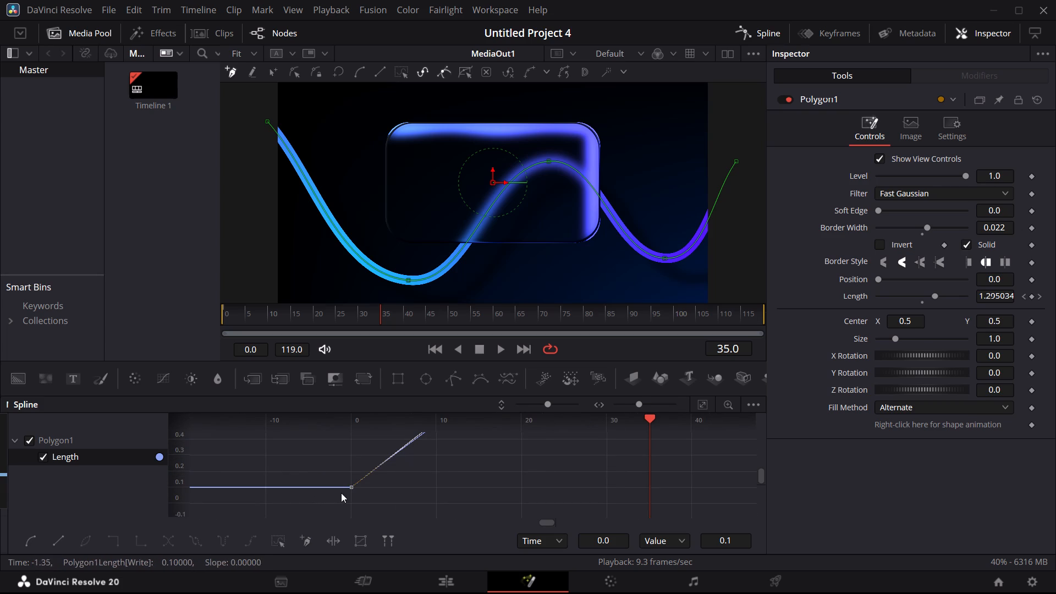
{"action": "scroll", "coordinate": [459, 466], "scroll_direction": "left", "scroll_amount": 2}
{"action": "scroll", "coordinate": [459, 466], "scroll_direction": "up", "scroll_amount": 3}
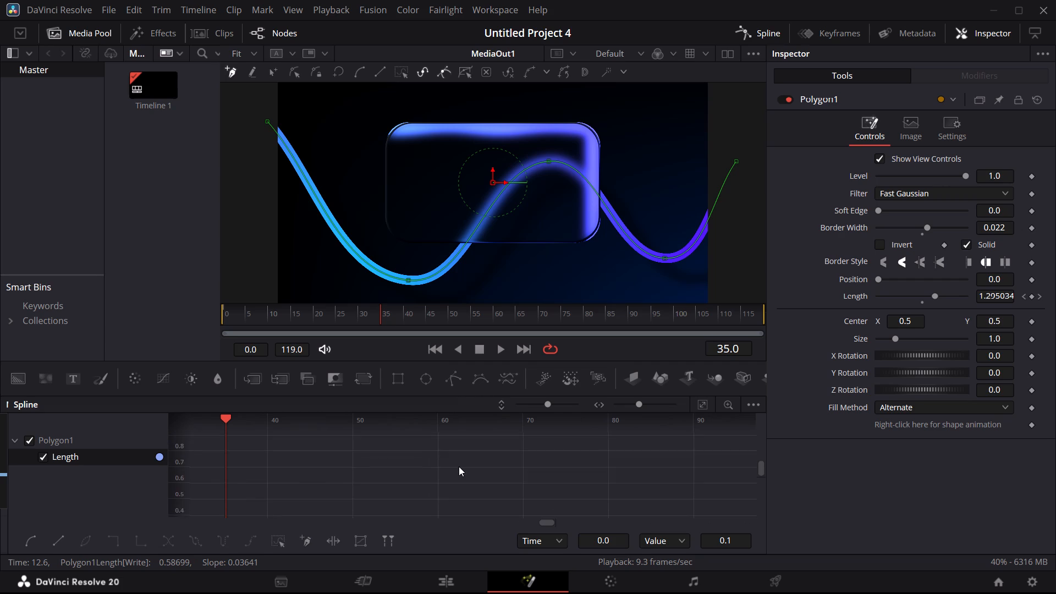
{"action": "scroll", "coordinate": [459, 466], "scroll_direction": "up", "scroll_amount": 3}
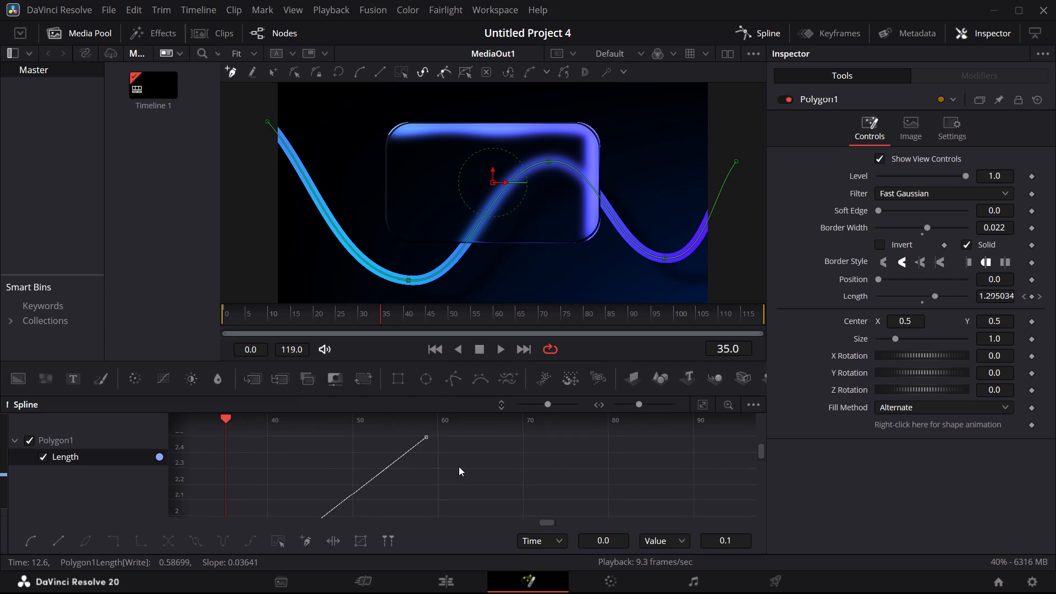
{"action": "scroll", "coordinate": [459, 466], "scroll_direction": "left", "scroll_amount": 1}
{"action": "scroll", "coordinate": [459, 466], "scroll_direction": "down", "scroll_amount": 1}
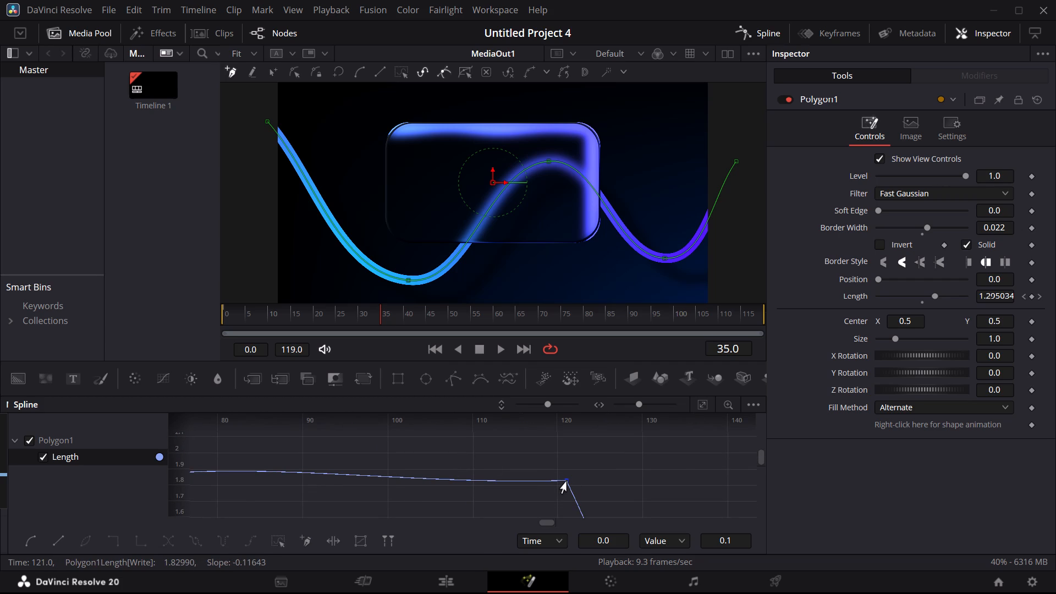
{"action": "left_click_drag", "start_coordinate": [566, 482], "coordinate": [530, 472]}
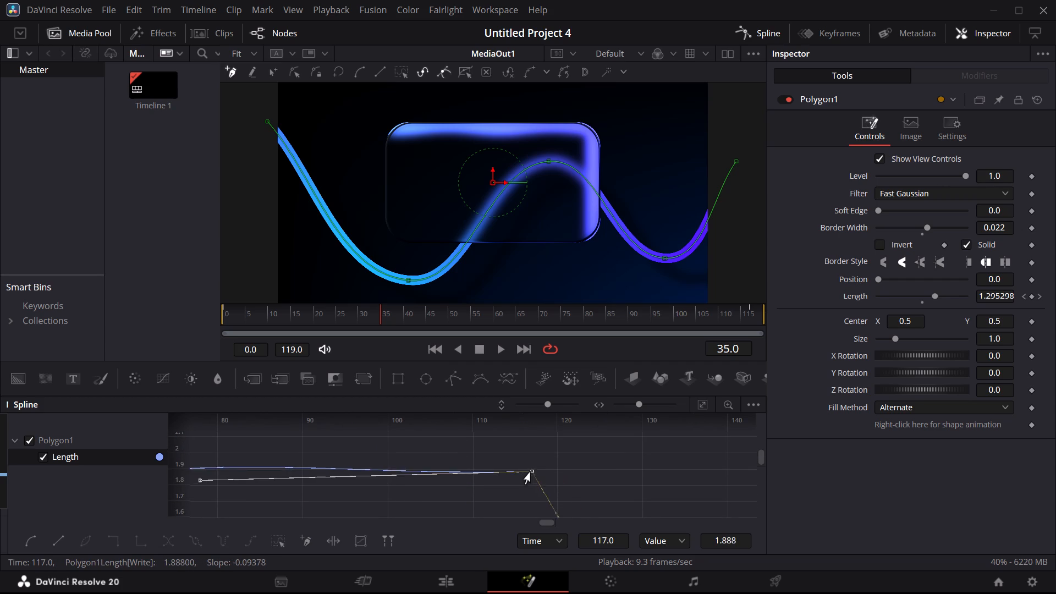
{"action": "left_click_drag", "start_coordinate": [530, 472], "coordinate": [359, 465]}
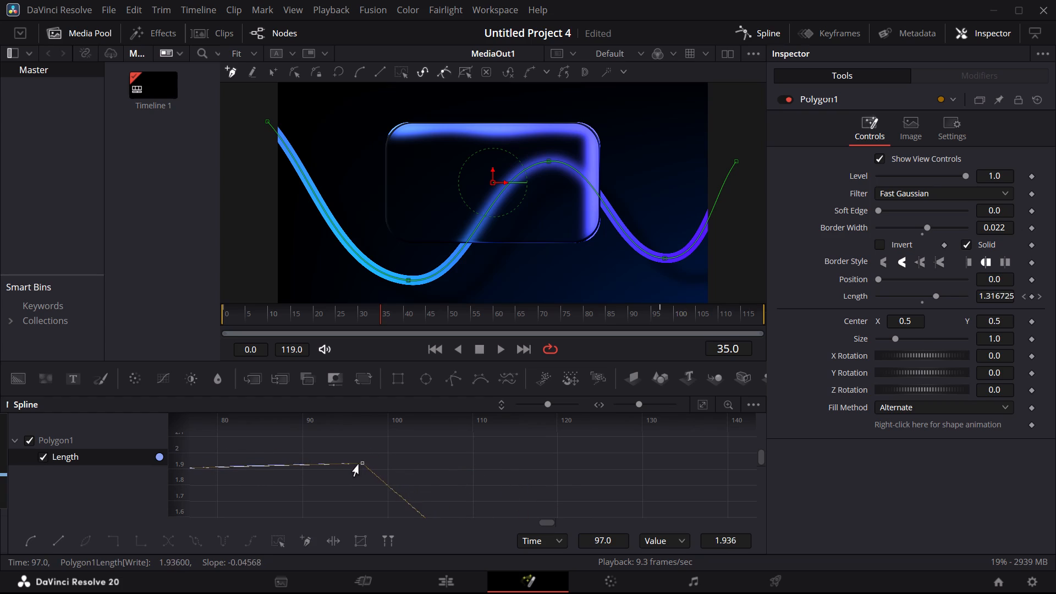
Move the Length curve's end keyframe earlier and lower in the spline graph, to frame 70 and value 1.0.
{"action": "left_click_drag", "start_coordinate": [359, 465], "coordinate": [218, 459]}
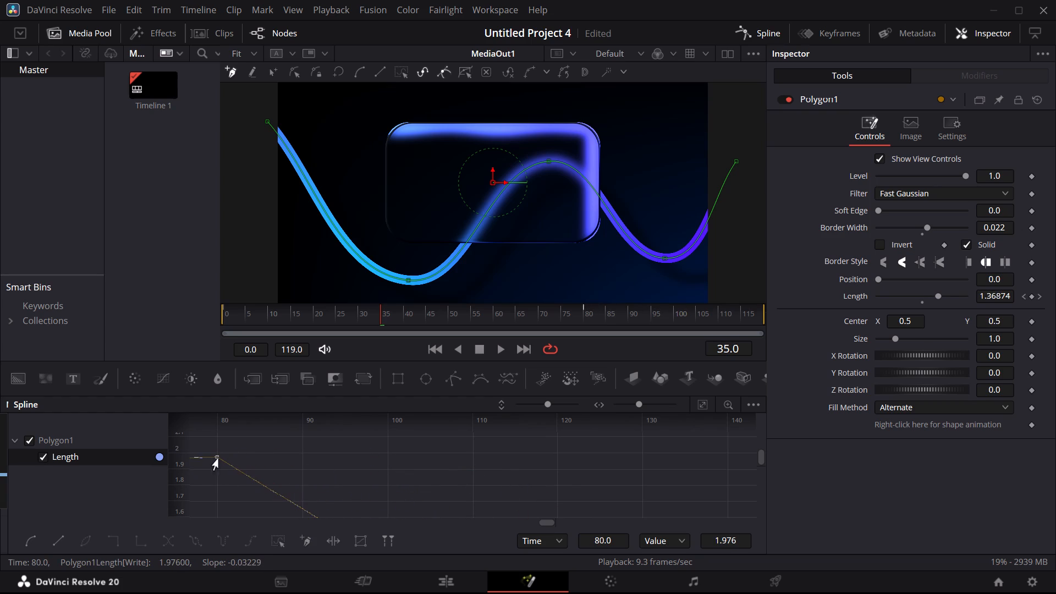
{"action": "left_click_drag", "start_coordinate": [218, 459], "coordinate": [215, 458]}
{"action": "scroll", "coordinate": [215, 458], "scroll_direction": "right", "scroll_amount": 1}
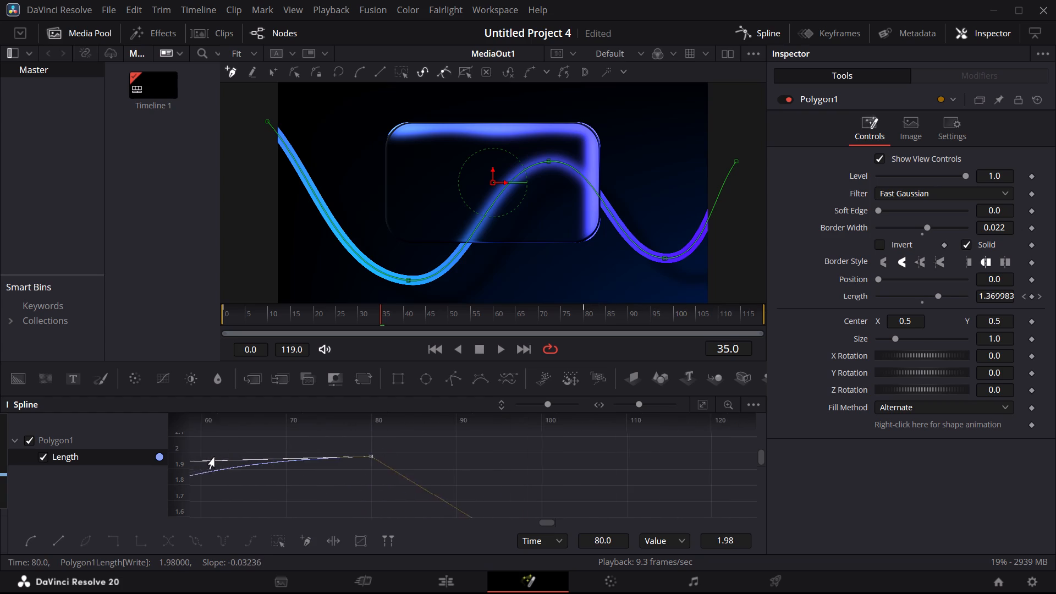
{"action": "scroll", "coordinate": [215, 458], "scroll_direction": "right", "scroll_amount": 1}
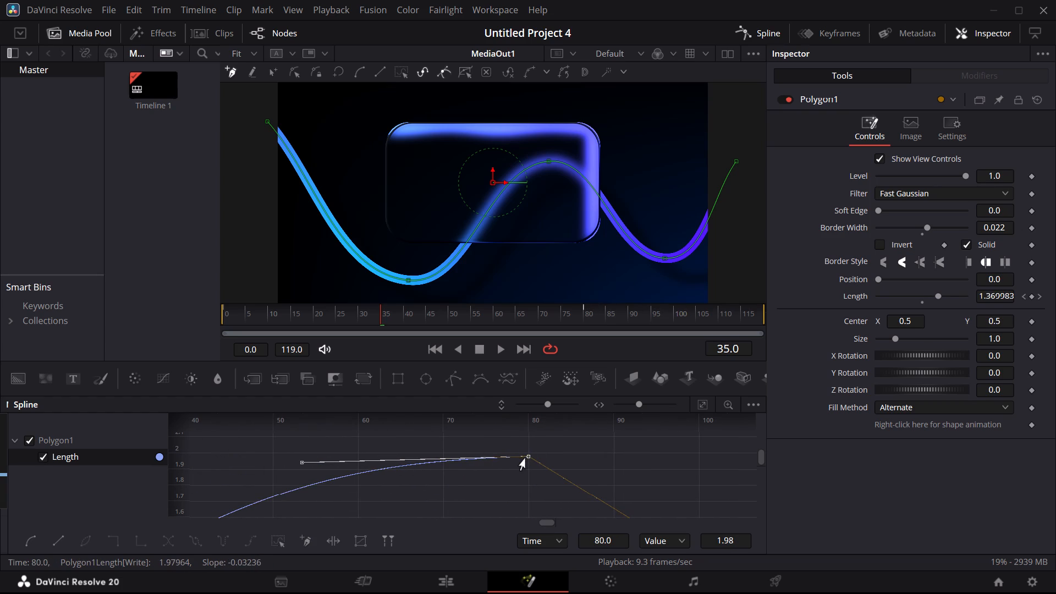
{"action": "left_click_drag", "start_coordinate": [529, 457], "coordinate": [437, 456]}
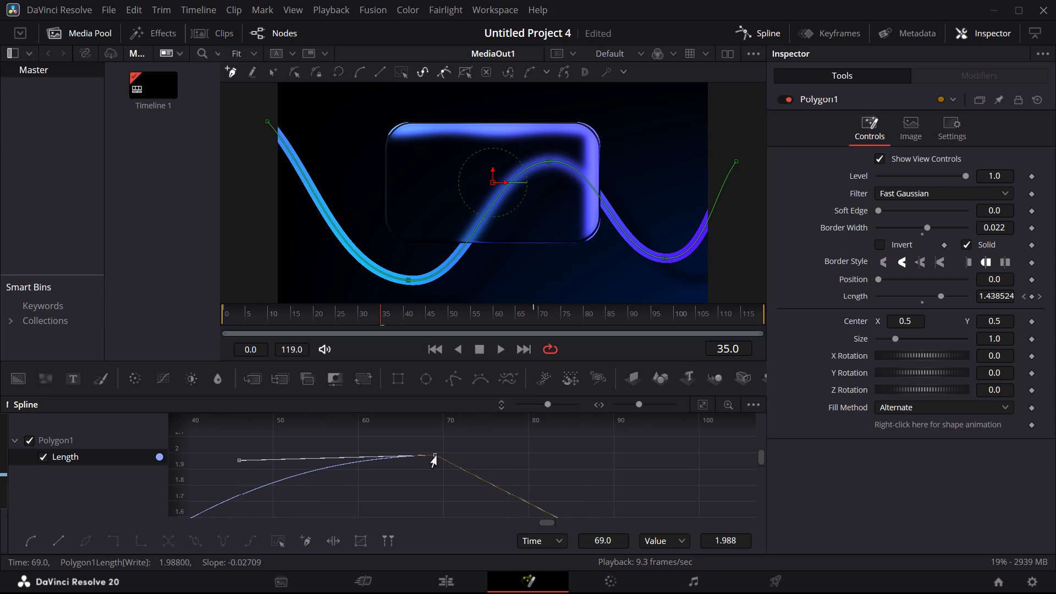
{"action": "left_click_drag", "start_coordinate": [437, 456], "coordinate": [452, 490]}
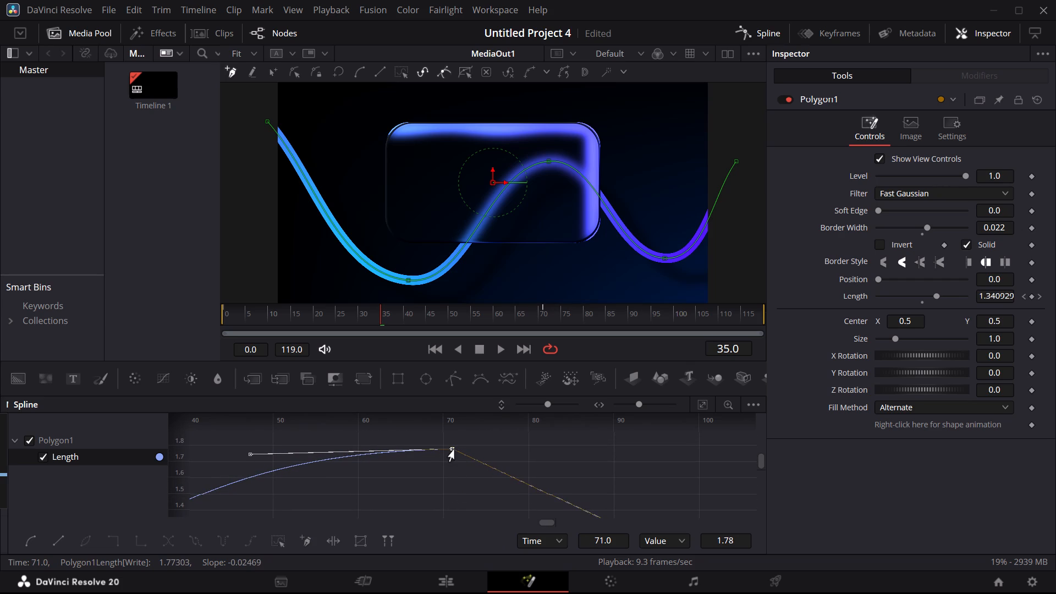
{"action": "left_click_drag", "start_coordinate": [453, 449], "coordinate": [432, 503]}
{"action": "scroll", "coordinate": [432, 503], "scroll_direction": "down", "scroll_amount": 1}
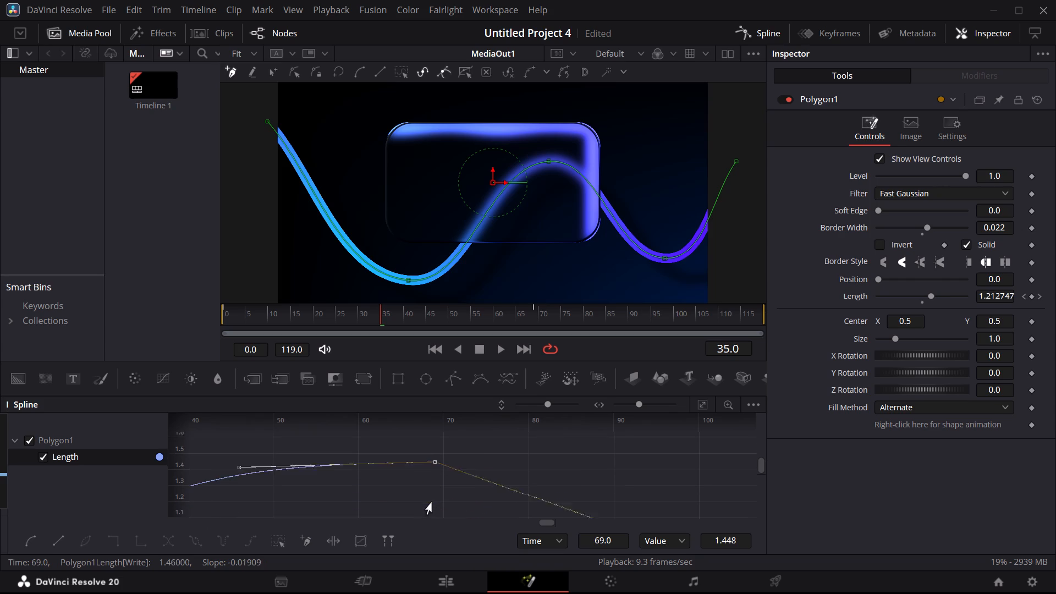
{"action": "scroll", "coordinate": [432, 503], "scroll_direction": "down", "scroll_amount": 2}
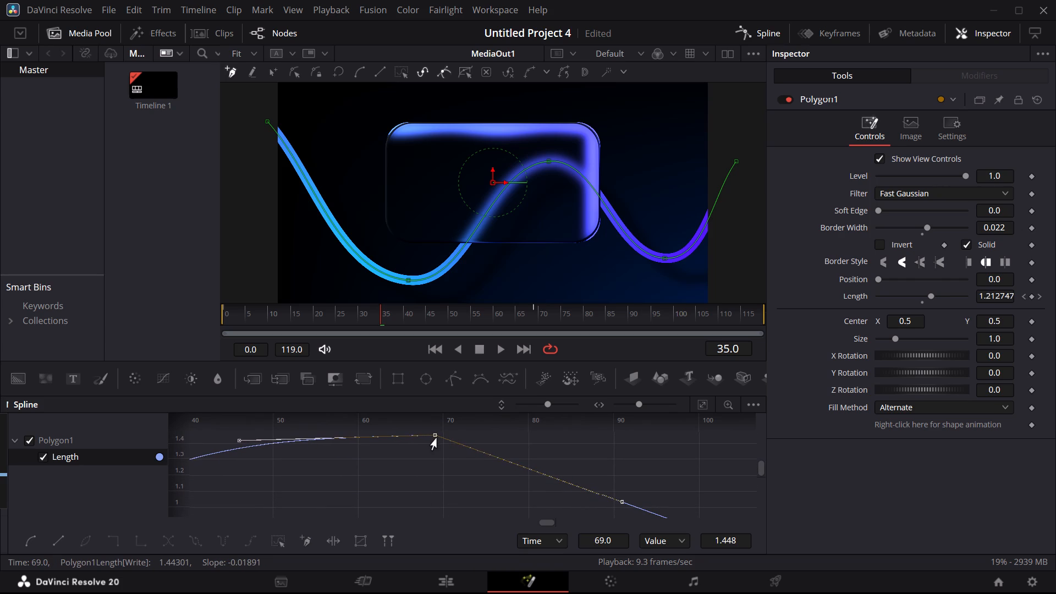
{"action": "left_click_drag", "start_coordinate": [435, 436], "coordinate": [443, 449]}
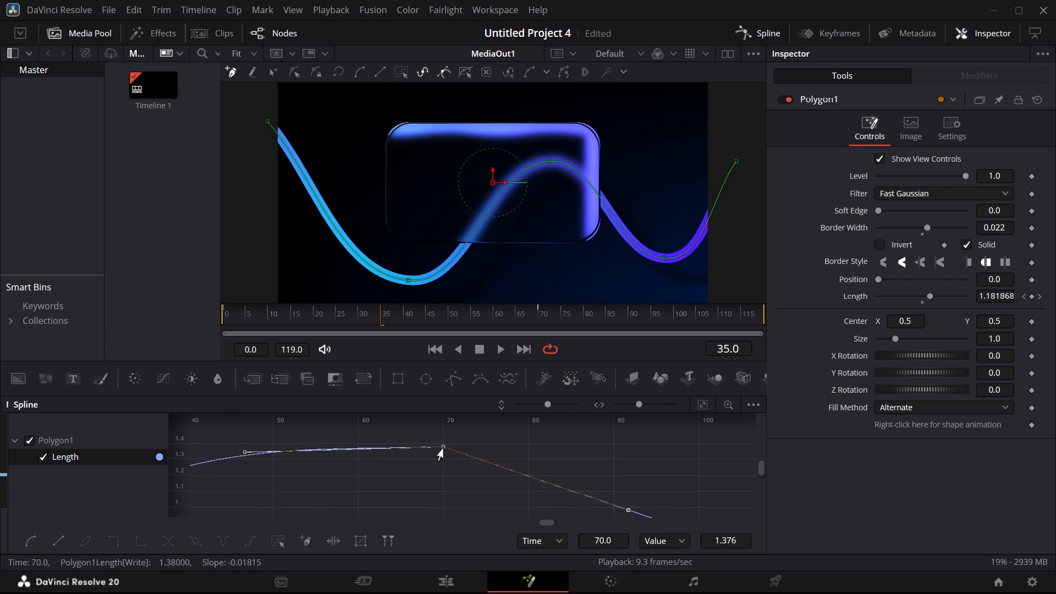
{"action": "left_click_drag", "start_coordinate": [443, 449], "coordinate": [450, 499]}
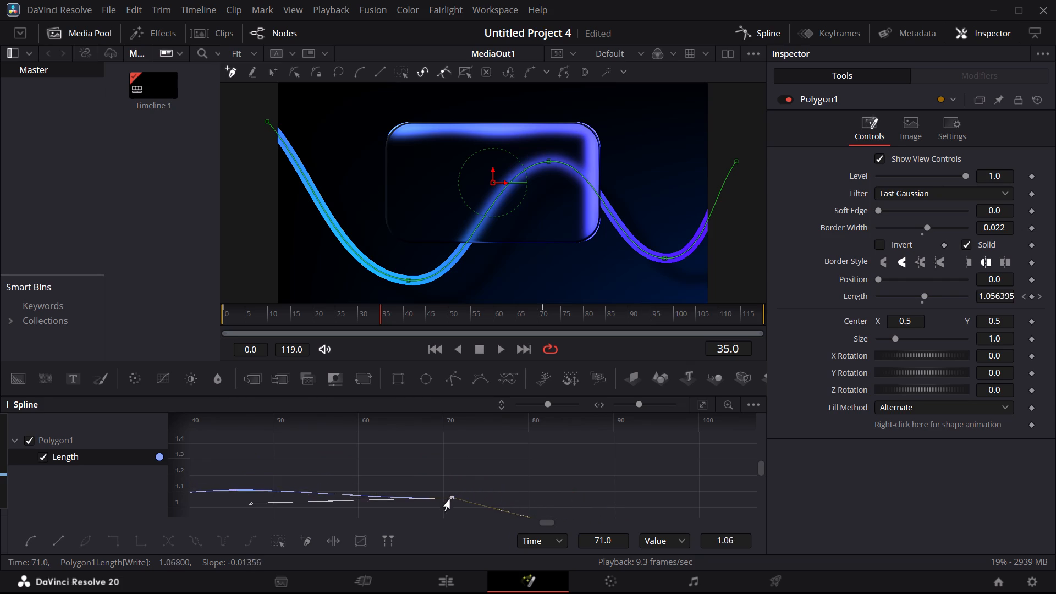
{"action": "left_click_drag", "start_coordinate": [450, 499], "coordinate": [441, 509]}
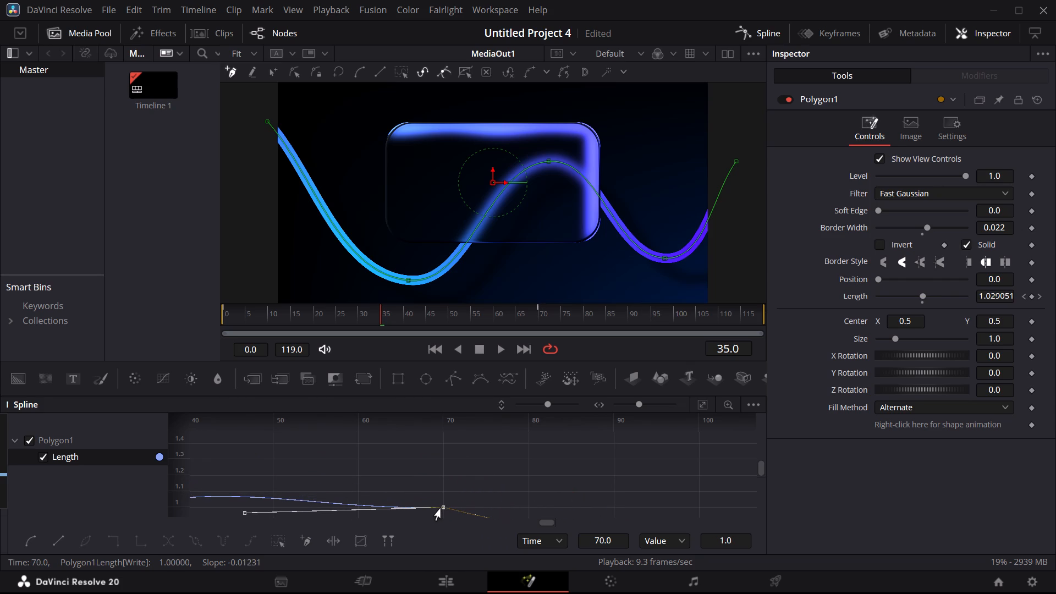
Select the Length keyframe at frame 0 and lower its outgoing handle to about frame 34.5 and value 0.4 for a gentler start.
{"action": "scroll", "coordinate": [441, 509], "scroll_direction": "down", "scroll_amount": 2}
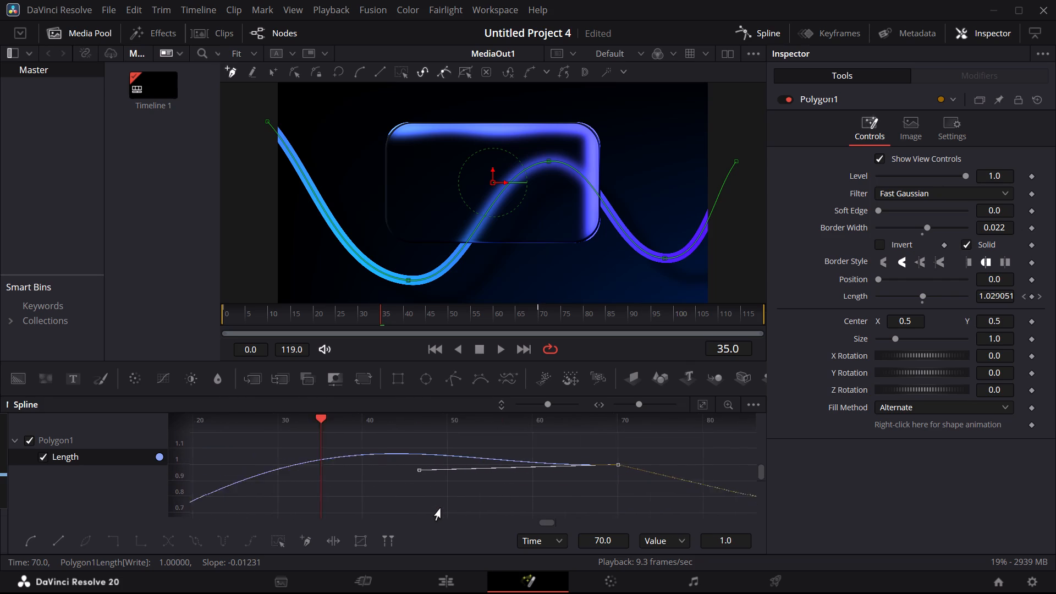
{"action": "scroll", "coordinate": [441, 509], "scroll_direction": "down", "scroll_amount": 1}
{"action": "scroll", "coordinate": [441, 509], "scroll_direction": "right", "scroll_amount": 1}
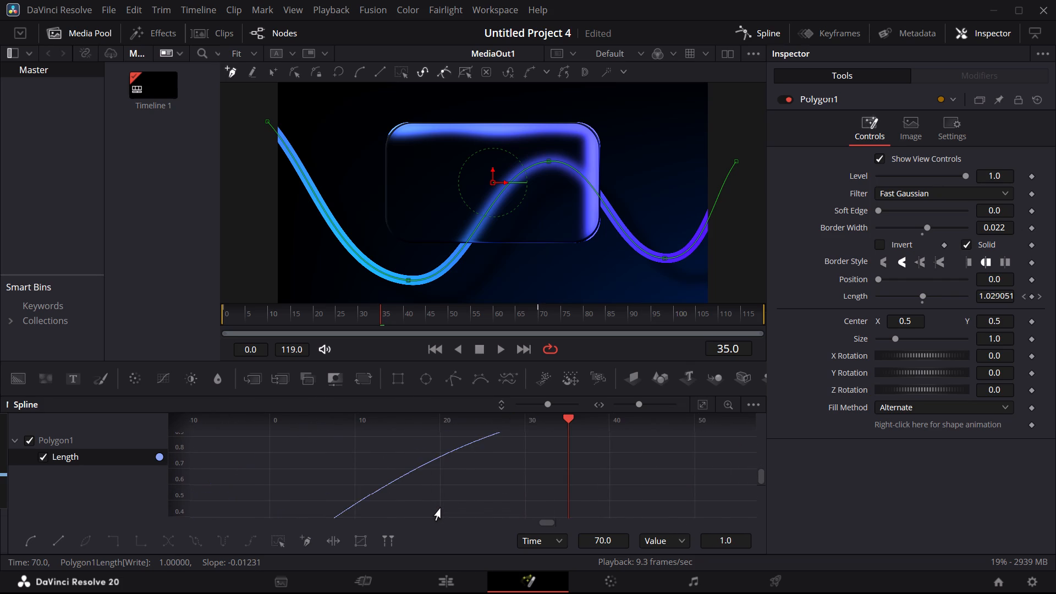
{"action": "scroll", "coordinate": [441, 509], "scroll_direction": "down", "scroll_amount": 1}
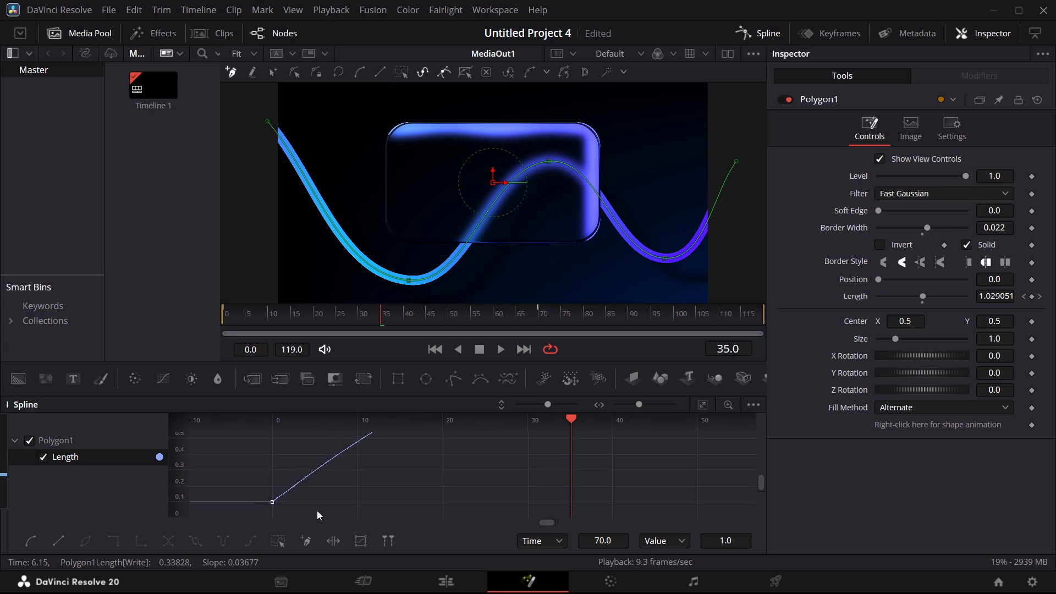
{"action": "left_click", "coordinate": [273, 503]}
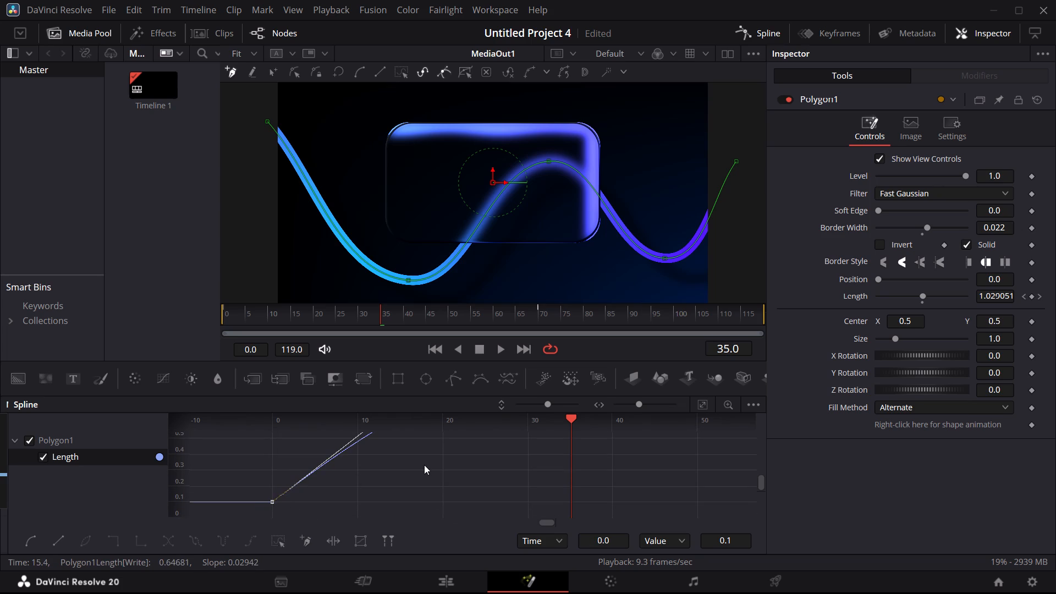
{"action": "scroll", "coordinate": [424, 465], "scroll_direction": "up", "scroll_amount": 3}
{"action": "scroll", "coordinate": [424, 465], "scroll_direction": "left", "scroll_amount": 1}
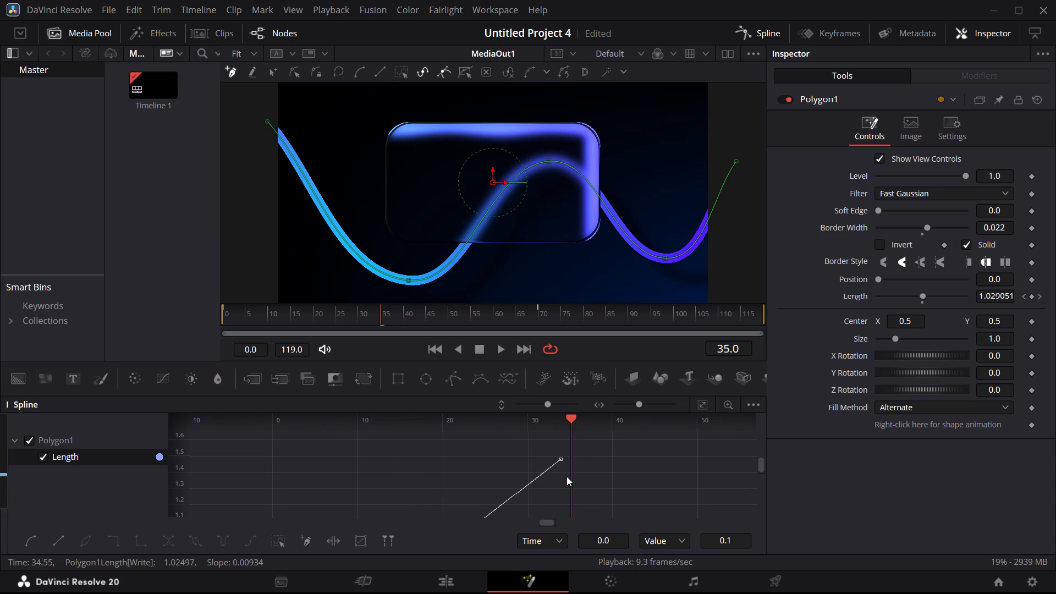
{"action": "left_click_drag", "start_coordinate": [563, 461], "coordinate": [568, 570]}
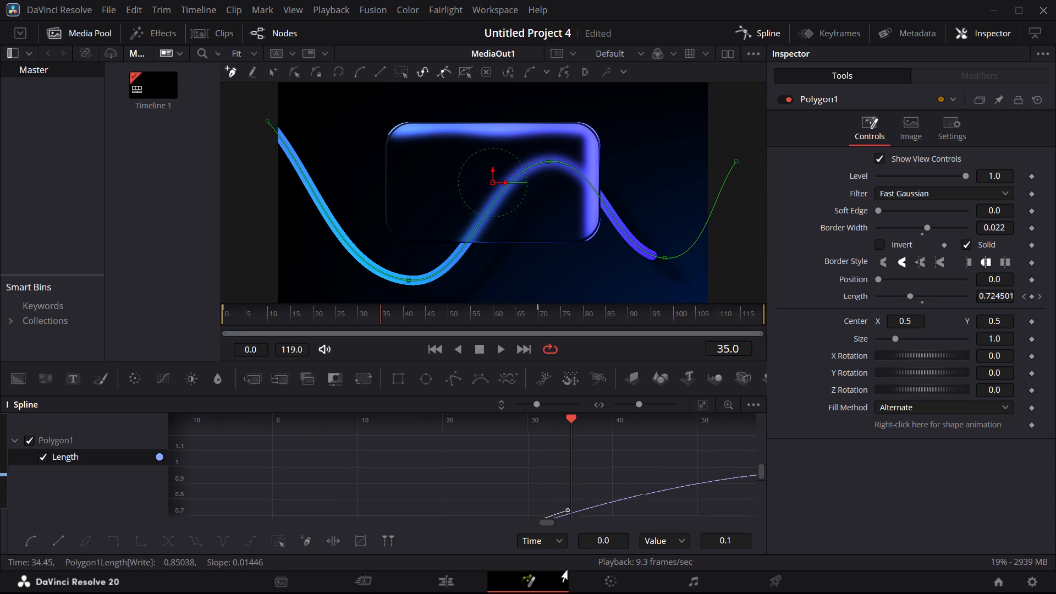
{"action": "left_click_drag", "start_coordinate": [568, 570], "coordinate": [563, 455]}
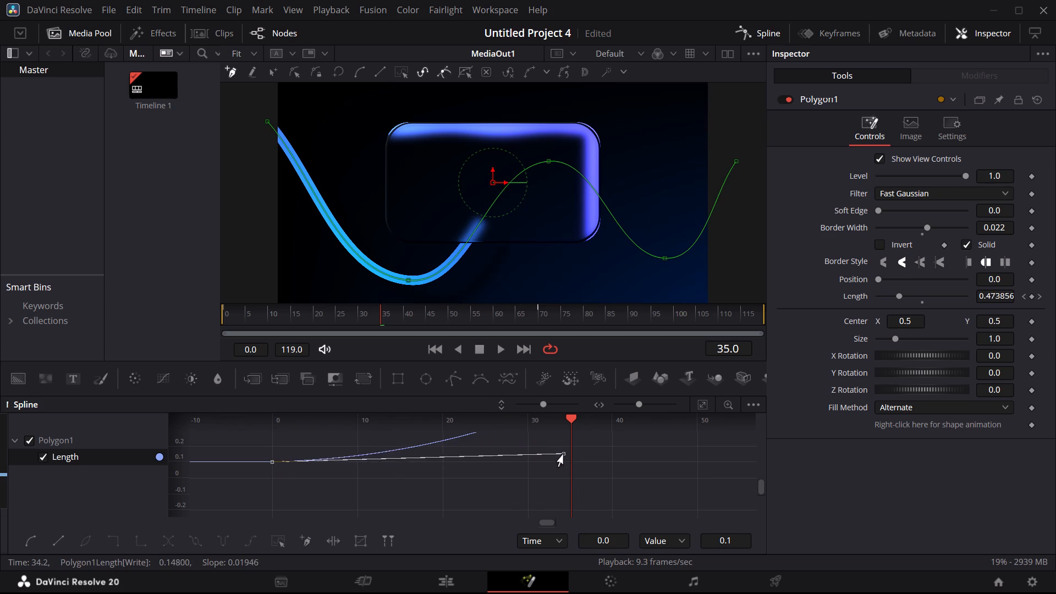
{"action": "left_click_drag", "start_coordinate": [563, 455], "coordinate": [562, 443]}
{"action": "scroll", "coordinate": [562, 443], "scroll_direction": "left", "scroll_amount": 1}
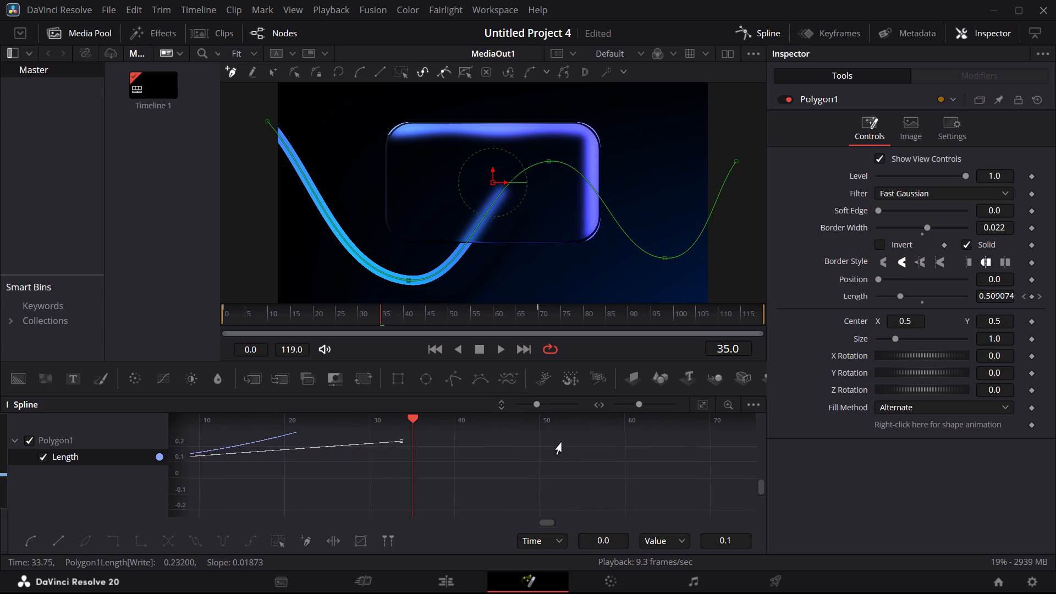
{"action": "scroll", "coordinate": [562, 443], "scroll_direction": "up", "scroll_amount": 1}
{"action": "scroll", "coordinate": [562, 443], "scroll_direction": "right", "scroll_amount": 1}
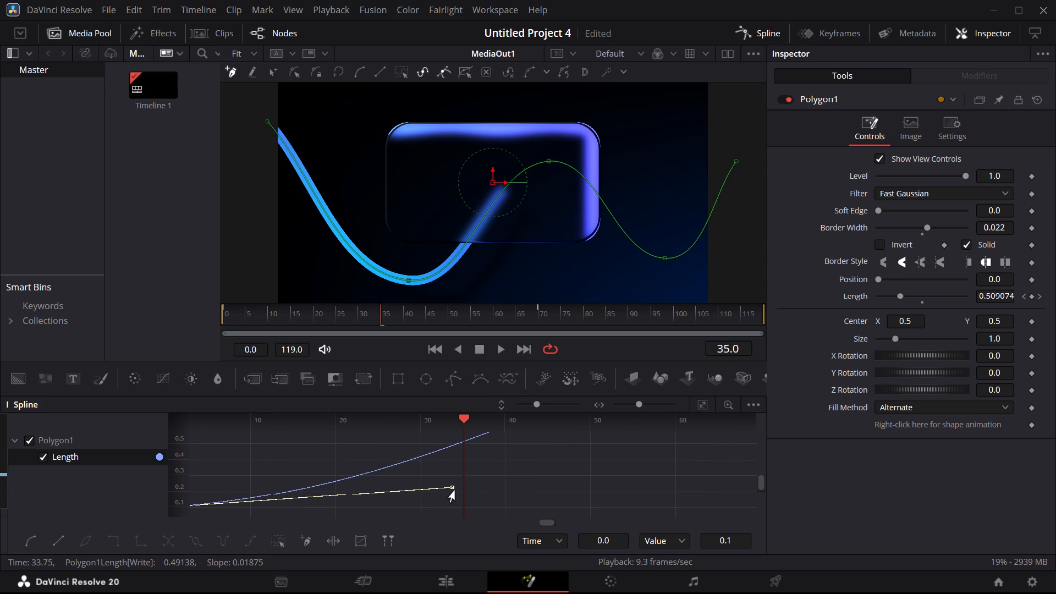
{"action": "left_click_drag", "start_coordinate": [455, 491], "coordinate": [461, 466]}
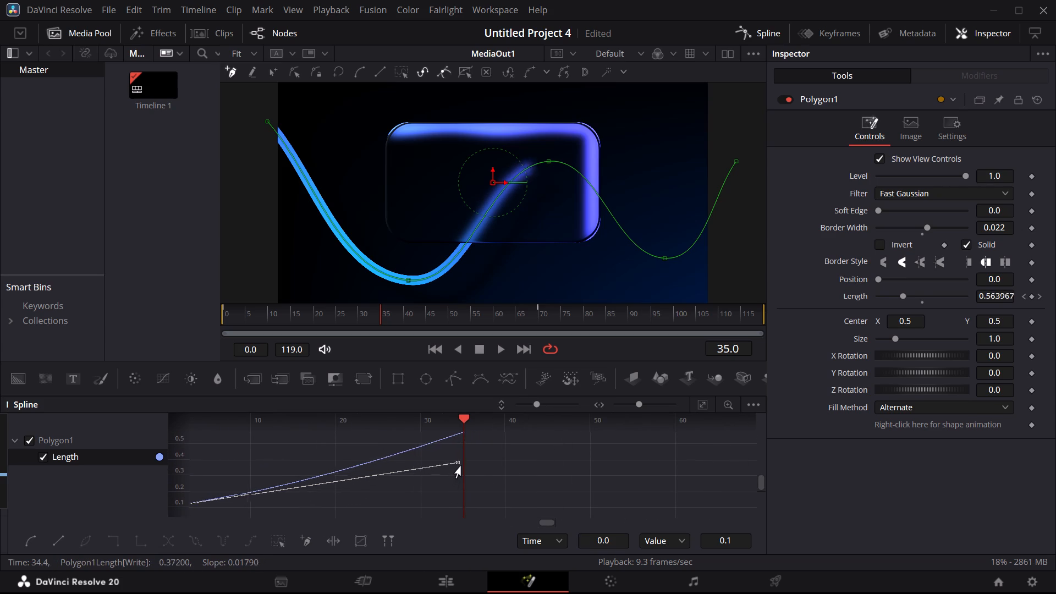
{"action": "left_click_drag", "start_coordinate": [461, 466], "coordinate": [462, 463]}
Scrub the playhead forward to frame 73 and back to frame 22 to check the line's draw-on.
{"action": "scroll", "coordinate": [462, 463], "scroll_direction": "left", "scroll_amount": 1}
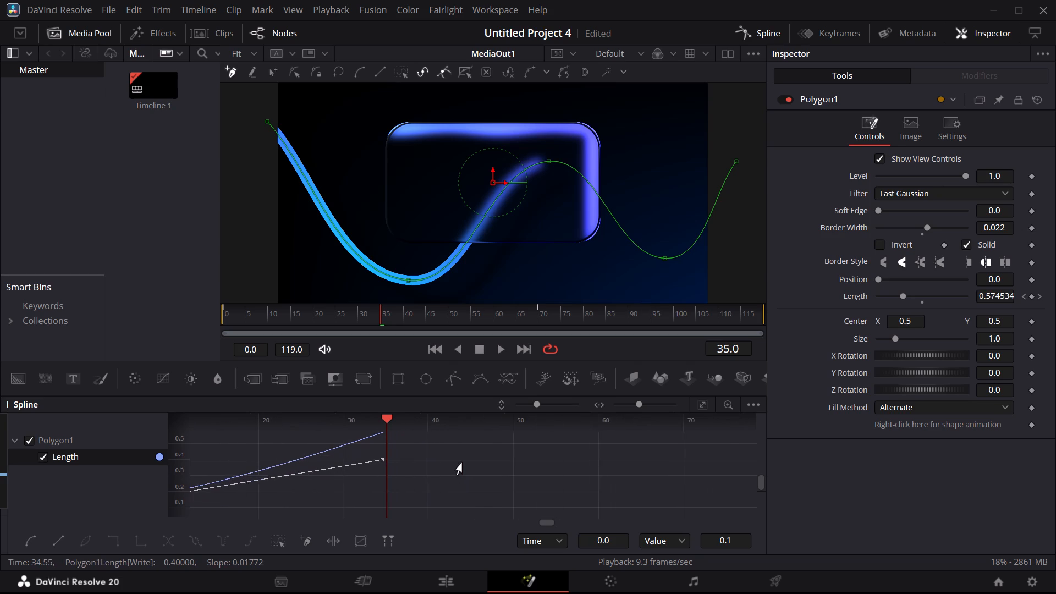
{"action": "scroll", "coordinate": [462, 463], "scroll_direction": "left", "scroll_amount": 1}
{"action": "scroll", "coordinate": [413, 469], "scroll_direction": "up", "scroll_amount": 1}
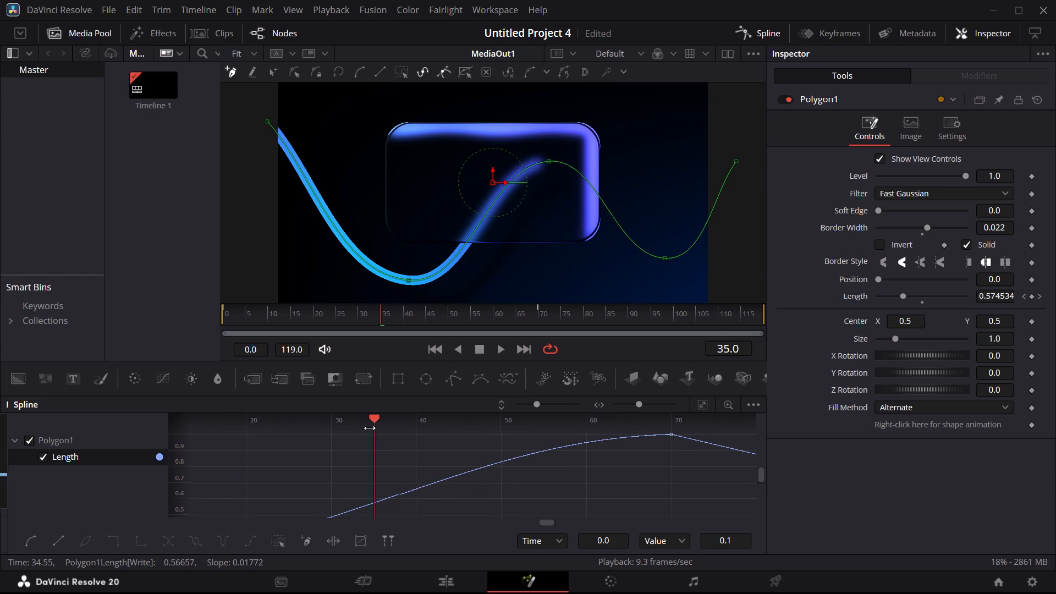
{"action": "left_click_drag", "start_coordinate": [371, 421], "coordinate": [431, 422]}
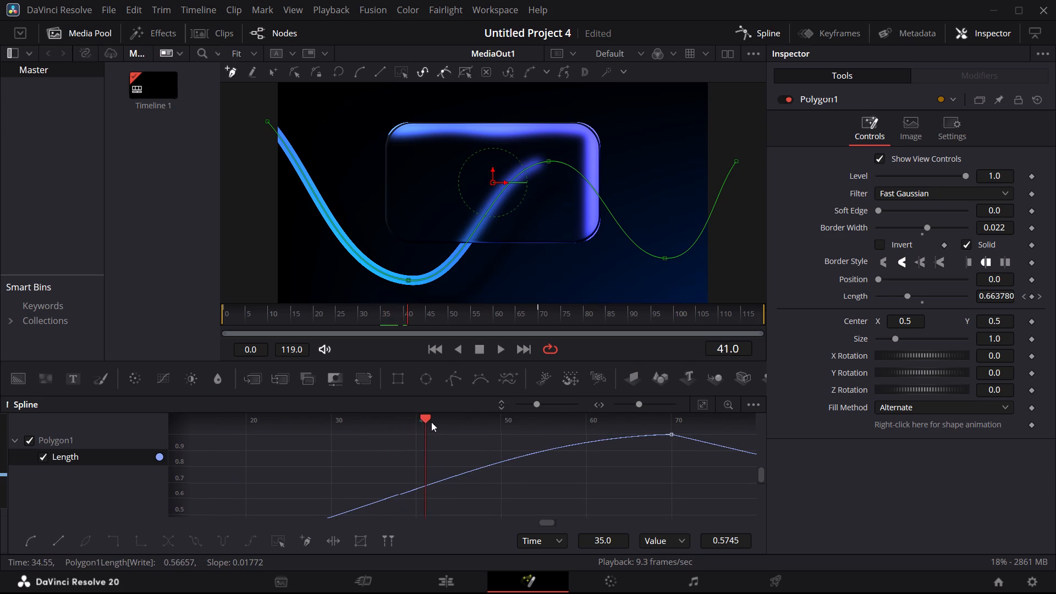
{"action": "left_click_drag", "start_coordinate": [431, 422], "coordinate": [705, 413]}
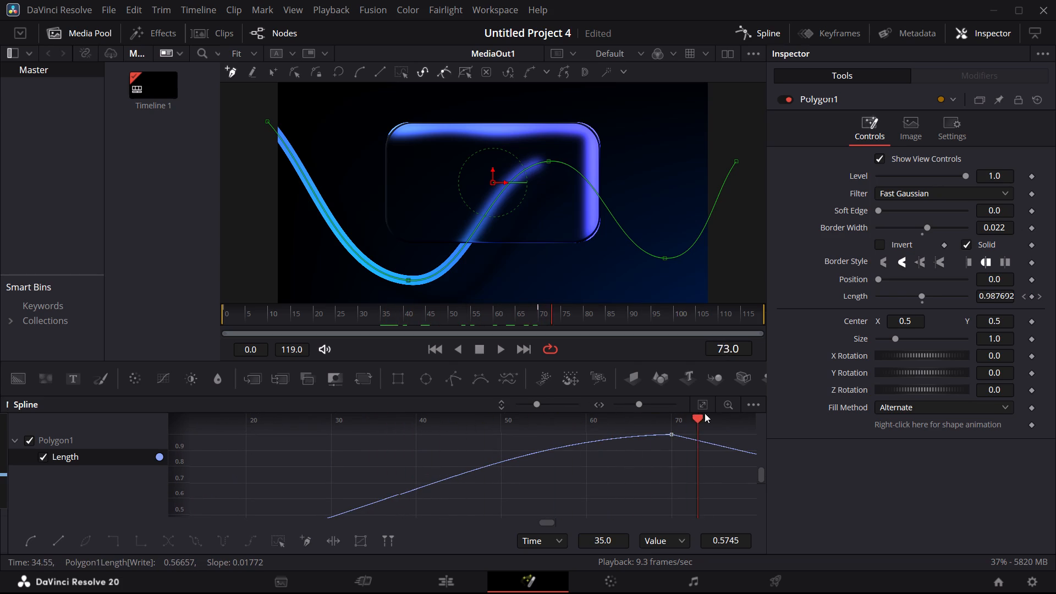
{"action": "left_click_drag", "start_coordinate": [705, 413], "coordinate": [259, 526]}
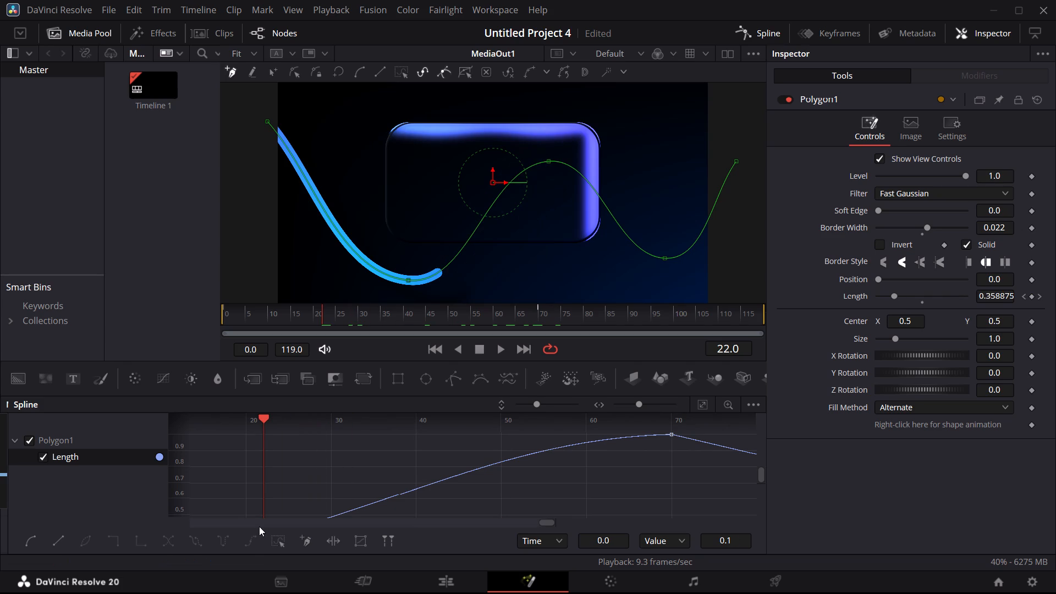
Return the playhead to frame 0 and play the animation to review the line's draw-on with the reshaped Length curve.
{"action": "scroll", "coordinate": [269, 457], "scroll_direction": "down", "scroll_amount": 1}
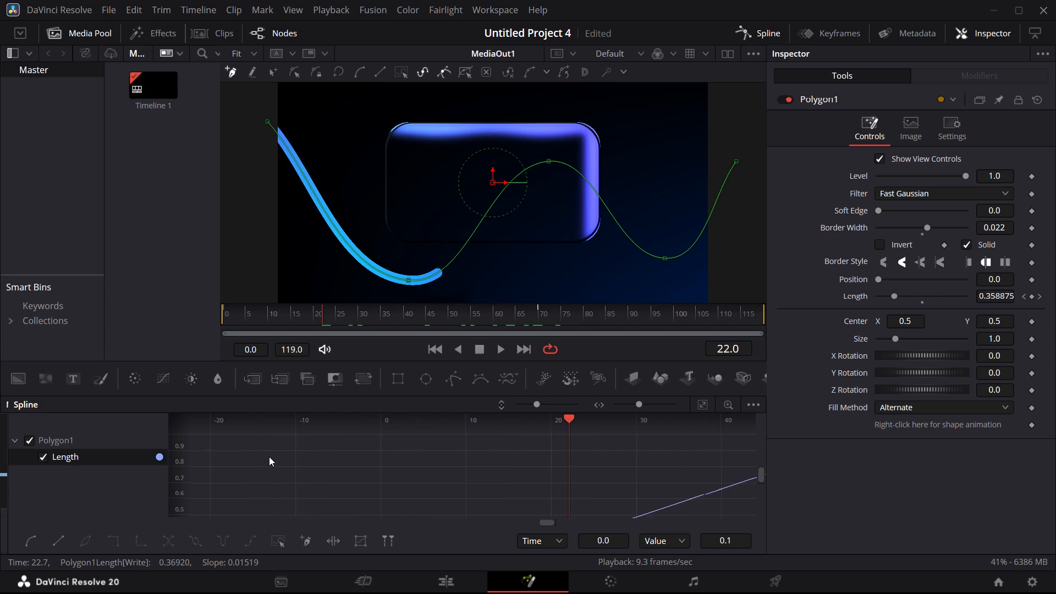
{"action": "scroll", "coordinate": [269, 457], "scroll_direction": "down", "scroll_amount": 1}
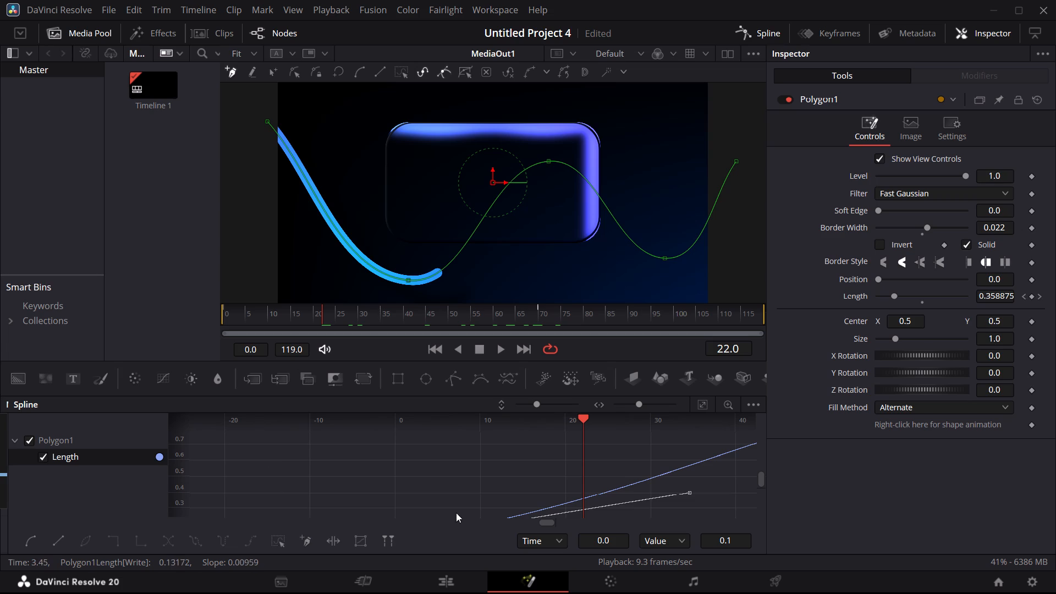
{"action": "scroll", "coordinate": [464, 515], "scroll_direction": "right", "scroll_amount": 1}
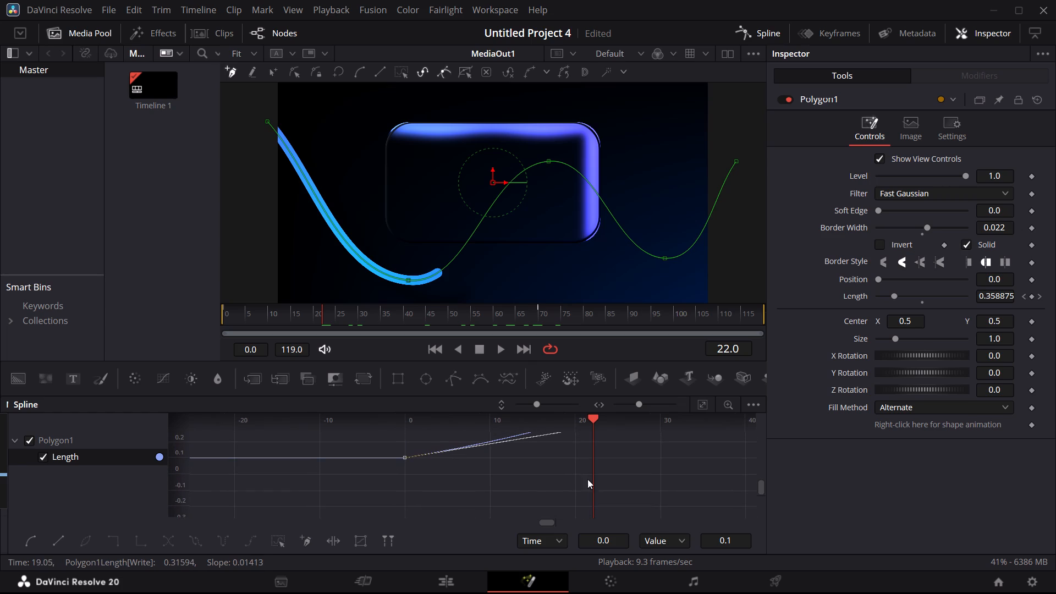
{"action": "left_click_drag", "start_coordinate": [593, 478], "coordinate": [406, 461]}
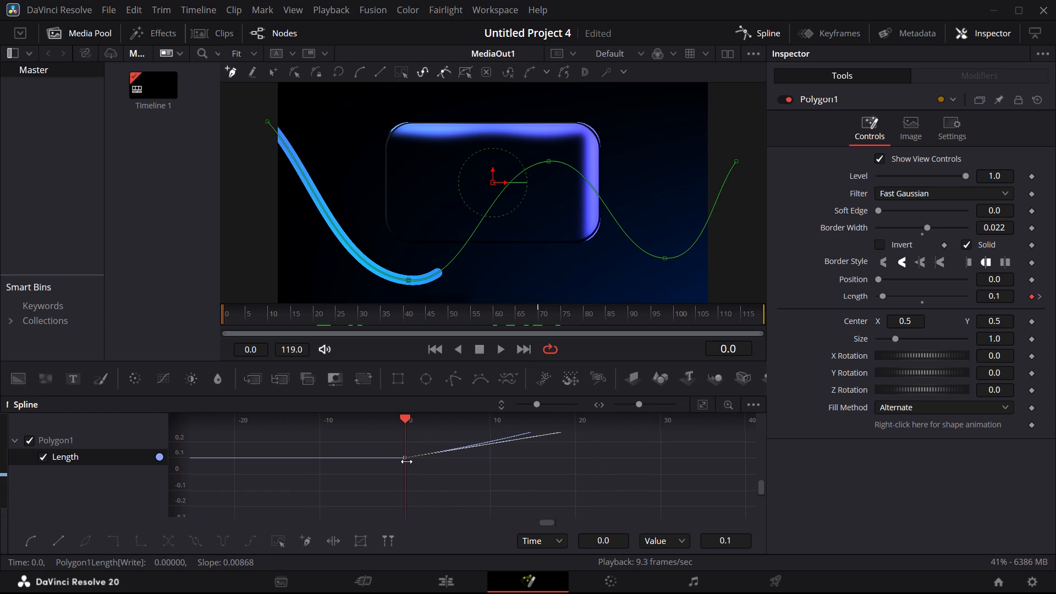
{"action": "left_click_drag", "start_coordinate": [406, 461], "coordinate": [406, 461]}
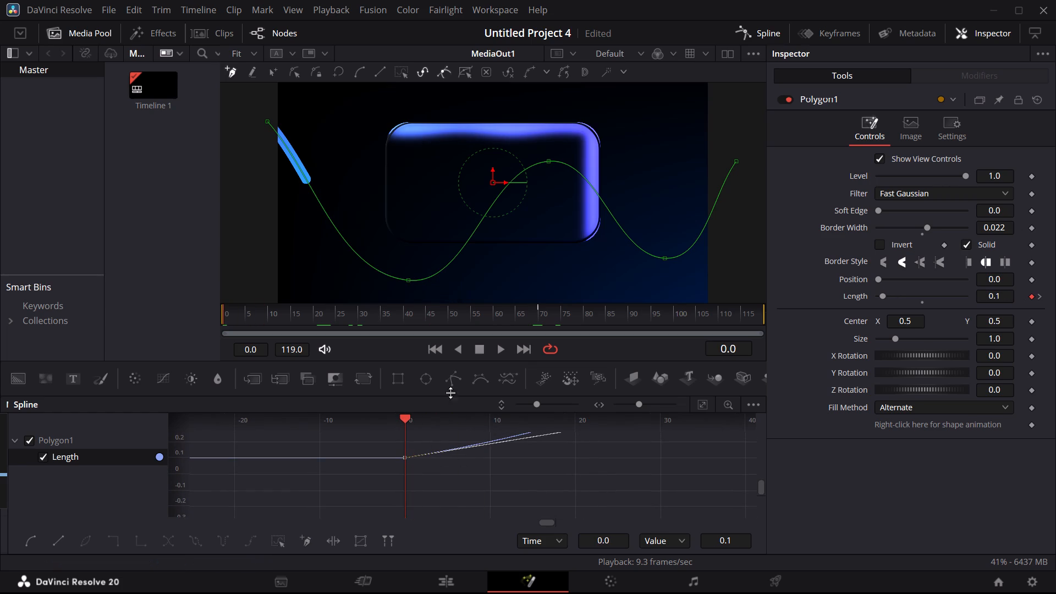
{"action": "left_click", "coordinate": [499, 350]}
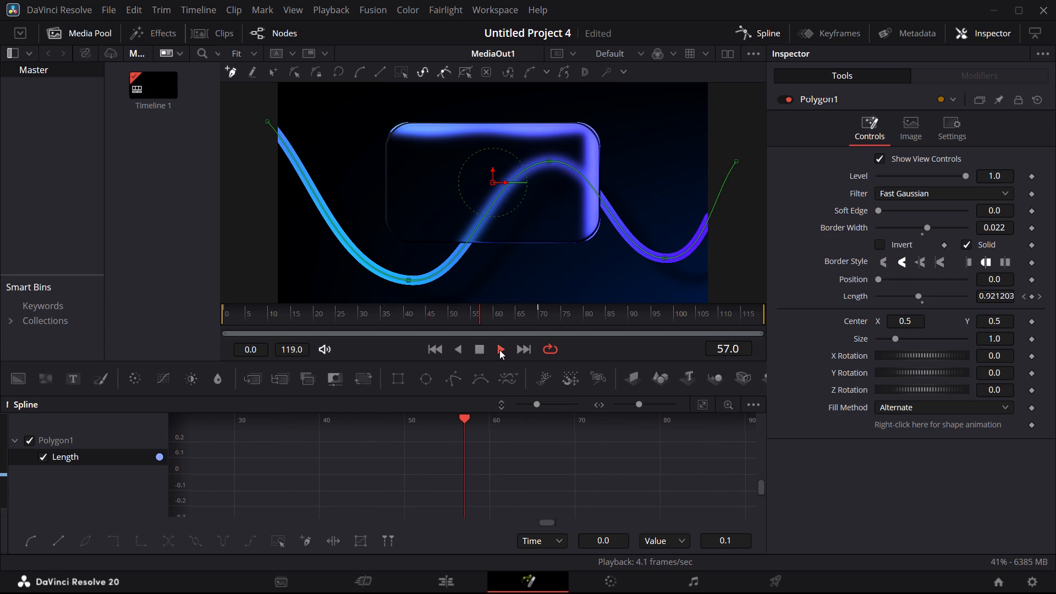
{"action": "left_click", "coordinate": [499, 350]}
Shorten the outgoing handle of the frame 0 Length keyframe to about frame 29.5 and value 0.4.
{"action": "scroll", "coordinate": [432, 471], "scroll_direction": "right", "scroll_amount": 1}
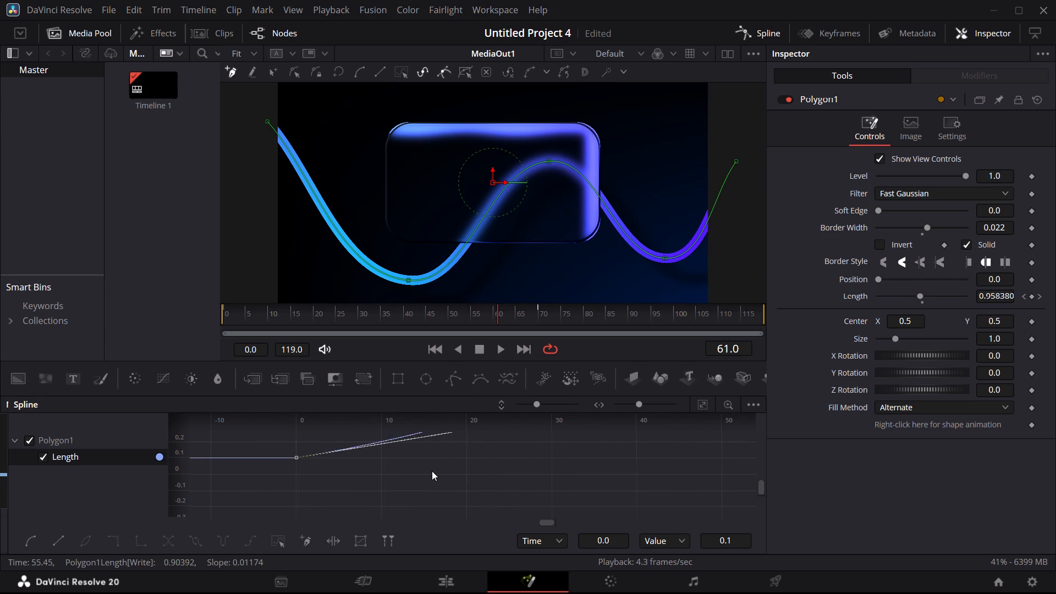
{"action": "scroll", "coordinate": [432, 471], "scroll_direction": "up", "scroll_amount": 1}
{"action": "scroll", "coordinate": [432, 471], "scroll_direction": "left", "scroll_amount": 1}
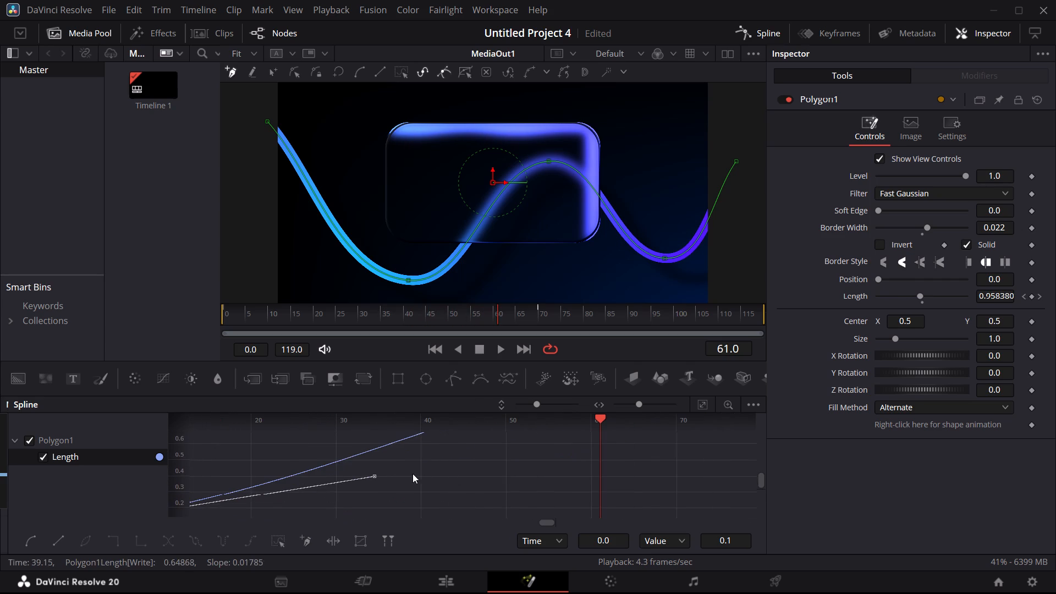
{"action": "scroll", "coordinate": [413, 474], "scroll_direction": "up", "scroll_amount": 1}
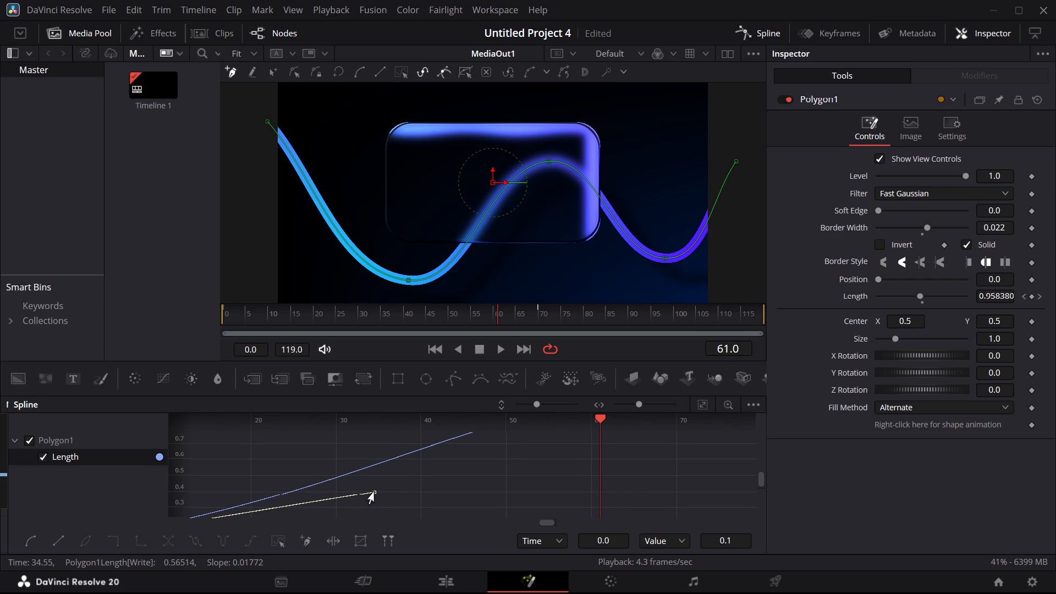
{"action": "left_click_drag", "start_coordinate": [374, 492], "coordinate": [332, 493]}
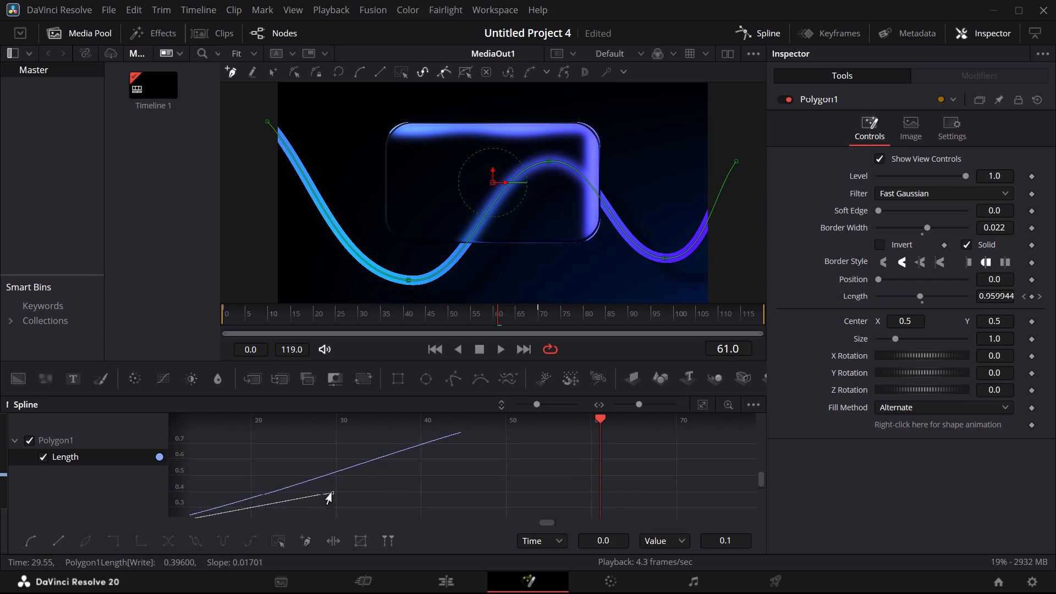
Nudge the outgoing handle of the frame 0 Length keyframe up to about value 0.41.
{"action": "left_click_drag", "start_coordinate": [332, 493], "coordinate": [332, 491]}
Return the playhead to frame 0, play the animation to review the line's draw-on, and stop it at frame 52.
{"action": "scroll", "coordinate": [332, 491], "scroll_direction": "right", "scroll_amount": 1}
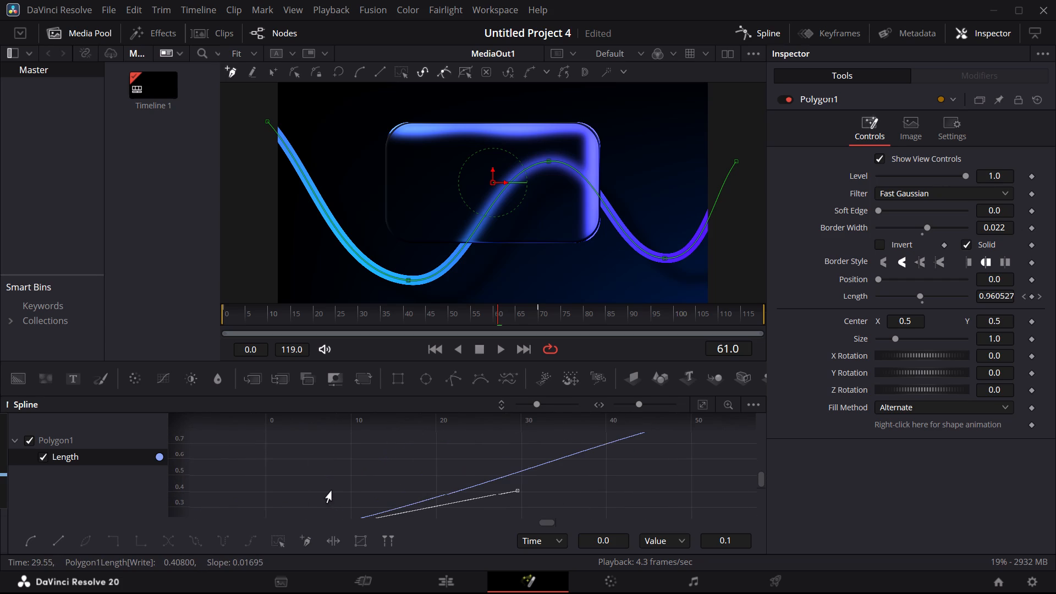
{"action": "scroll", "coordinate": [345, 482], "scroll_direction": "right", "scroll_amount": 1}
{"action": "left_click", "coordinate": [332, 477]}
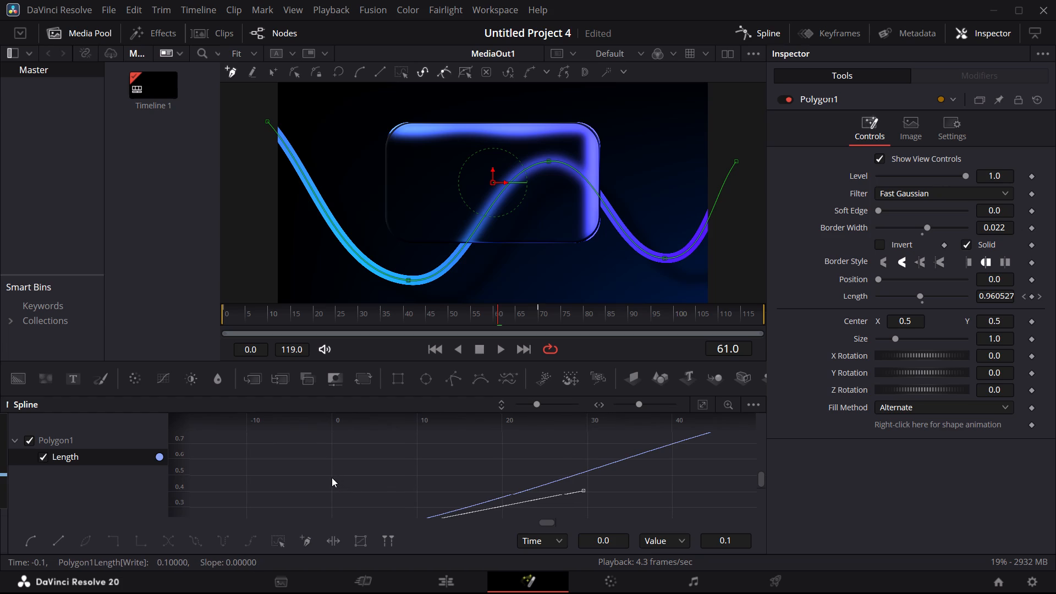
{"action": "scroll", "coordinate": [333, 438], "scroll_direction": "up", "scroll_amount": 2}
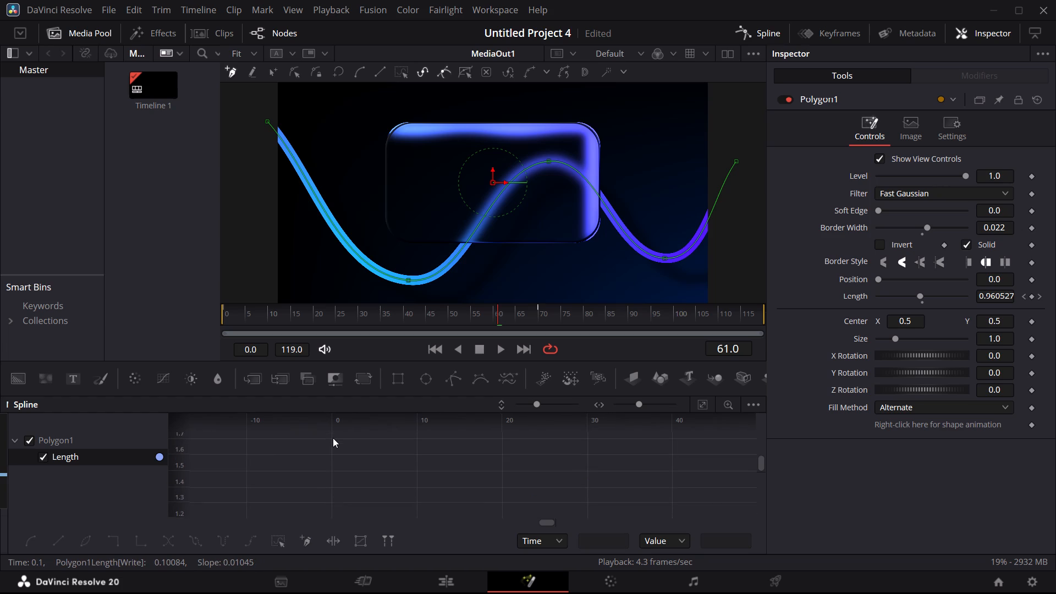
{"action": "scroll", "coordinate": [333, 438], "scroll_direction": "down", "scroll_amount": 6}
{"action": "scroll", "coordinate": [333, 438], "scroll_direction": "up", "scroll_amount": 8}
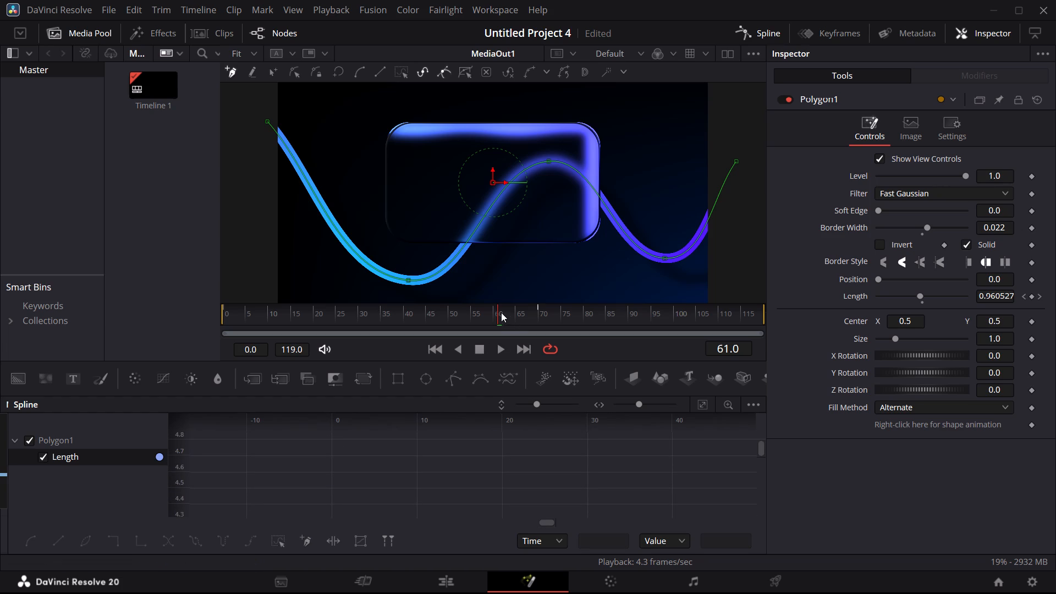
{"action": "left_click_drag", "start_coordinate": [497, 311], "coordinate": [192, 348]}
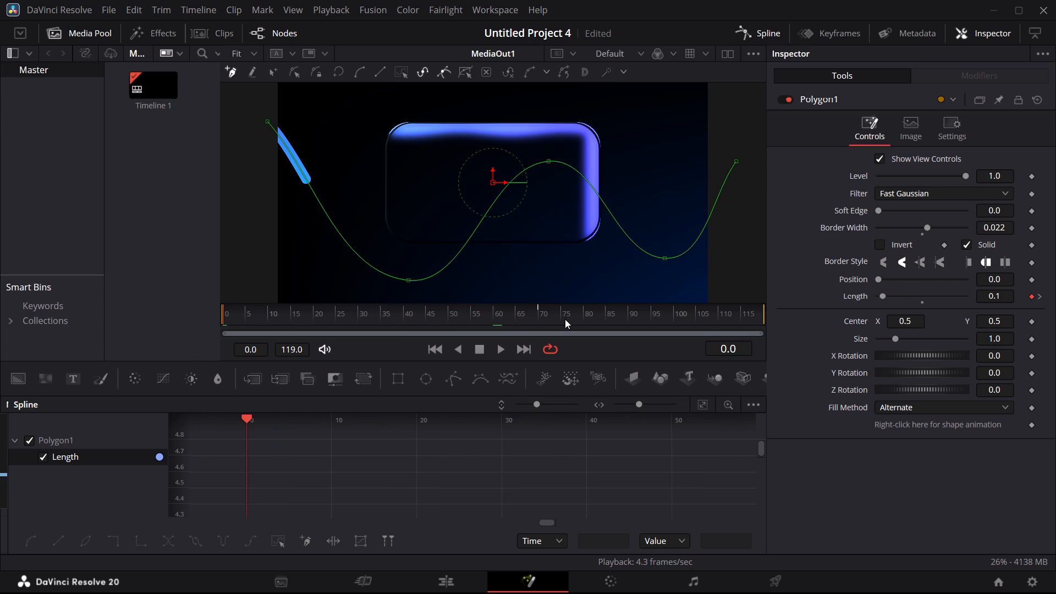
{"action": "left_click", "coordinate": [496, 350]}
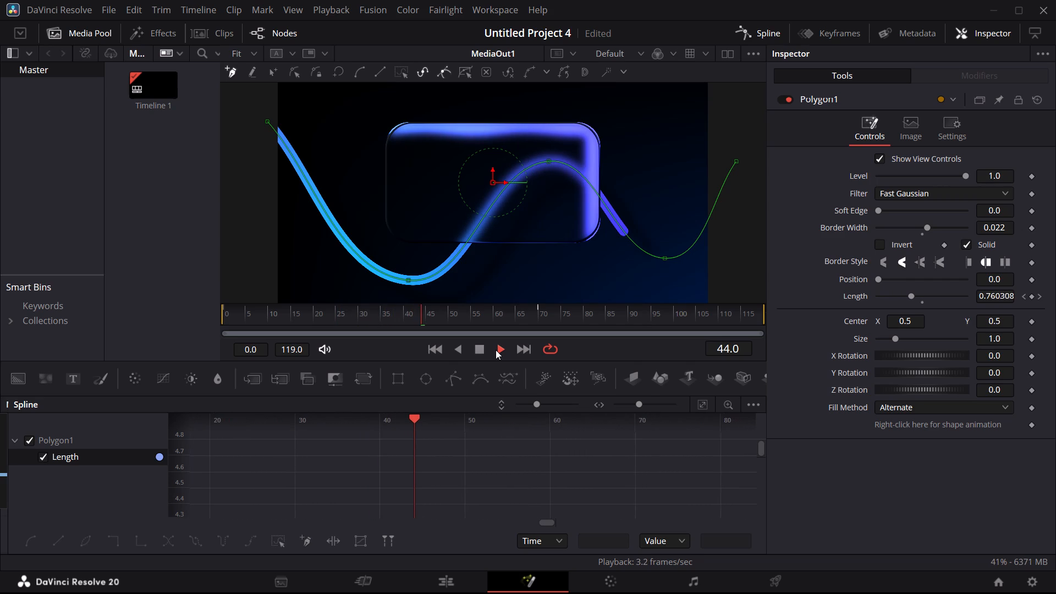
{"action": "left_click", "coordinate": [496, 350]}
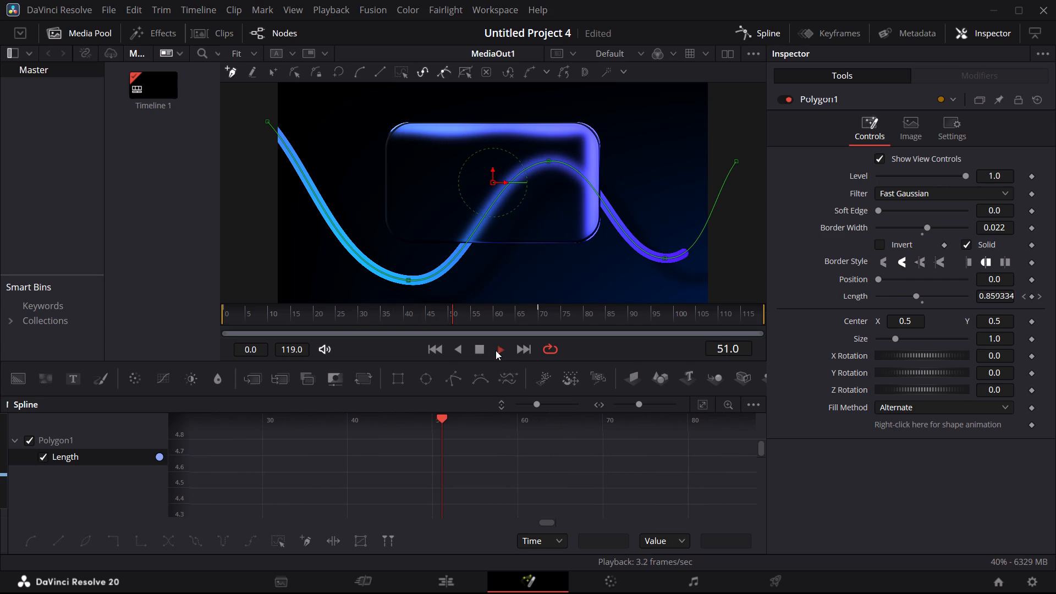
With the playhead at frame 0, shorten and lower the frame 0 Length keyframe's outgoing handle to about frame 21 and value 0.27.
{"action": "scroll", "coordinate": [464, 430], "scroll_direction": "down", "scroll_amount": 4}
{"action": "scroll", "coordinate": [464, 430], "scroll_direction": "left", "scroll_amount": 1}
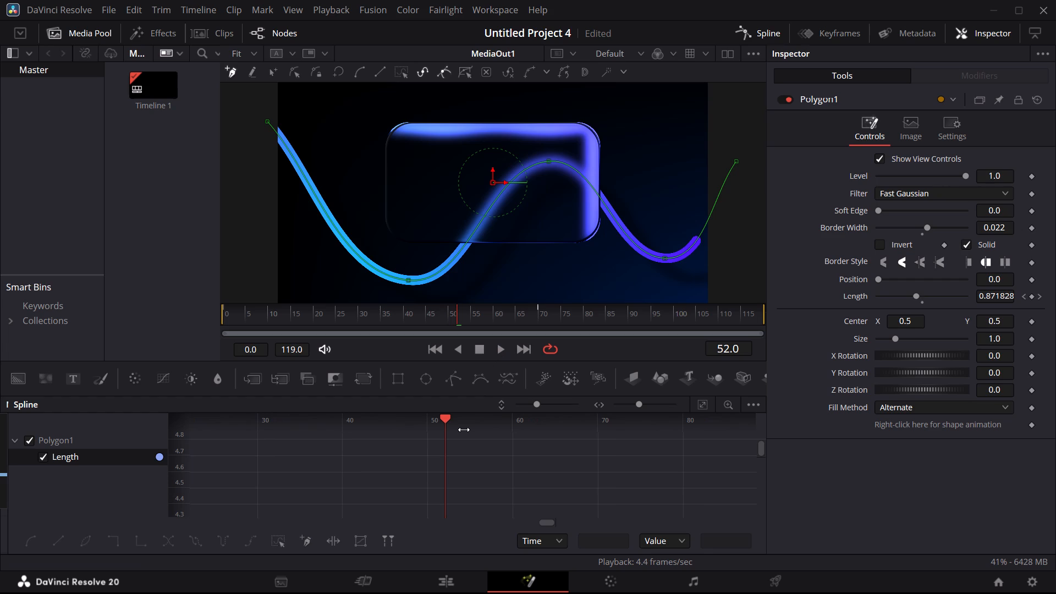
{"action": "scroll", "coordinate": [394, 447], "scroll_direction": "down", "scroll_amount": 10}
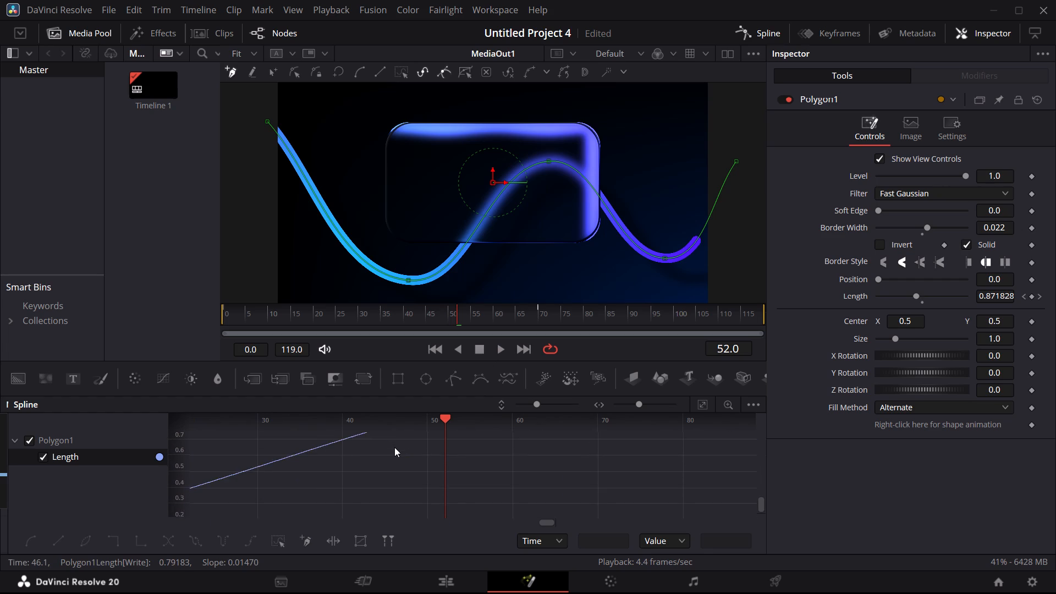
{"action": "scroll", "coordinate": [394, 447], "scroll_direction": "right", "scroll_amount": 3}
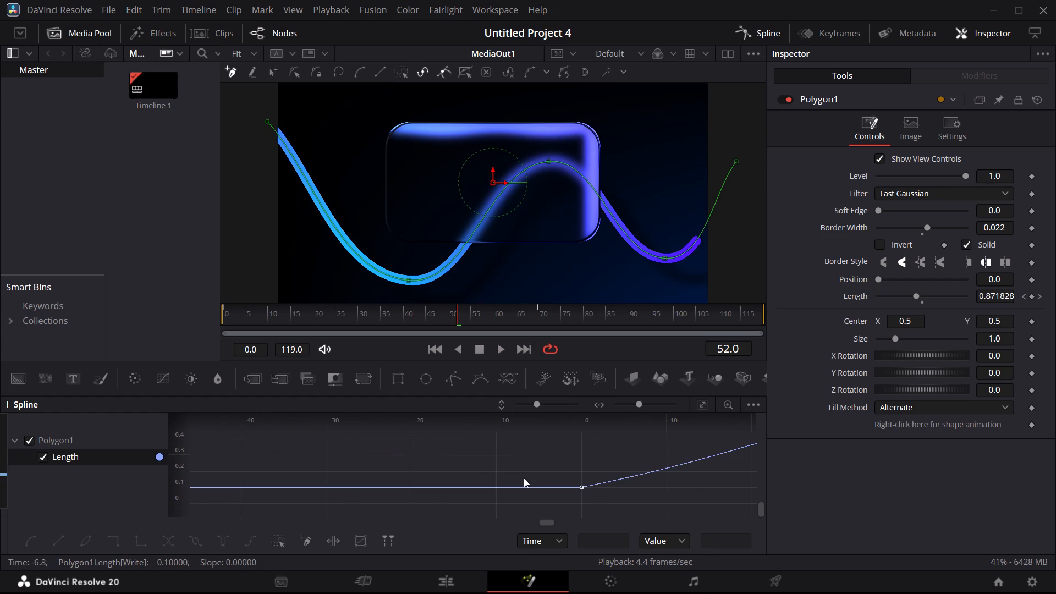
{"action": "left_click", "coordinate": [582, 490]}
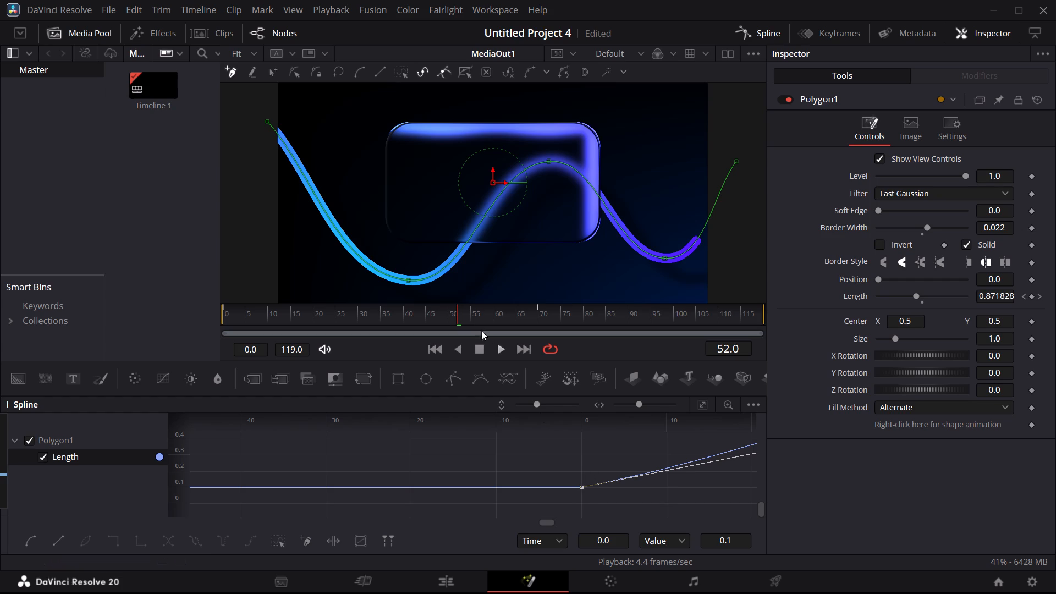
{"action": "left_click_drag", "start_coordinate": [455, 317], "coordinate": [170, 335]}
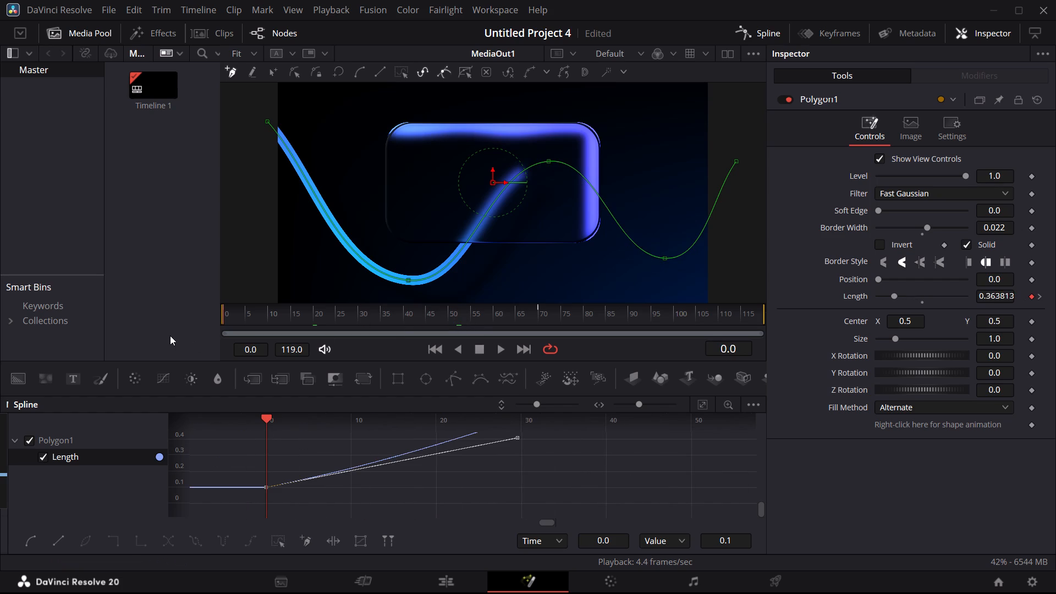
{"action": "left_click_drag", "start_coordinate": [170, 335], "coordinate": [157, 334]}
{"action": "scroll", "coordinate": [434, 481], "scroll_direction": "up", "scroll_amount": 1}
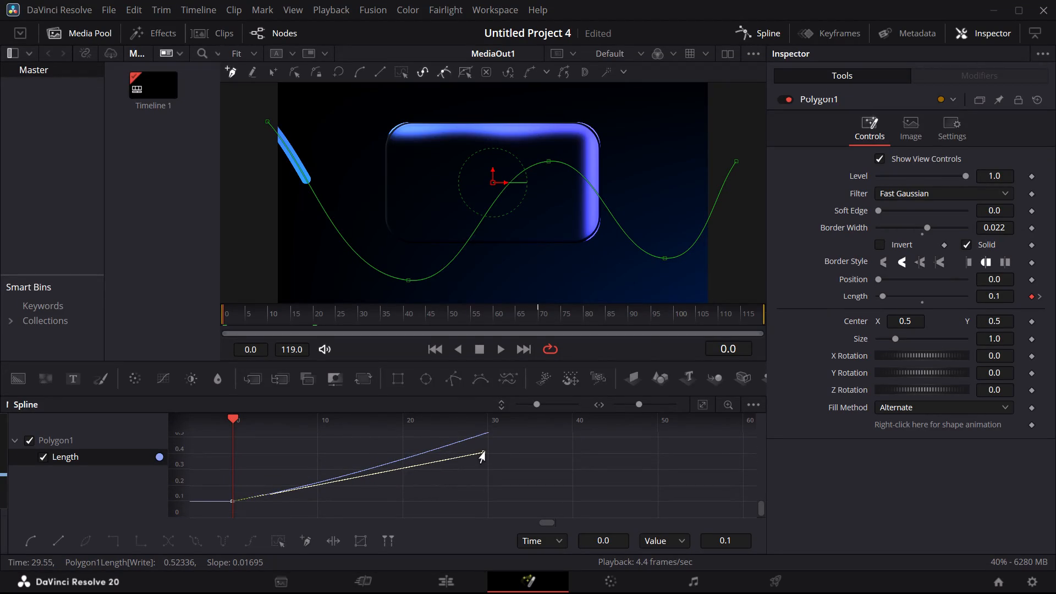
{"action": "left_click_drag", "start_coordinate": [485, 452], "coordinate": [388, 491]}
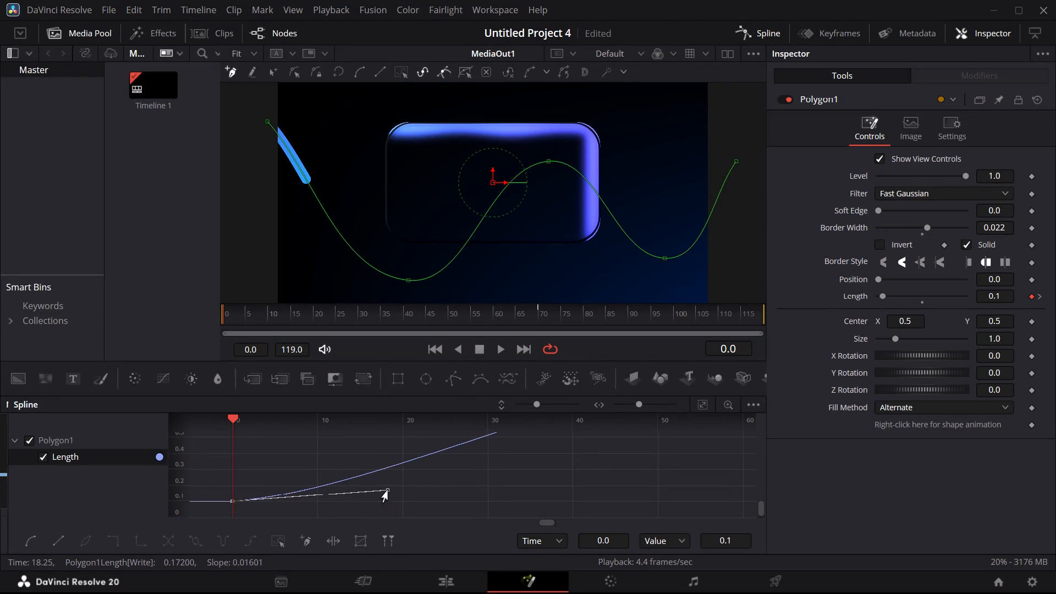
{"action": "left_click_drag", "start_coordinate": [388, 491], "coordinate": [368, 487]}
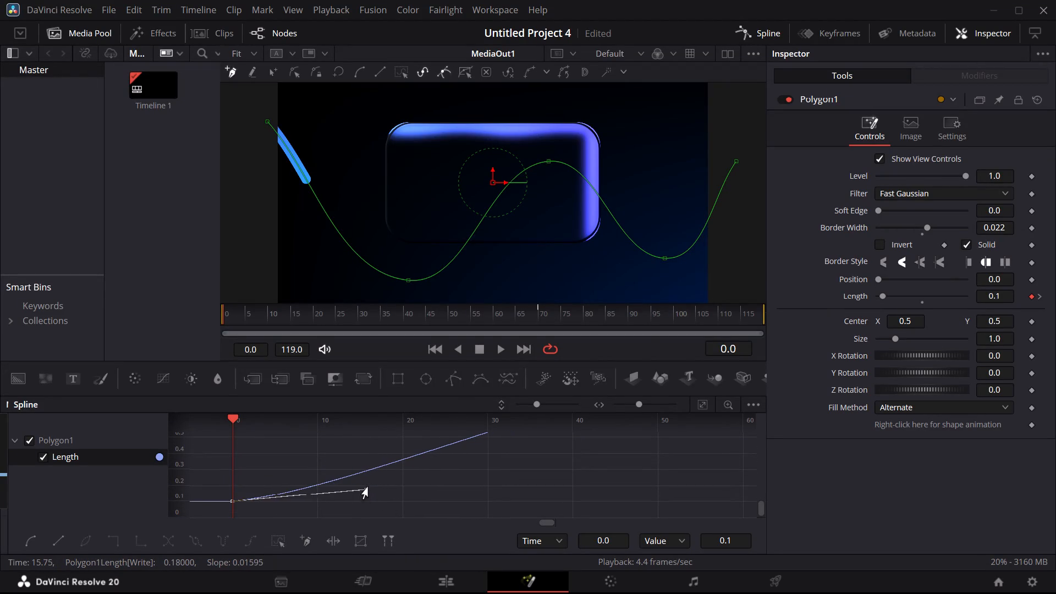
{"action": "left_click_drag", "start_coordinate": [368, 487], "coordinate": [370, 486]}
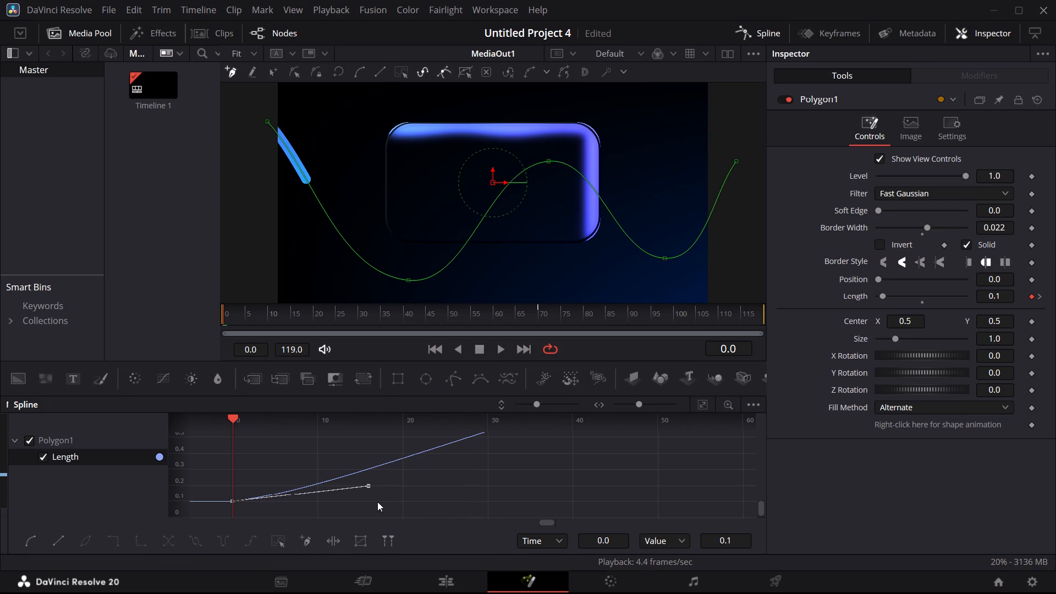
Raise and lengthen the outgoing handle of Polygon1's frame 0 Length keyframe to about frame 21 and value 0.27.
{"action": "left_click_drag", "start_coordinate": [370, 487], "coordinate": [375, 479]}
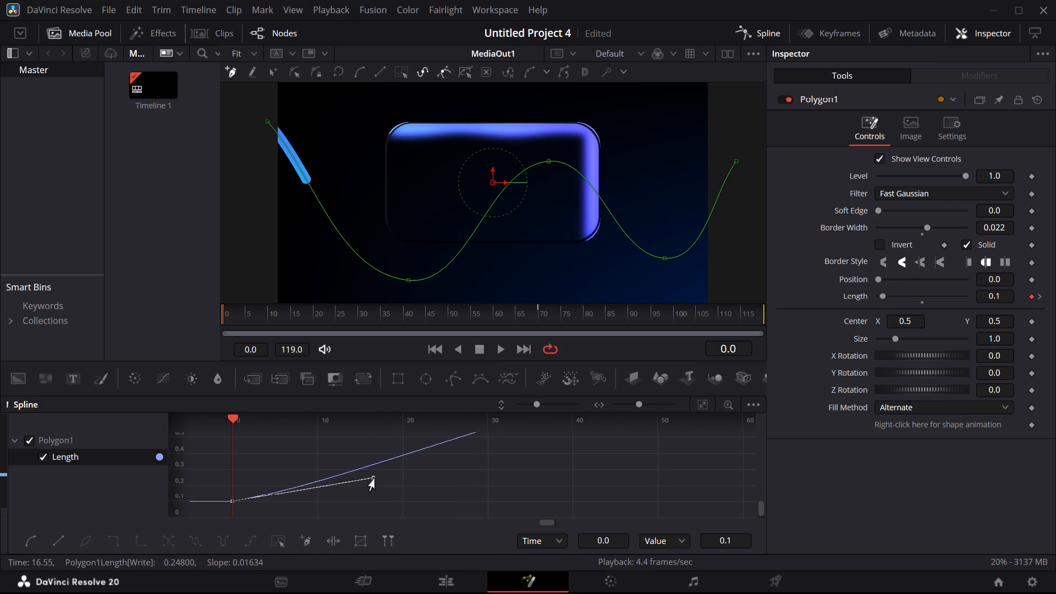
{"action": "left_click_drag", "start_coordinate": [375, 479], "coordinate": [379, 476]}
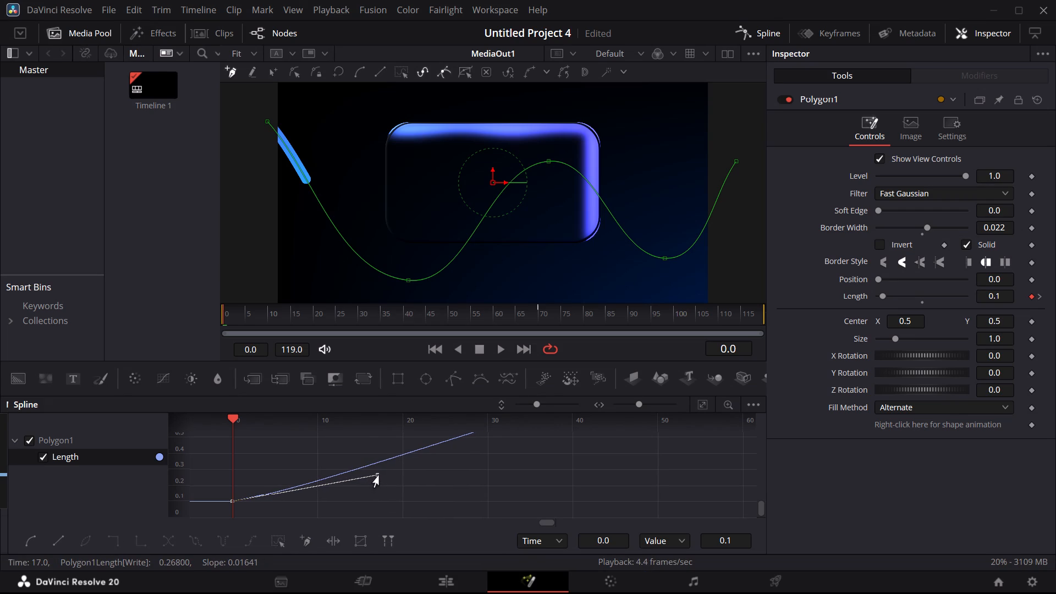
{"action": "left_click_drag", "start_coordinate": [379, 476], "coordinate": [408, 476]}
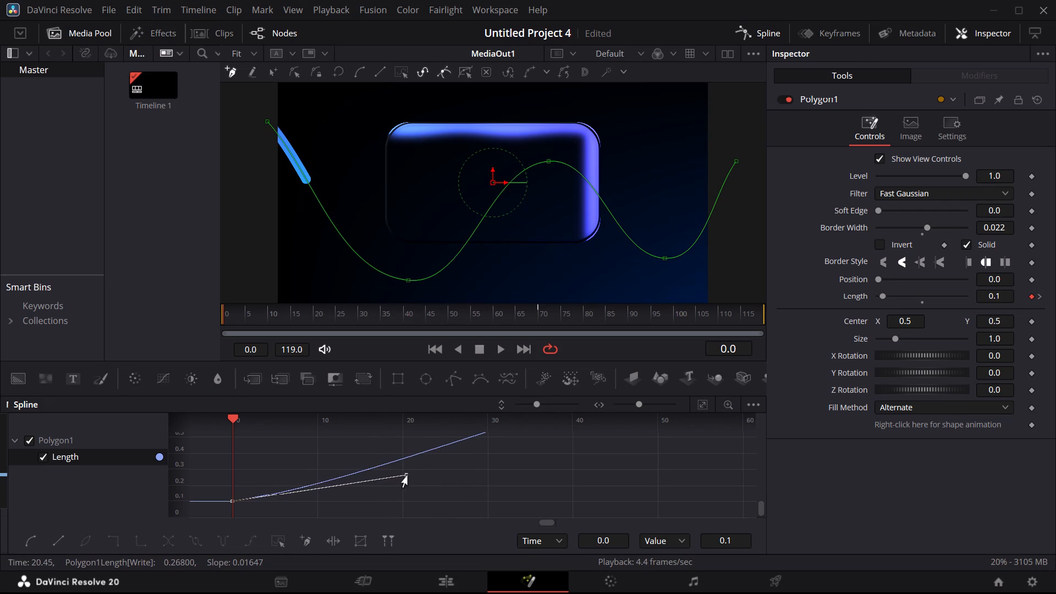
{"action": "left_click_drag", "start_coordinate": [408, 476], "coordinate": [411, 476]}
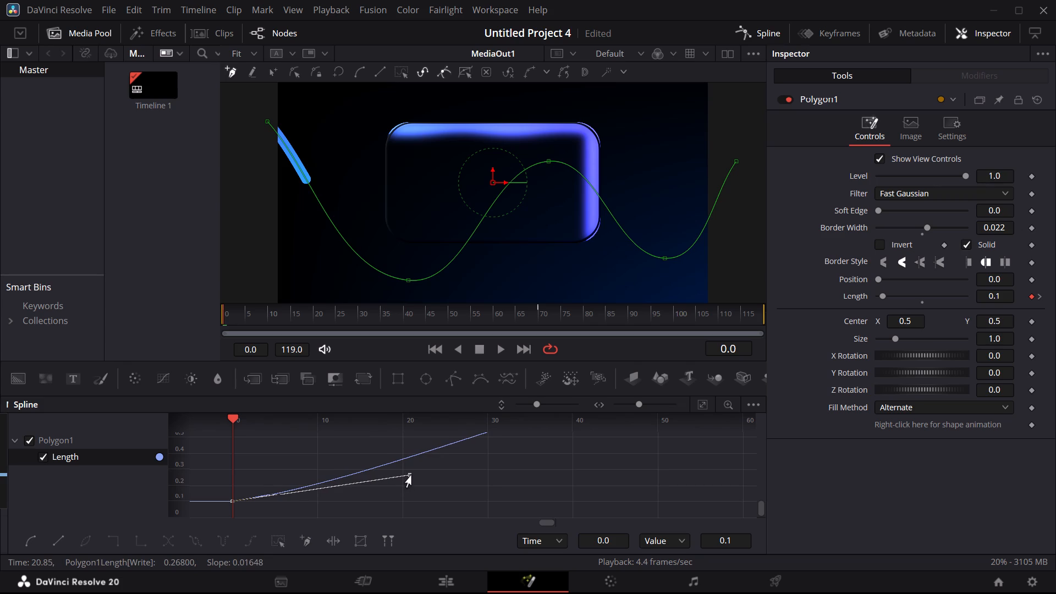
{"action": "left_click_drag", "start_coordinate": [411, 476], "coordinate": [411, 475]}
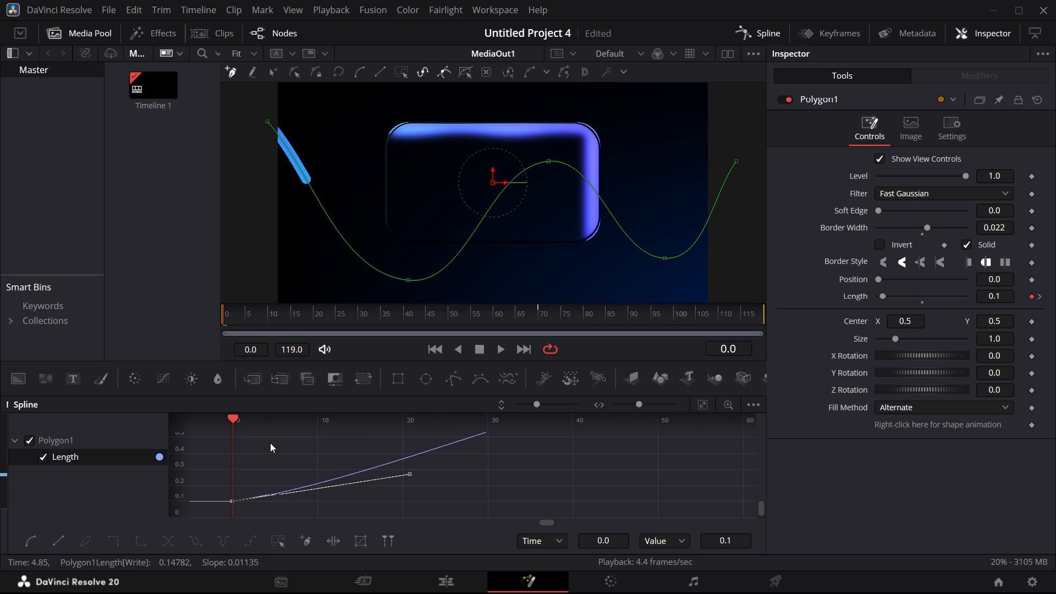
Play the animation from frame 0 to review the draw-on, undoing the stray point added to the Polygon1 path.
{"action": "left_click", "coordinate": [499, 349]}
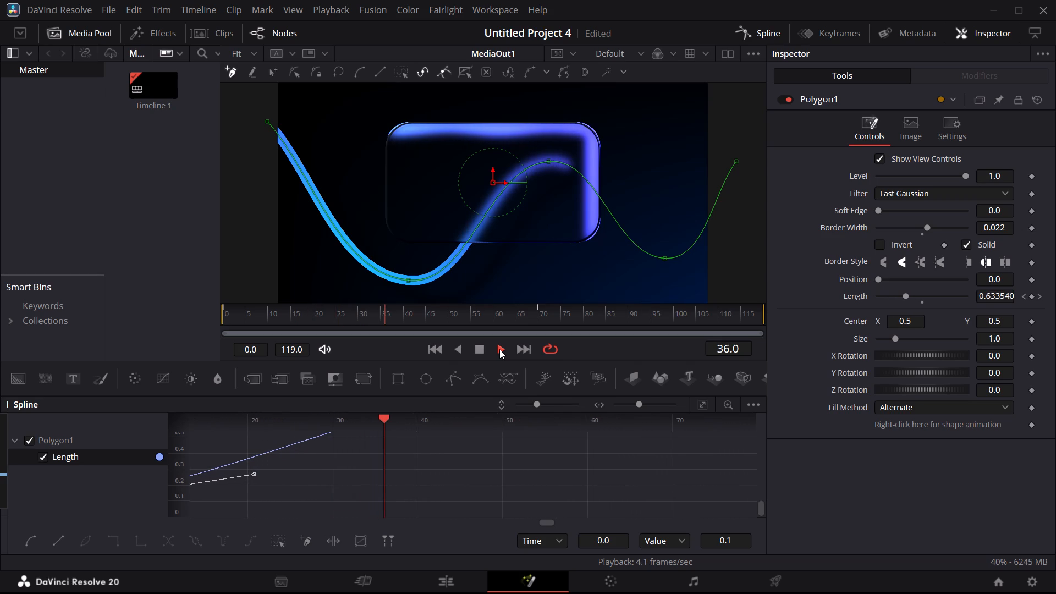
{"action": "left_click", "coordinate": [506, 279]}
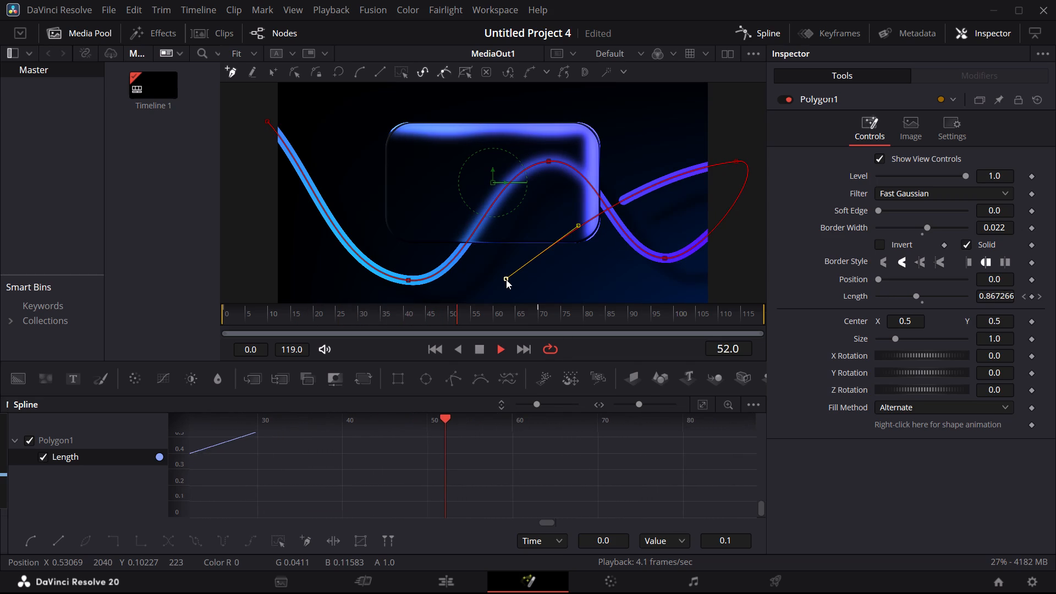
{"action": "key", "text": "ctrl+z"}
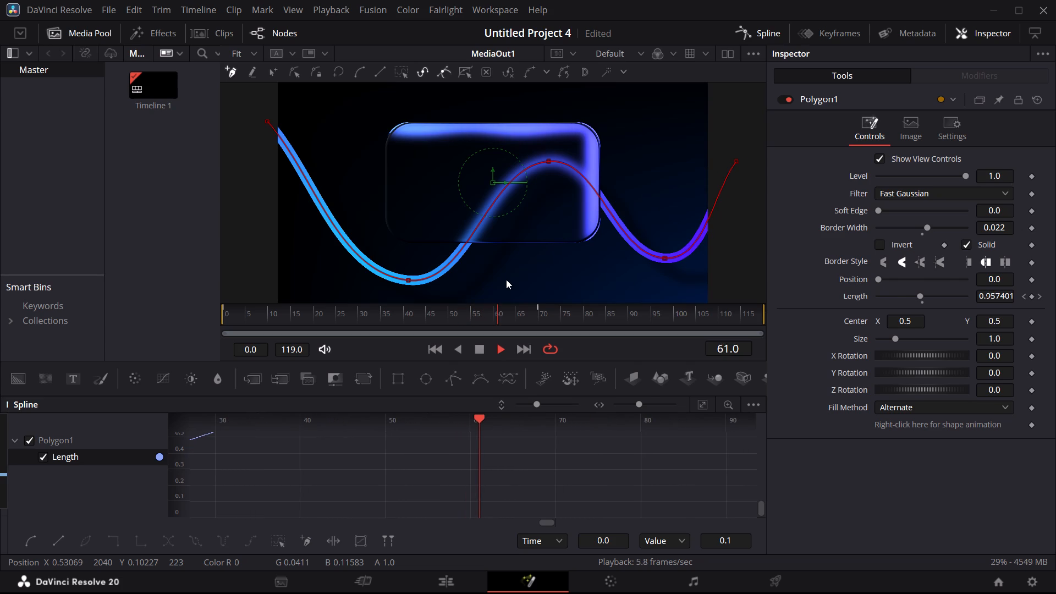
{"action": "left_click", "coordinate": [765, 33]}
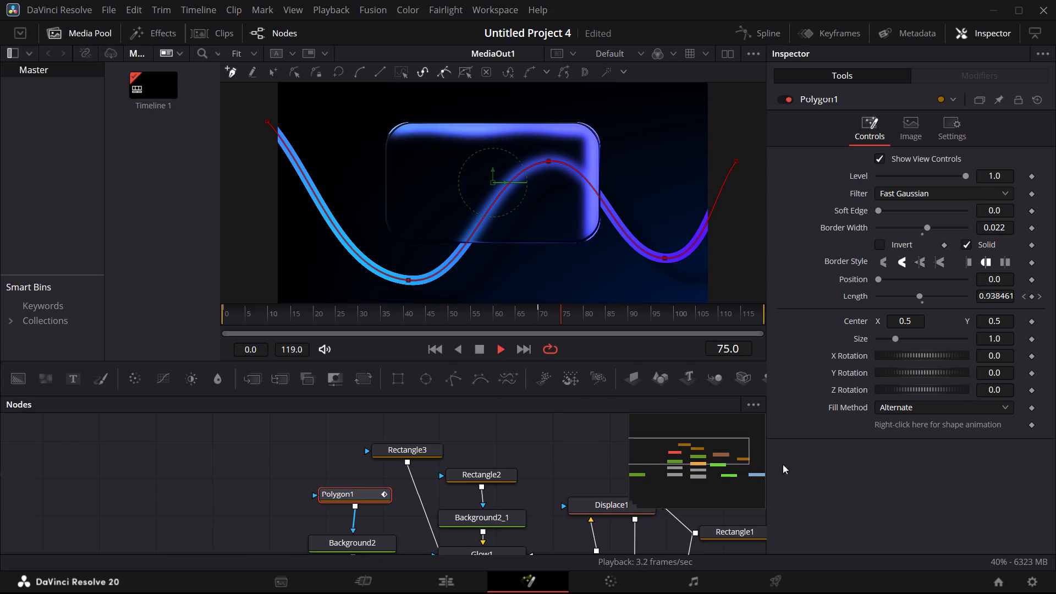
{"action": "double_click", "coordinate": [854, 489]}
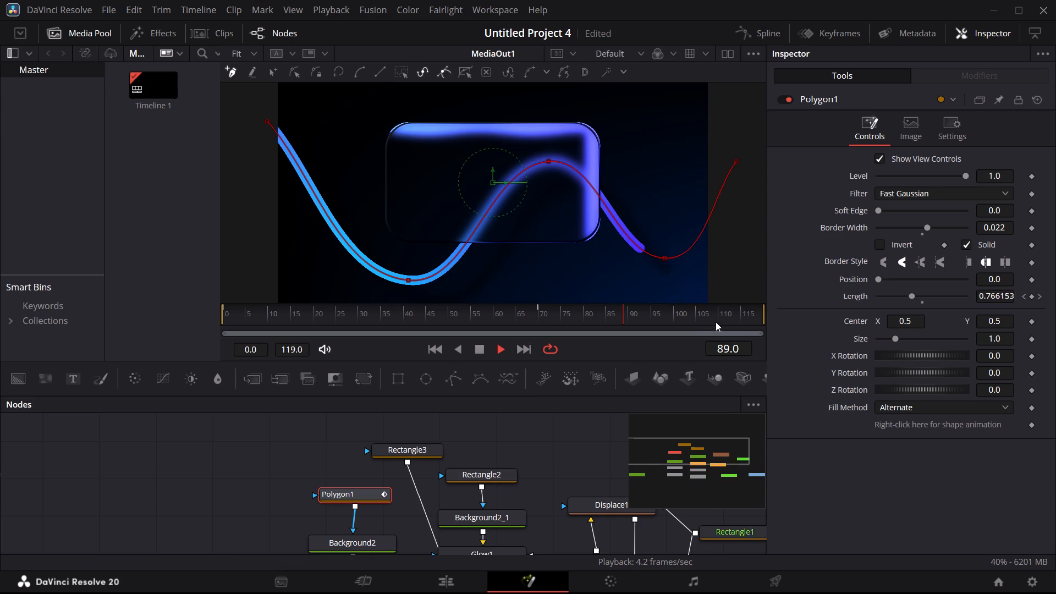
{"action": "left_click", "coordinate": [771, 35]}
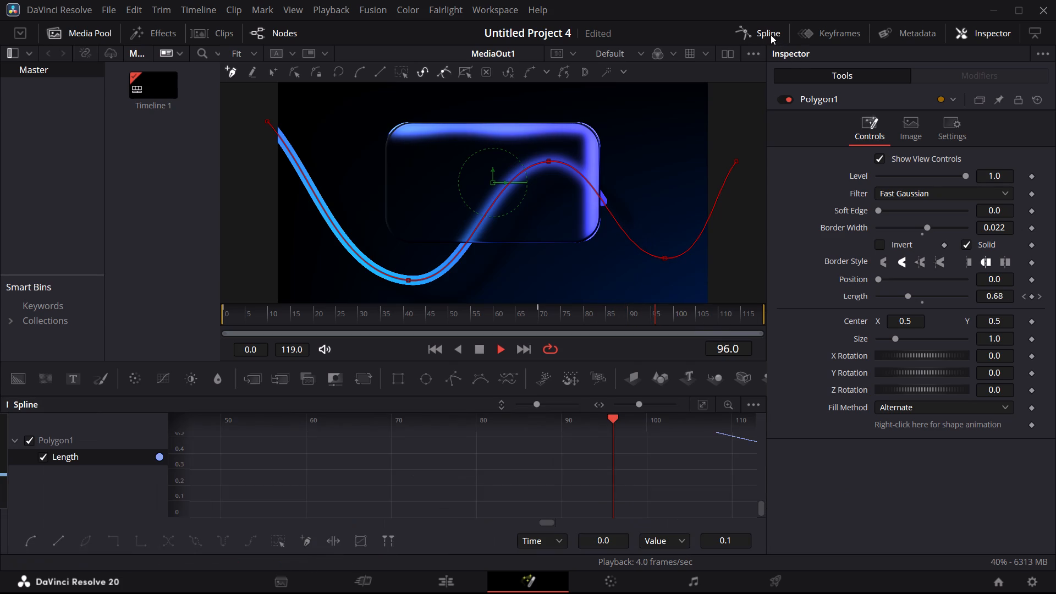
Stop playback at frame 20 and examine the Length curve from the frame 70 keyframe to the last keyframe.
{"action": "scroll", "coordinate": [716, 413], "scroll_direction": "up", "scroll_amount": 1}
{"action": "scroll", "coordinate": [622, 471], "scroll_direction": "up", "scroll_amount": 1}
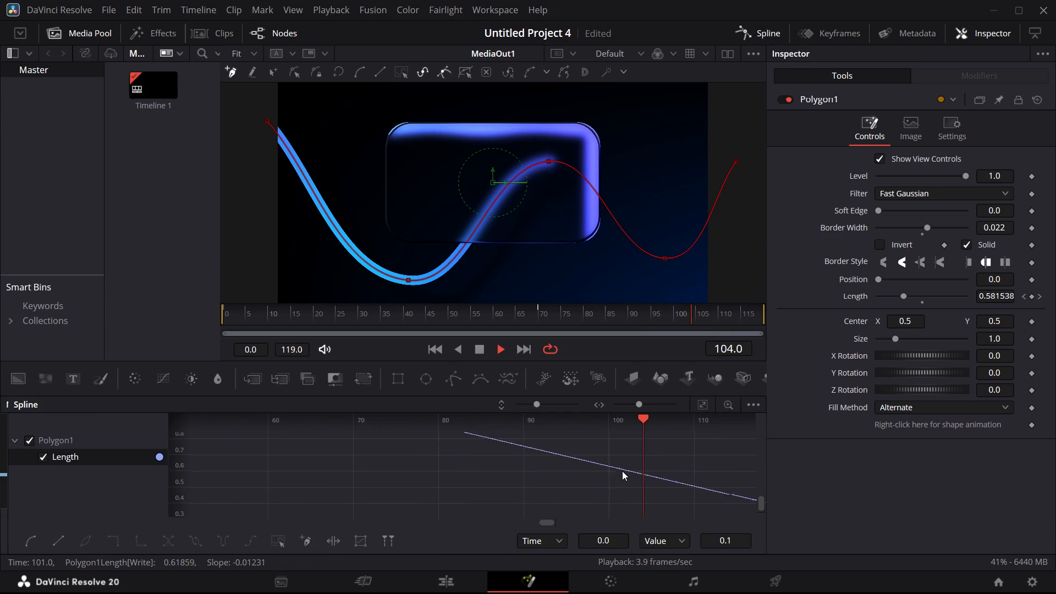
{"action": "scroll", "coordinate": [622, 471], "scroll_direction": "up", "scroll_amount": 1}
{"action": "scroll", "coordinate": [674, 492], "scroll_direction": "right", "scroll_amount": 1}
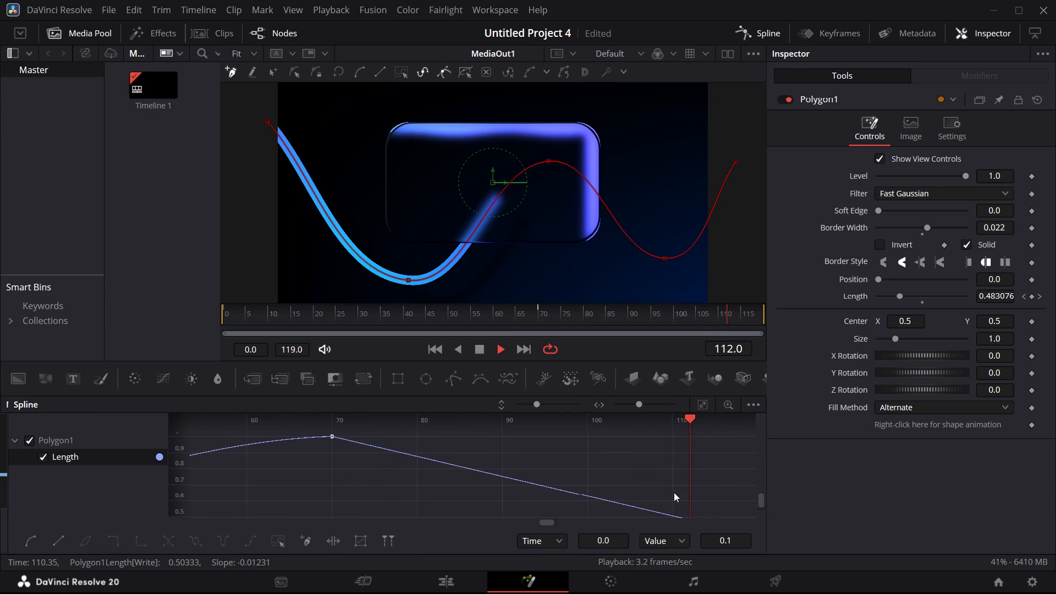
{"action": "left_click_drag", "start_coordinate": [694, 476], "coordinate": [672, 479]}
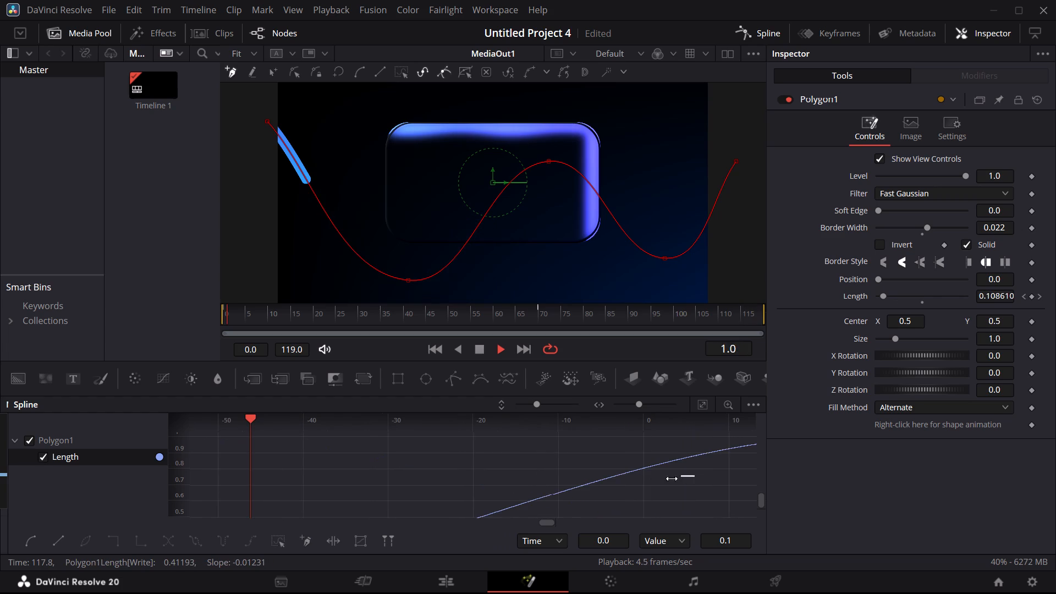
{"action": "left_click_drag", "start_coordinate": [672, 479], "coordinate": [637, 482]}
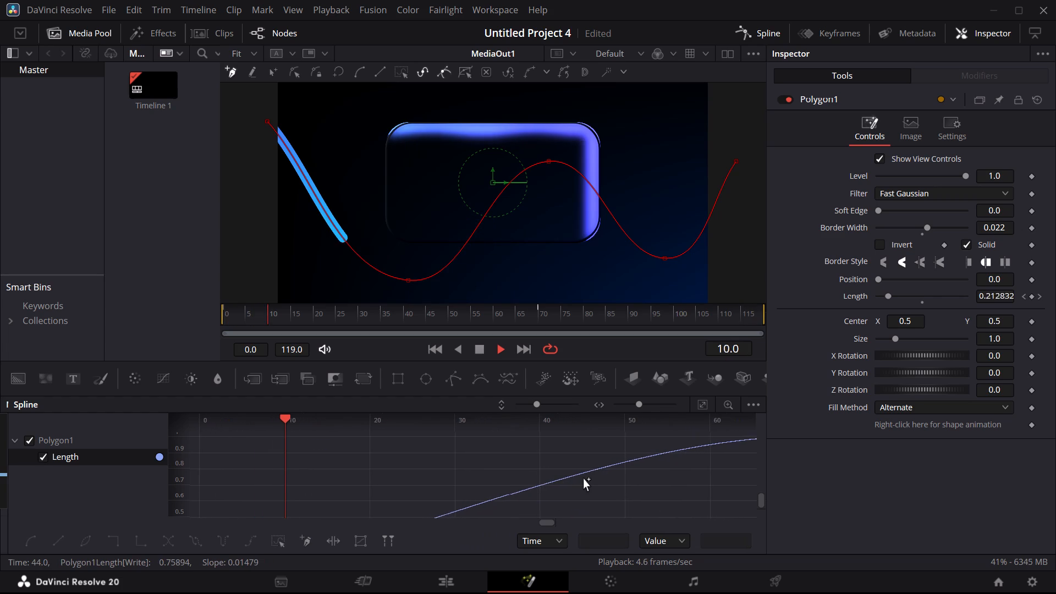
{"action": "scroll", "coordinate": [584, 479], "scroll_direction": "left", "scroll_amount": 1}
{"action": "left_click", "coordinate": [483, 348]}
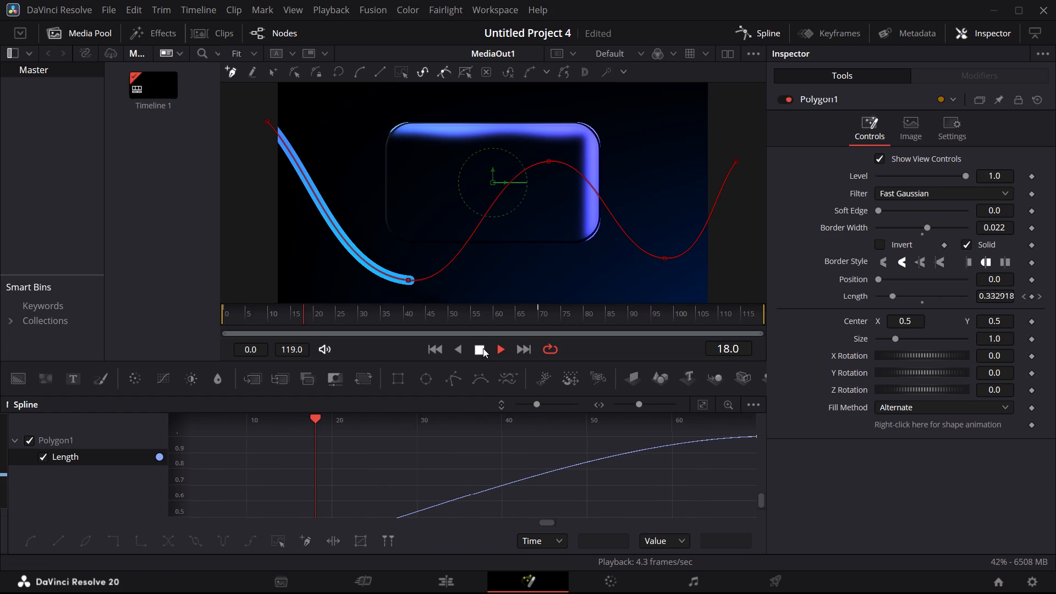
{"action": "scroll", "coordinate": [664, 513], "scroll_direction": "left", "scroll_amount": 2}
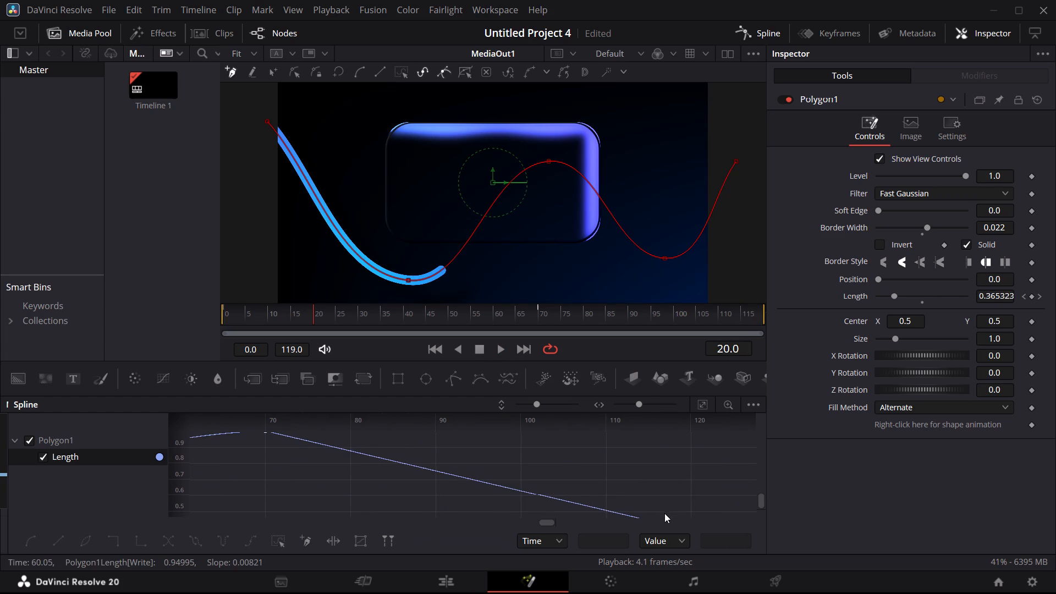
{"action": "scroll", "coordinate": [580, 508], "scroll_direction": "right", "scroll_amount": 1}
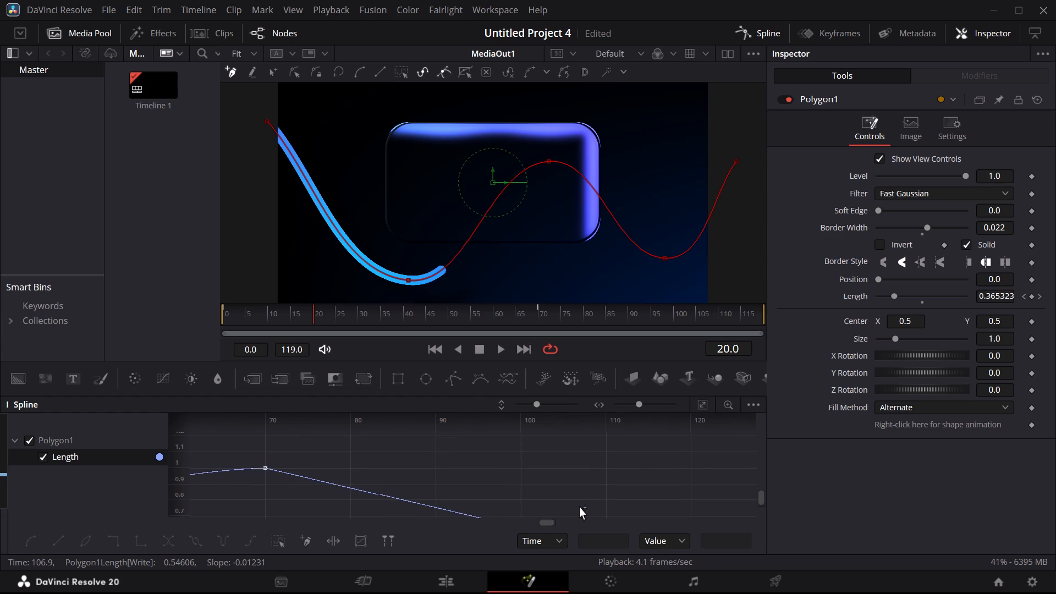
{"action": "scroll", "coordinate": [580, 508], "scroll_direction": "right", "scroll_amount": 1}
{"action": "scroll", "coordinate": [580, 508], "scroll_direction": "left", "scroll_amount": 1}
{"action": "scroll", "coordinate": [580, 508], "scroll_direction": "down", "scroll_amount": 1}
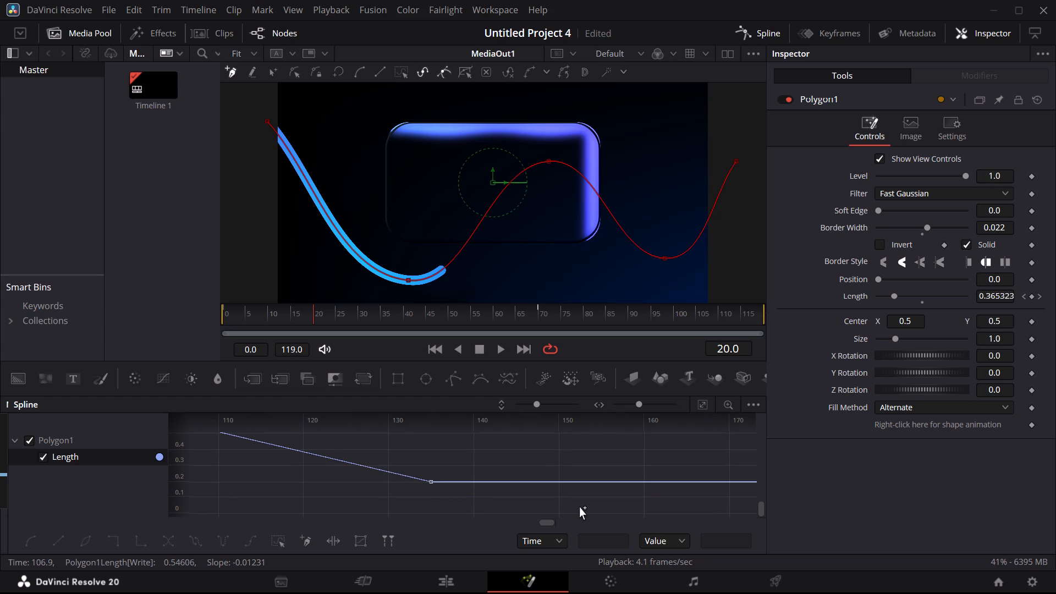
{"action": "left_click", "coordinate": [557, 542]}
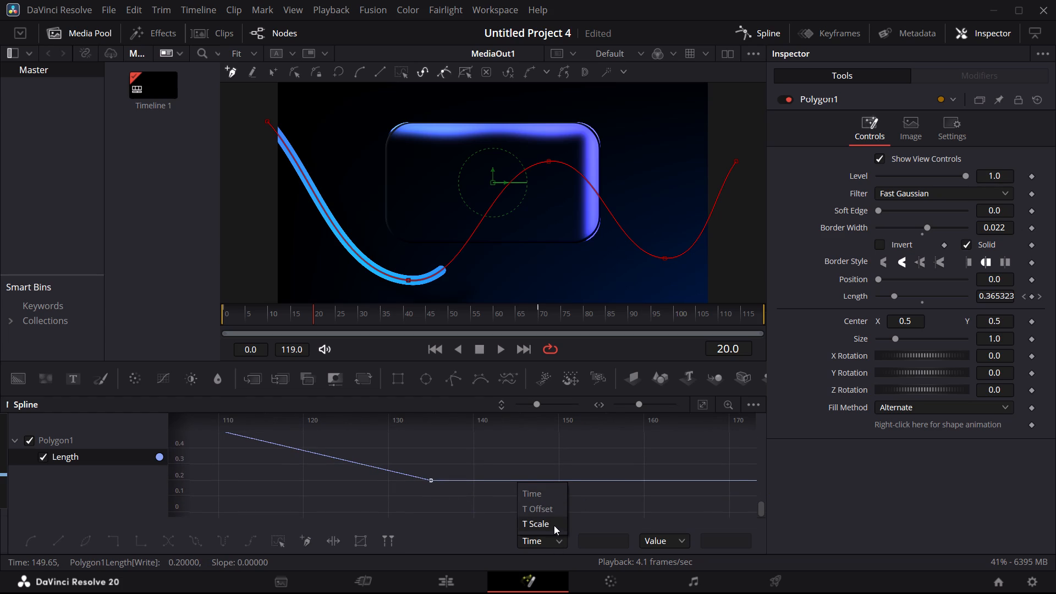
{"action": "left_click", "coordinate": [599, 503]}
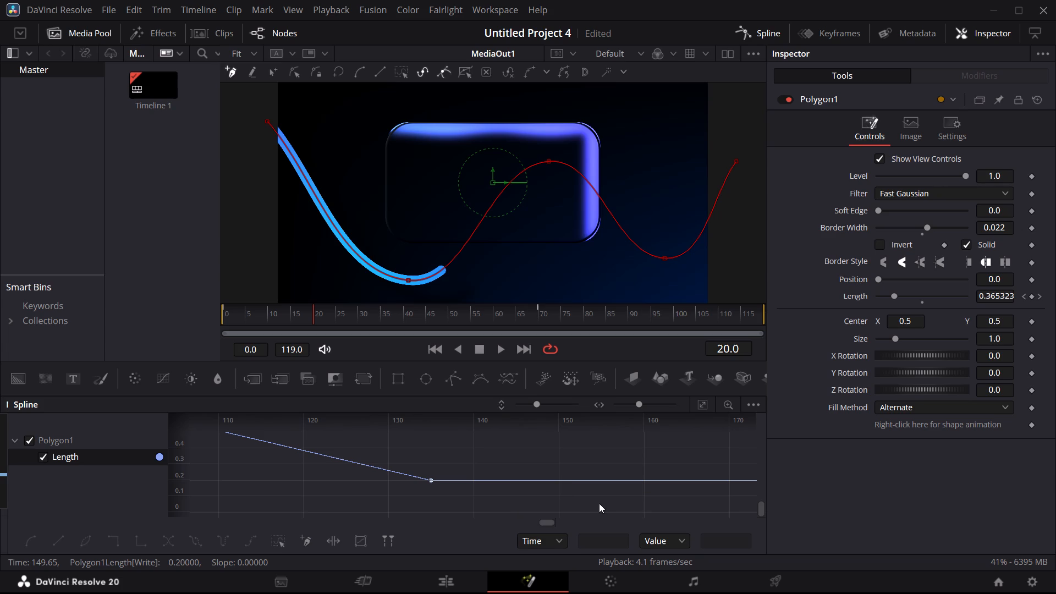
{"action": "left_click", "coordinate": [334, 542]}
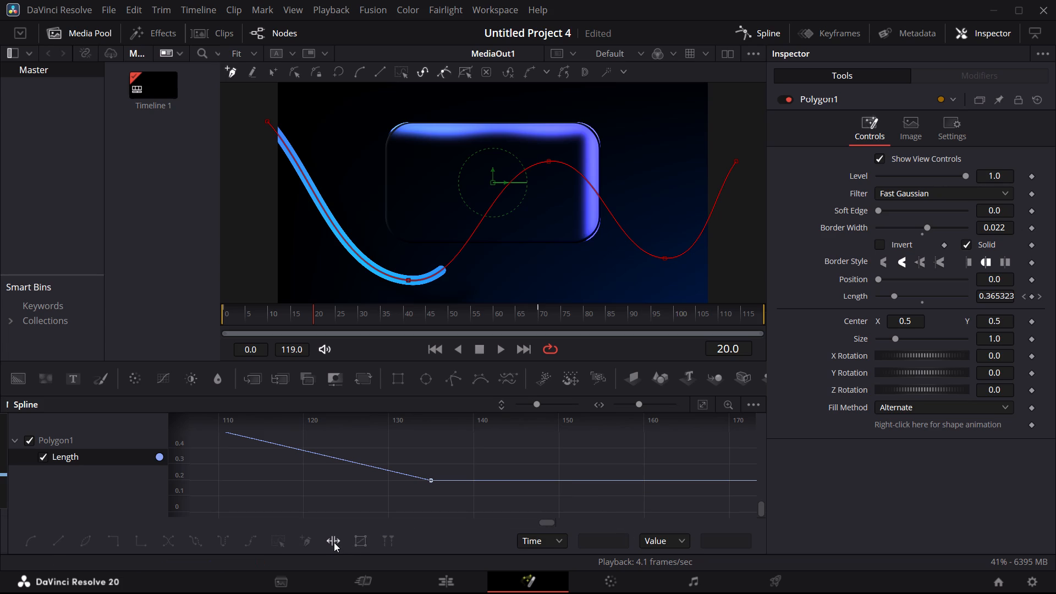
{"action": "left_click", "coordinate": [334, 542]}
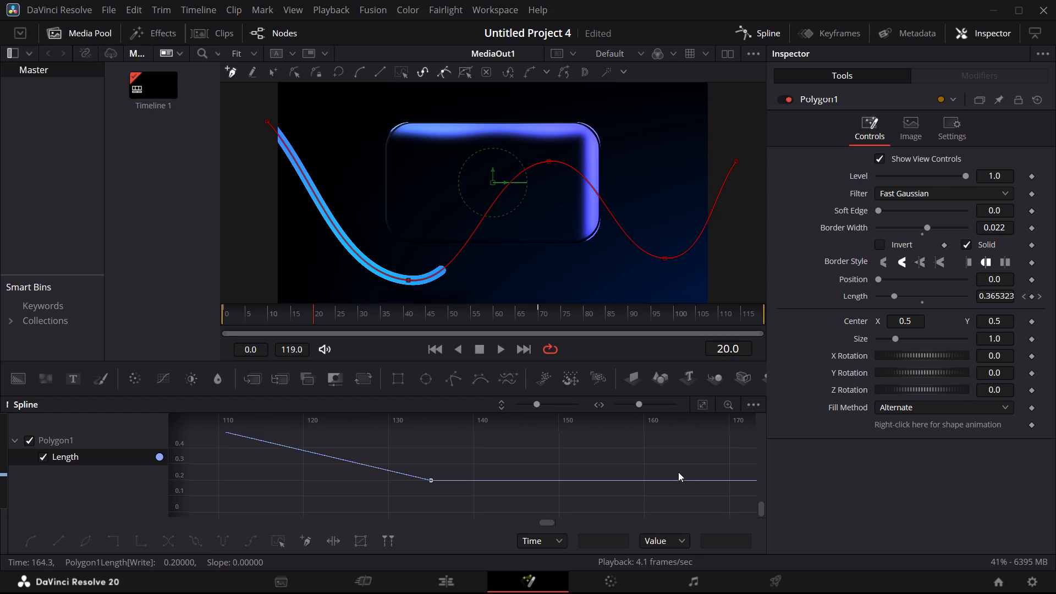
Add three keyframes to the descending Length curve just after the frame 70 keyframe, at about frames 76, 73 and 79.
{"action": "scroll", "coordinate": [675, 470], "scroll_direction": "left", "scroll_amount": 5}
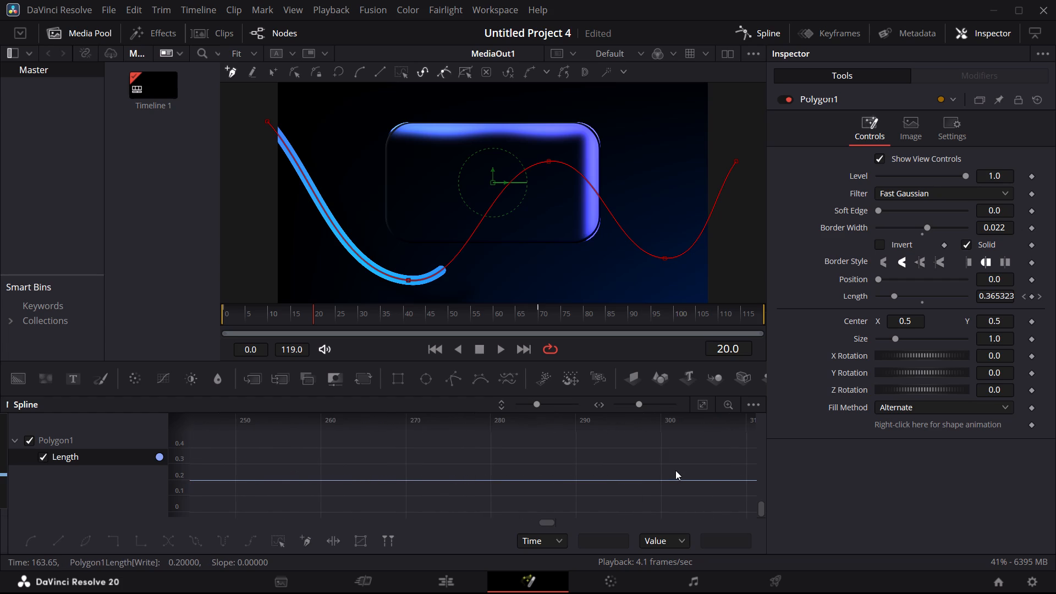
{"action": "scroll", "coordinate": [675, 470], "scroll_direction": "left", "scroll_amount": 7}
{"action": "scroll", "coordinate": [675, 470], "scroll_direction": "right", "scroll_amount": 2}
{"action": "scroll", "coordinate": [675, 470], "scroll_direction": "left", "scroll_amount": 1}
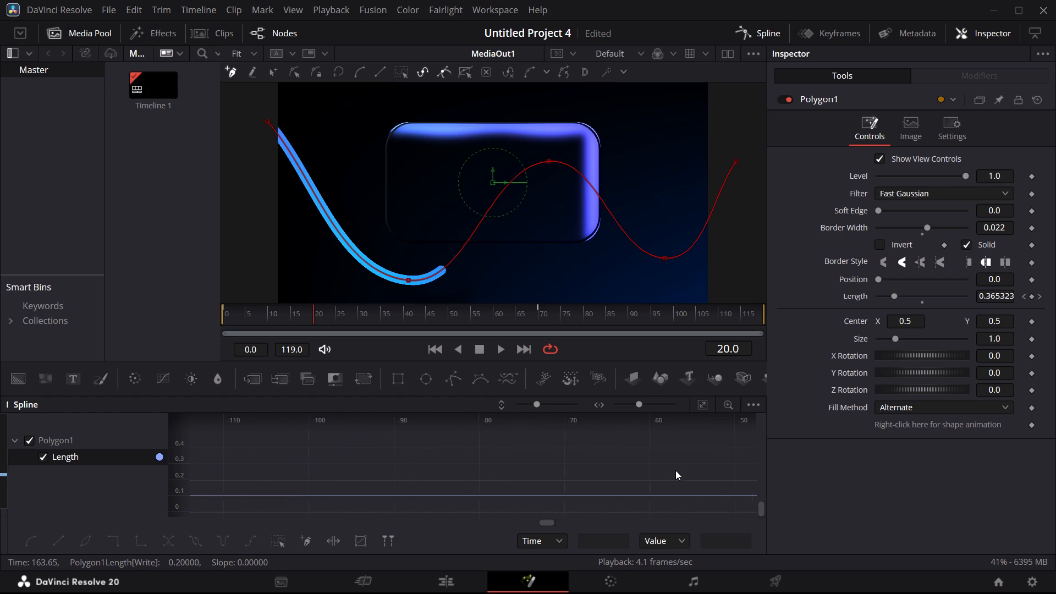
{"action": "scroll", "coordinate": [675, 470], "scroll_direction": "left", "scroll_amount": 3}
{"action": "scroll", "coordinate": [675, 470], "scroll_direction": "up", "scroll_amount": 2}
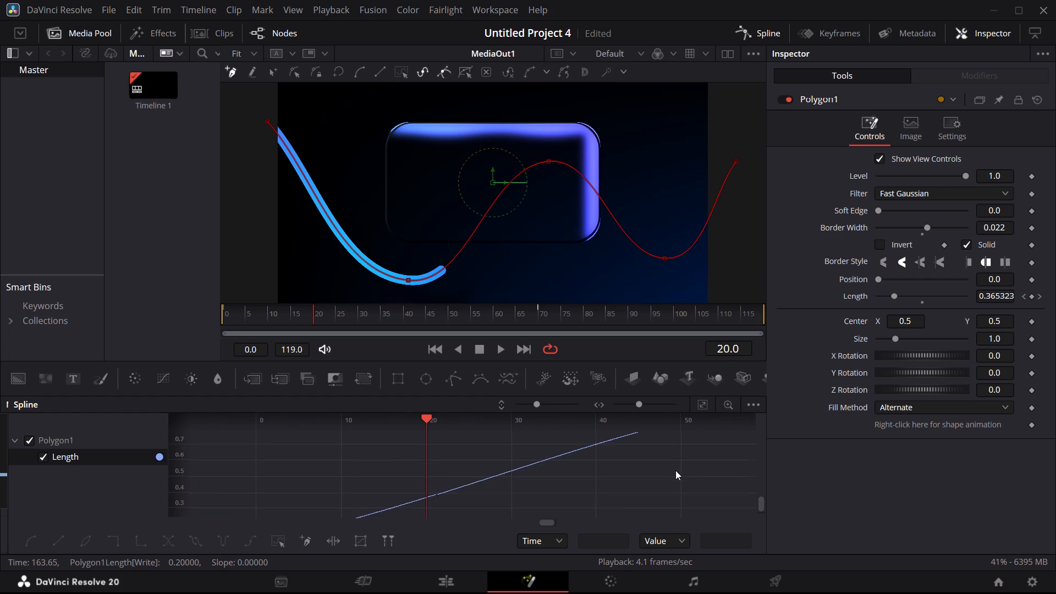
{"action": "scroll", "coordinate": [675, 470], "scroll_direction": "up", "scroll_amount": 1}
{"action": "scroll", "coordinate": [675, 470], "scroll_direction": "right", "scroll_amount": 1}
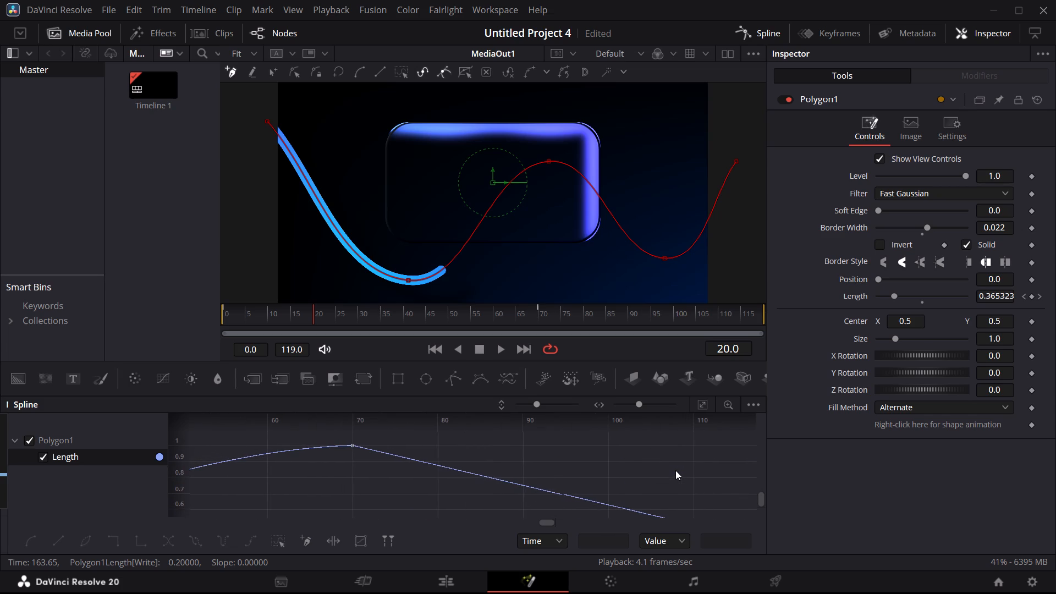
{"action": "scroll", "coordinate": [675, 470], "scroll_direction": "right", "scroll_amount": 1}
{"action": "scroll", "coordinate": [633, 501], "scroll_direction": "down", "scroll_amount": 1}
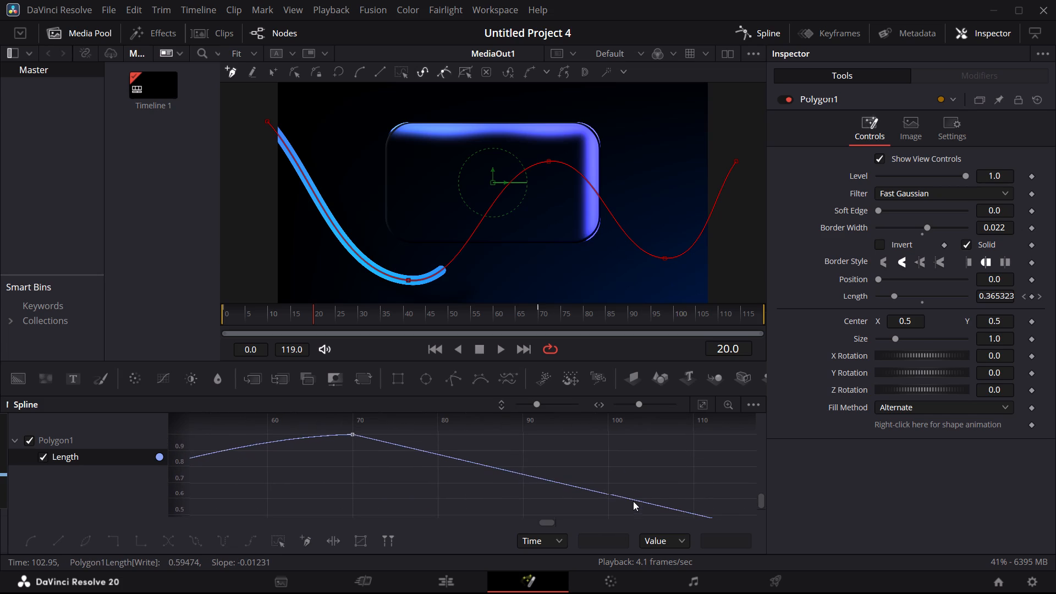
{"action": "scroll", "coordinate": [633, 501], "scroll_direction": "down", "scroll_amount": 1}
{"action": "scroll", "coordinate": [333, 489], "scroll_direction": "up", "scroll_amount": 1}
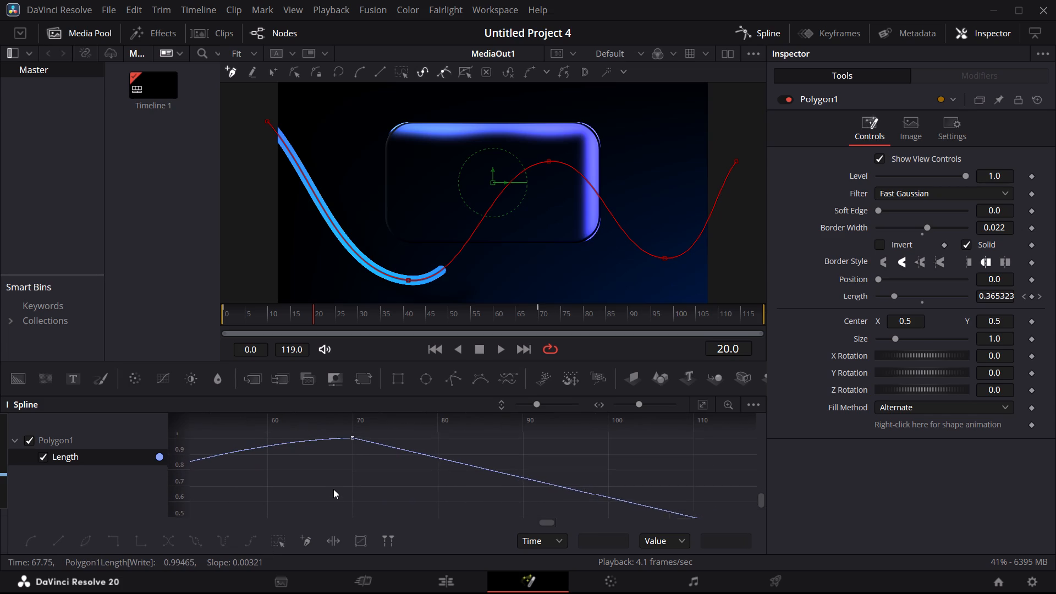
{"action": "scroll", "coordinate": [333, 489], "scroll_direction": "up", "scroll_amount": 1}
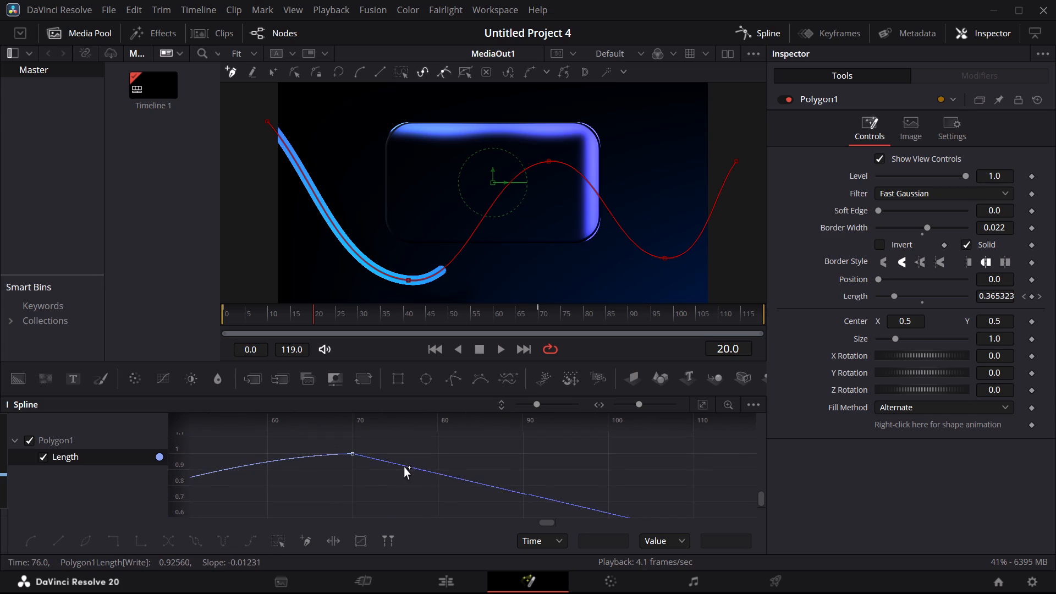
{"action": "left_click", "coordinate": [404, 468]}
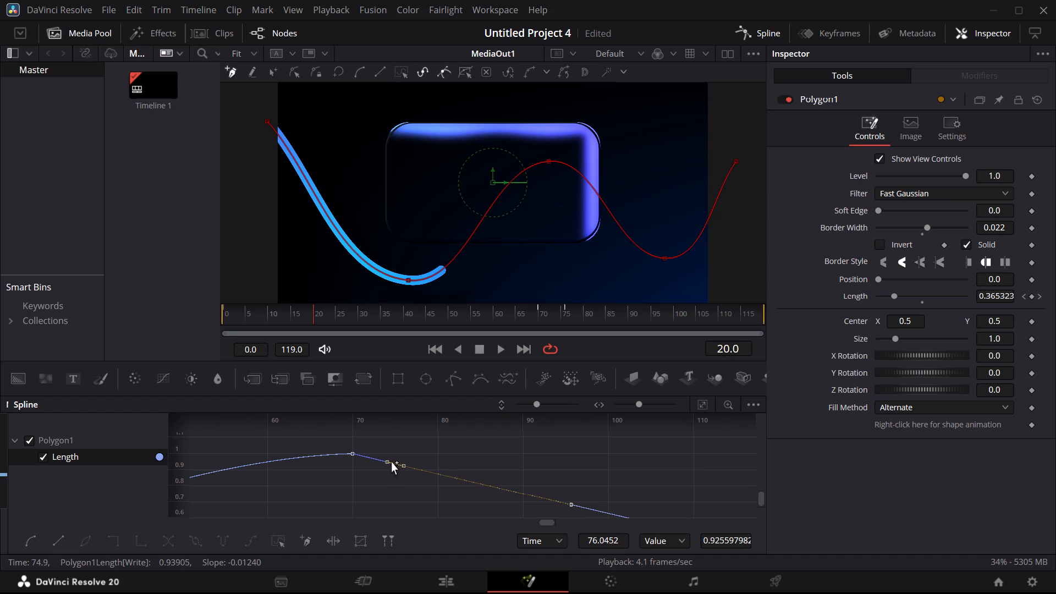
{"action": "left_click", "coordinate": [380, 460]}
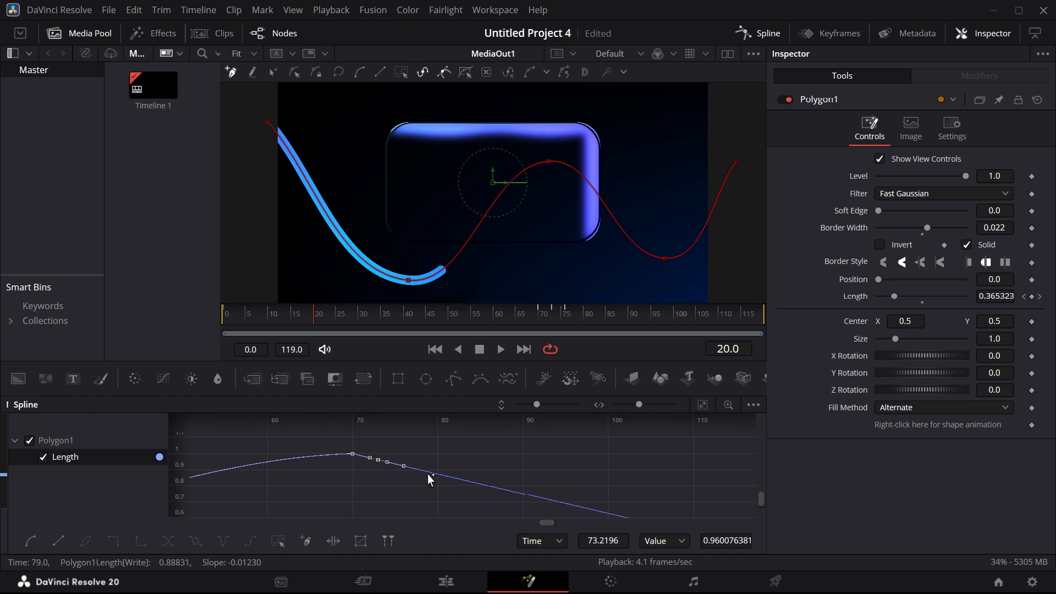
{"action": "left_click", "coordinate": [428, 474]}
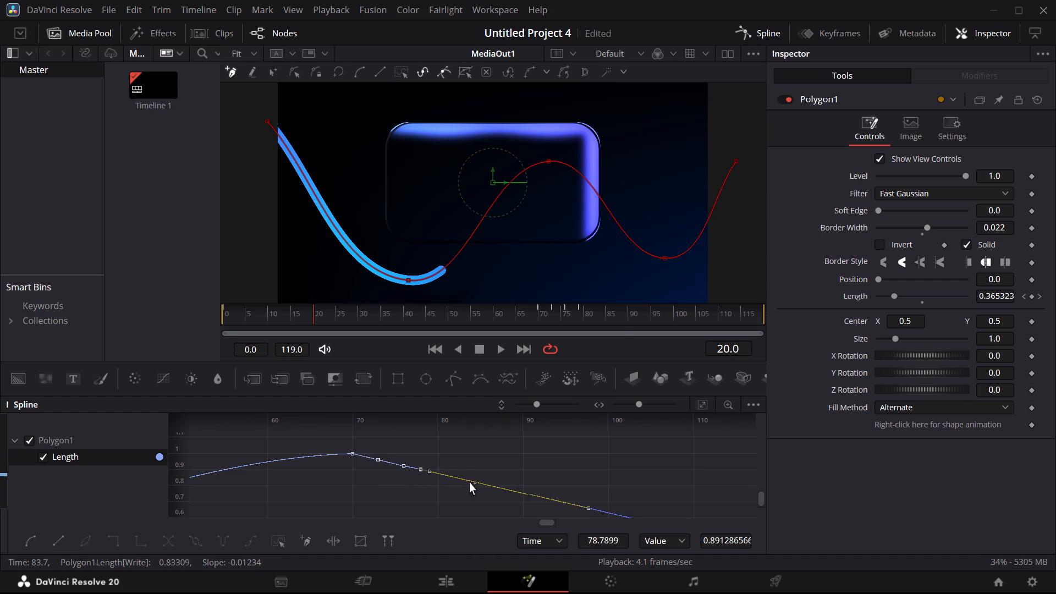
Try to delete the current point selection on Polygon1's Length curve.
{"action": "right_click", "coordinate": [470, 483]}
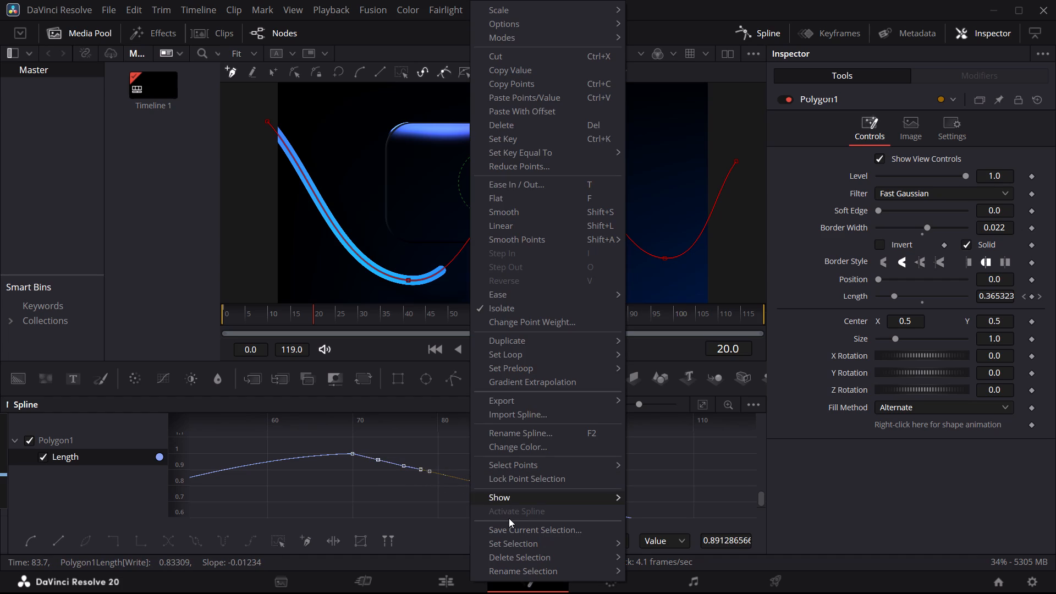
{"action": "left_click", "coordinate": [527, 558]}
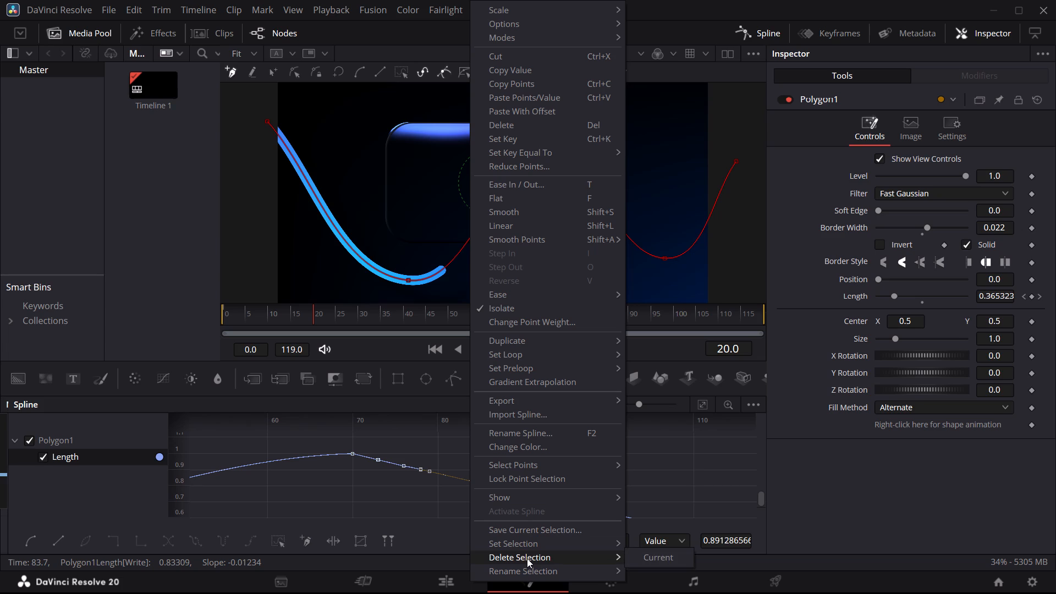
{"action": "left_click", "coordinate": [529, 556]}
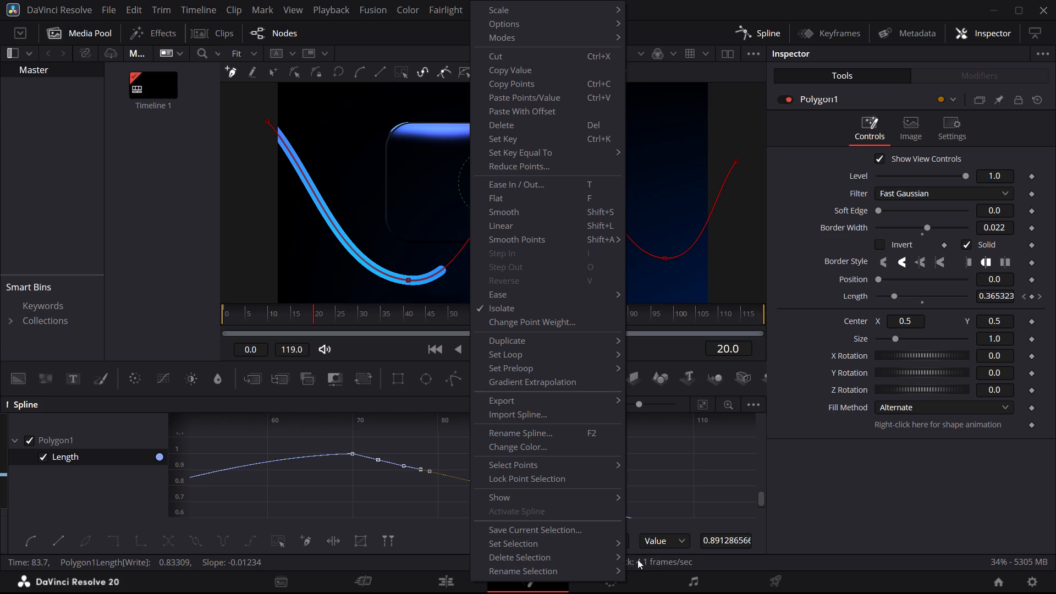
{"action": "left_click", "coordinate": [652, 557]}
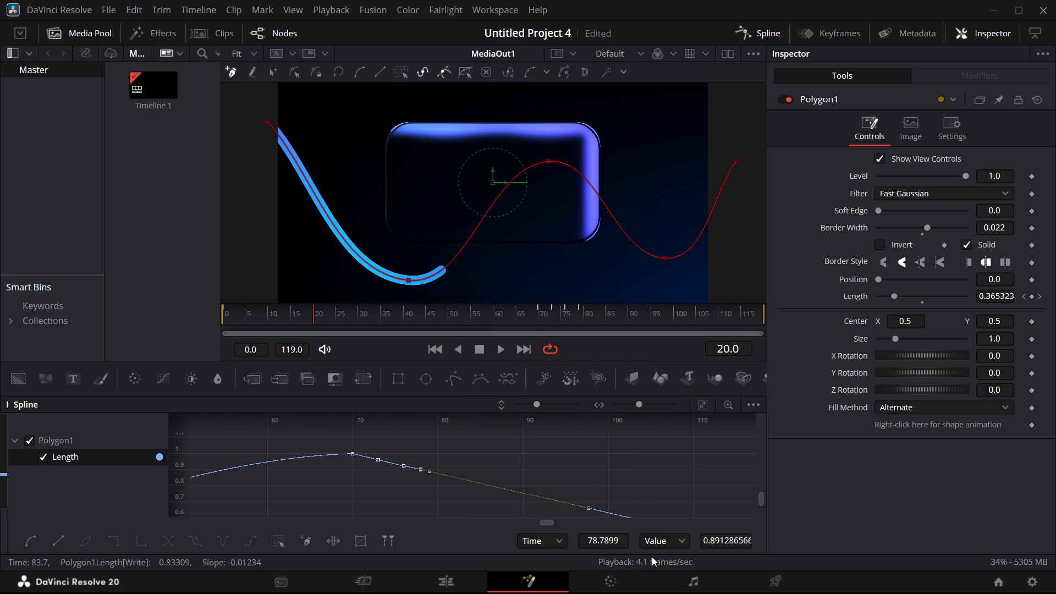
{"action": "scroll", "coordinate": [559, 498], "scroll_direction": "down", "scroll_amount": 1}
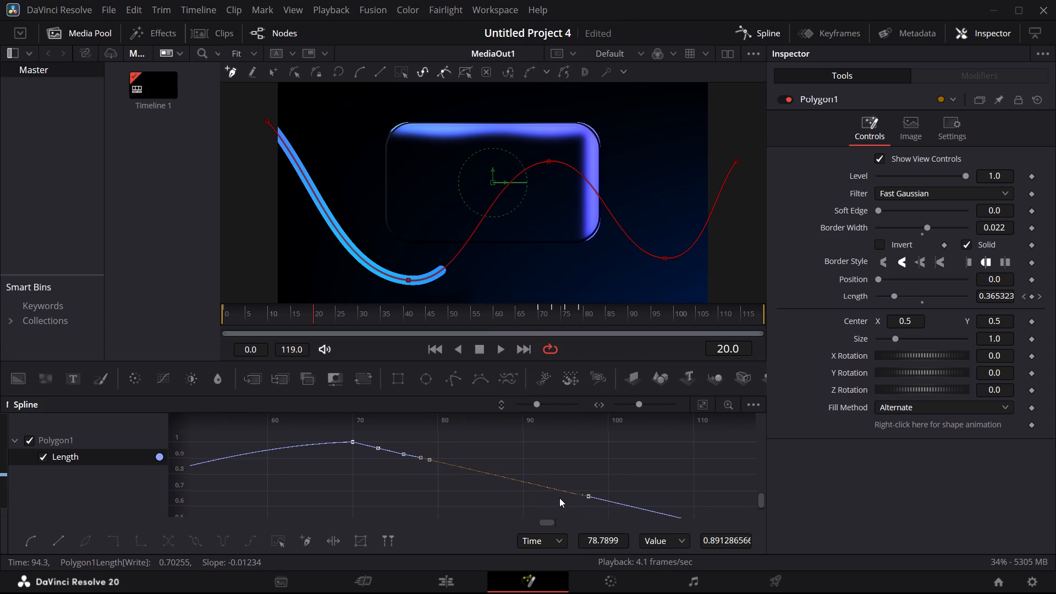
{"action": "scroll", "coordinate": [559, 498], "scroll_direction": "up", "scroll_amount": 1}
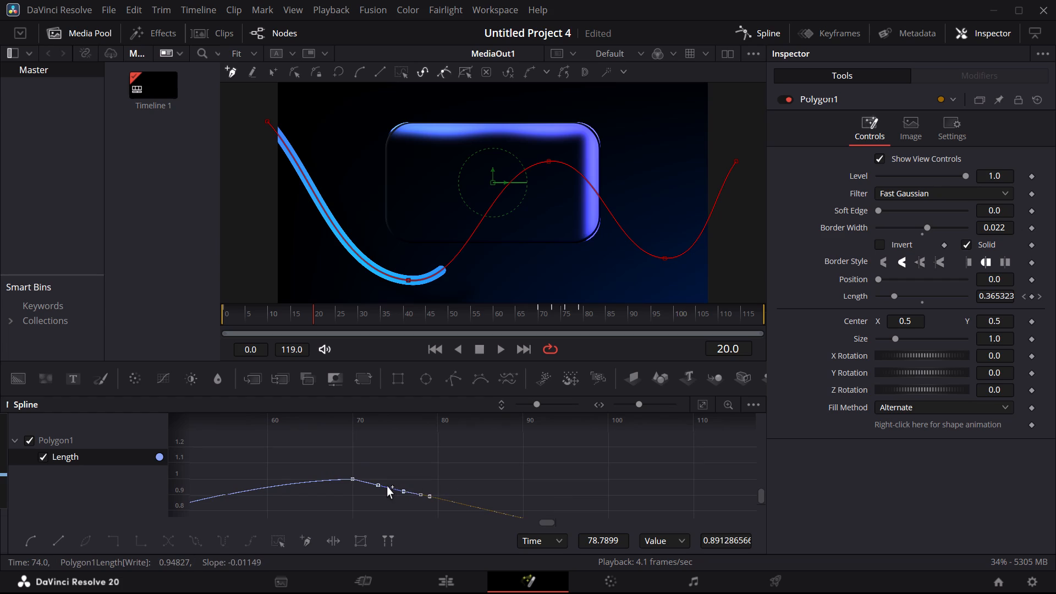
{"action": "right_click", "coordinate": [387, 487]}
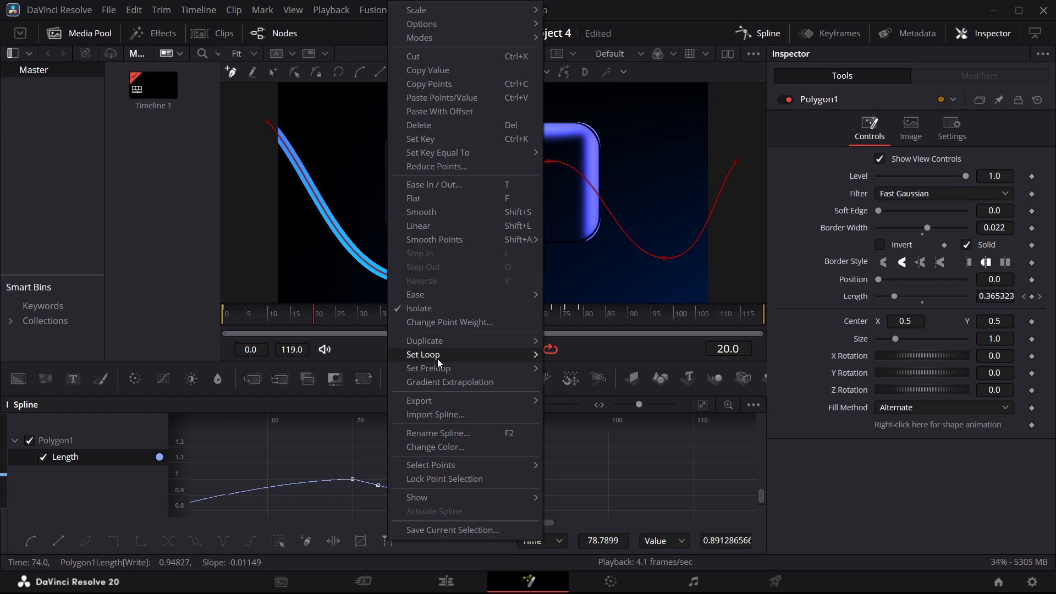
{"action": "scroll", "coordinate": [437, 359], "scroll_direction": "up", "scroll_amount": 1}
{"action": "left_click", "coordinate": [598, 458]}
Move the last Length keyframe, at frame 135, to frame 138 and raise its value to about 0.89.
{"action": "scroll", "coordinate": [507, 477], "scroll_direction": "down", "scroll_amount": 1}
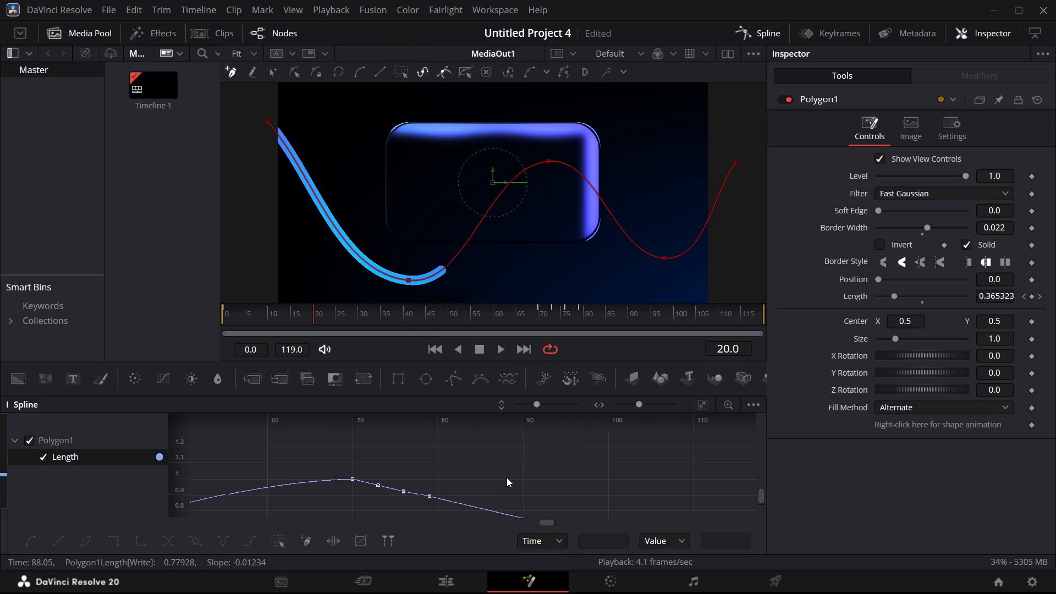
{"action": "scroll", "coordinate": [507, 477], "scroll_direction": "down", "scroll_amount": 1}
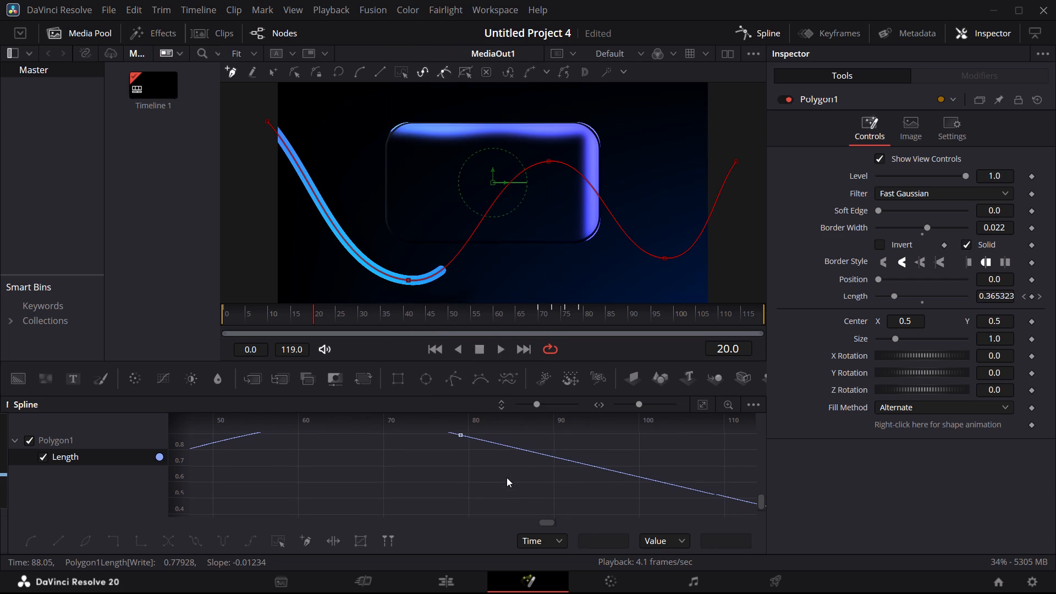
{"action": "scroll", "coordinate": [507, 477], "scroll_direction": "down", "scroll_amount": 1}
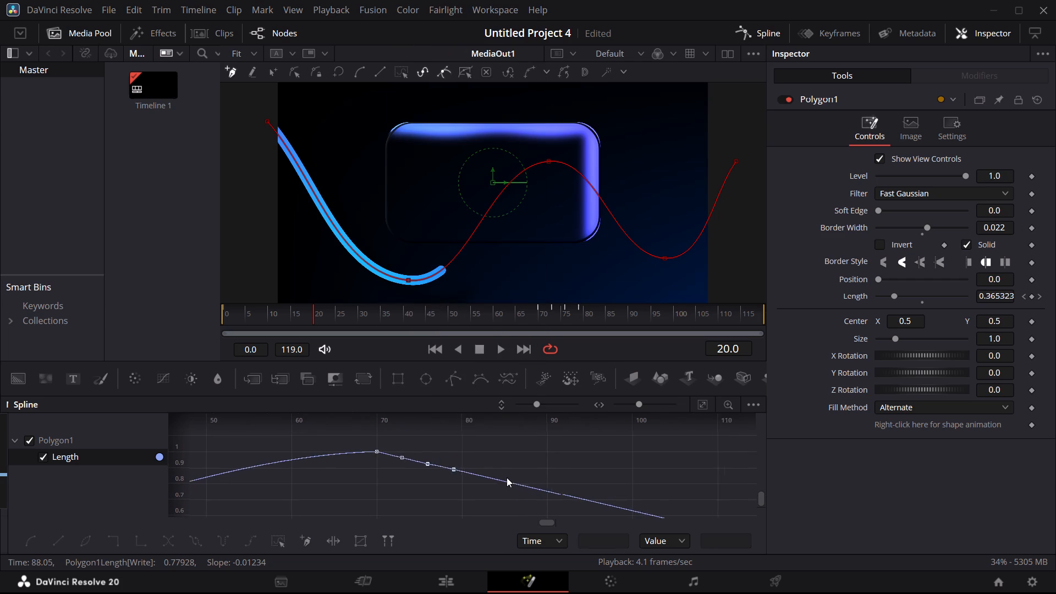
{"action": "scroll", "coordinate": [507, 477], "scroll_direction": "down", "scroll_amount": 2}
{"action": "scroll", "coordinate": [507, 477], "scroll_direction": "left", "scroll_amount": 1}
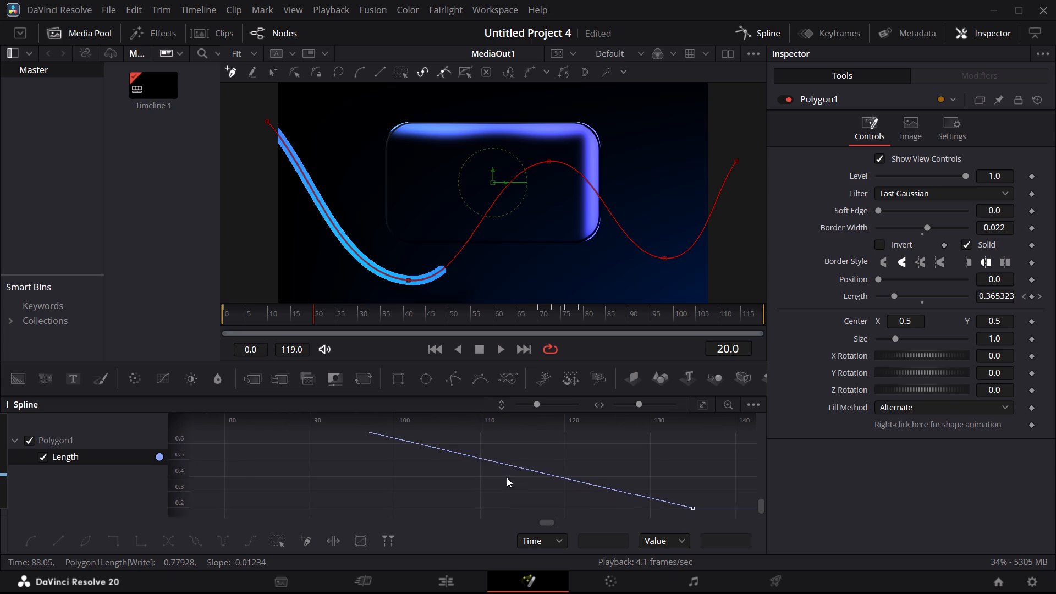
{"action": "scroll", "coordinate": [507, 477], "scroll_direction": "left", "scroll_amount": 1}
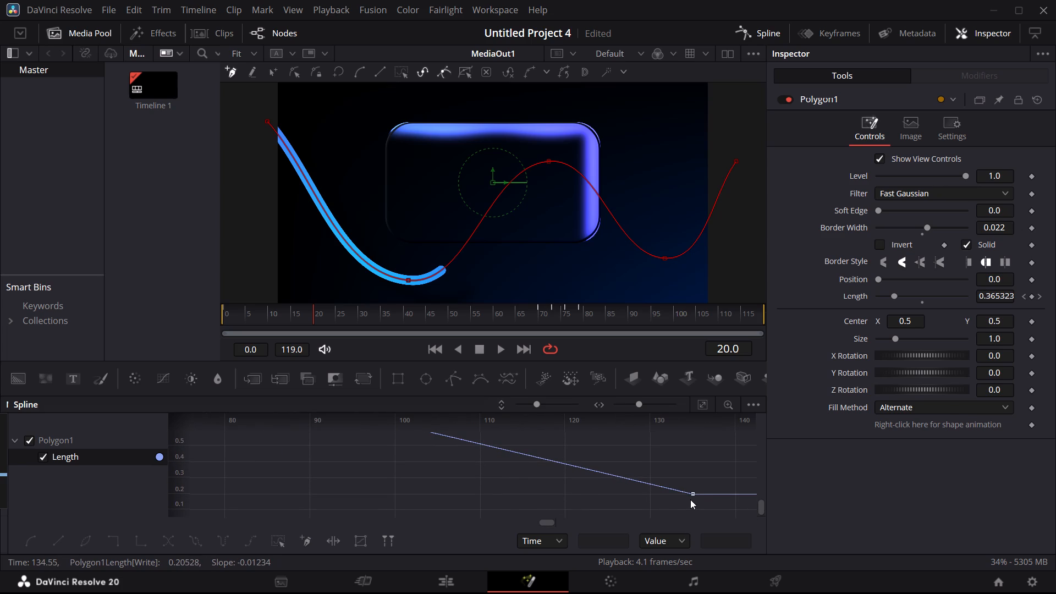
{"action": "left_click", "coordinate": [693, 495]}
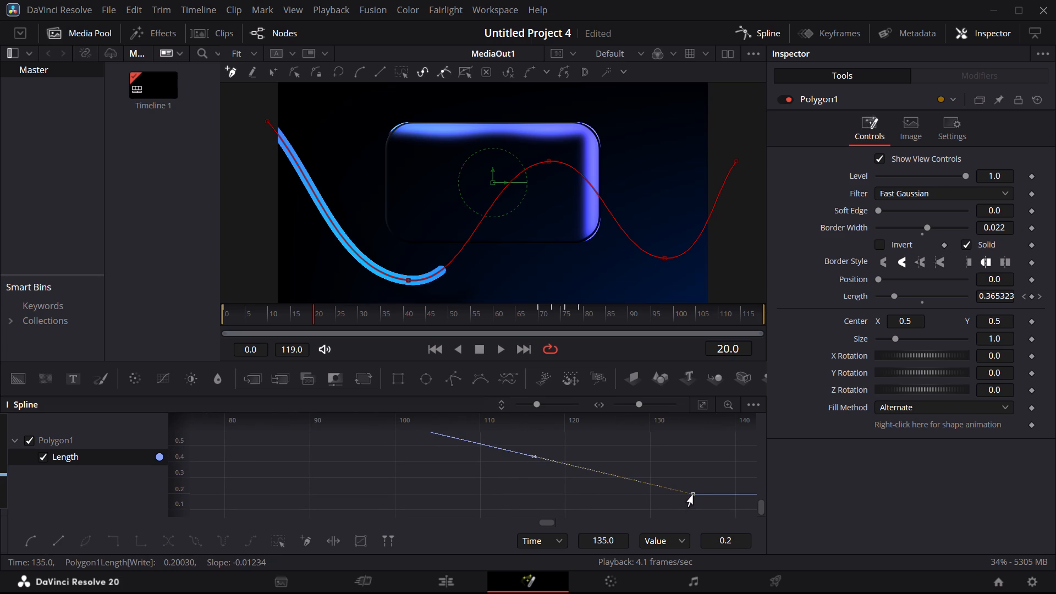
{"action": "left_click", "coordinate": [693, 495]}
{"action": "scroll", "coordinate": [555, 481], "scroll_direction": "left", "scroll_amount": 2}
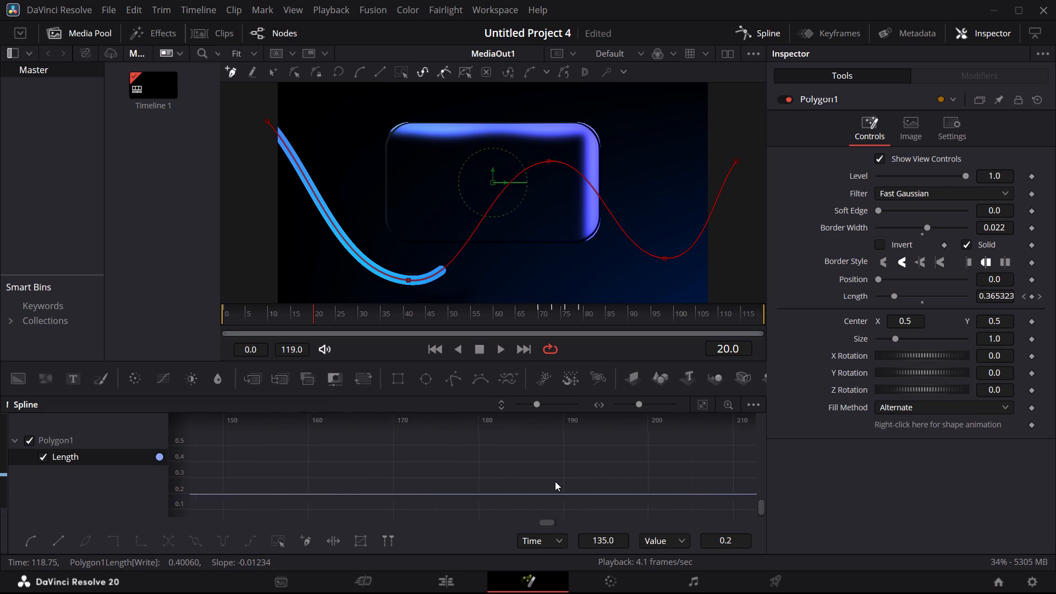
{"action": "scroll", "coordinate": [555, 481], "scroll_direction": "left", "scroll_amount": 8}
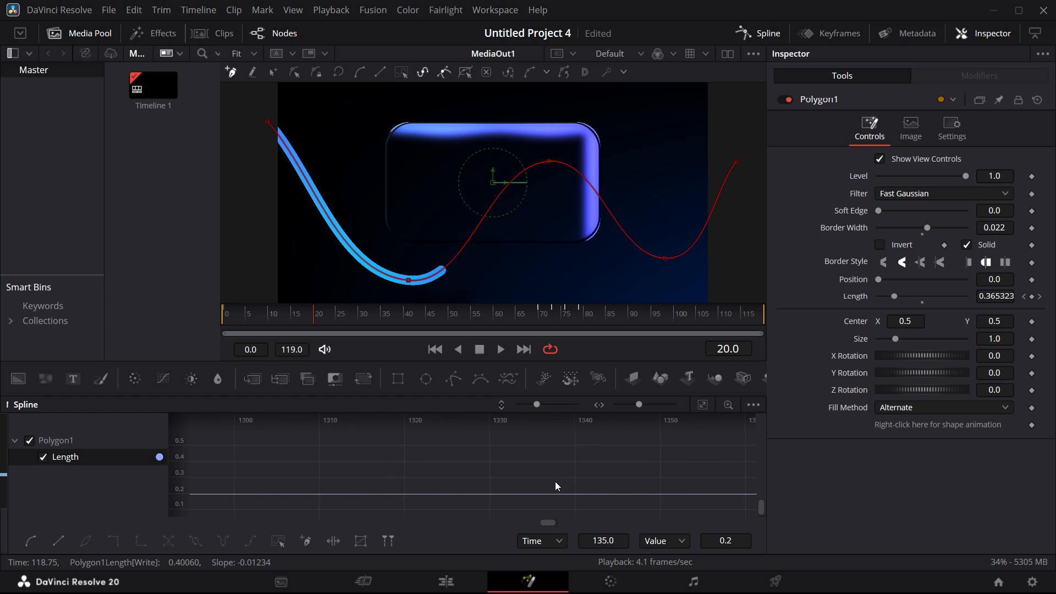
{"action": "scroll", "coordinate": [555, 481], "scroll_direction": "left", "scroll_amount": 2}
{"action": "scroll", "coordinate": [555, 481], "scroll_direction": "up", "scroll_amount": 1}
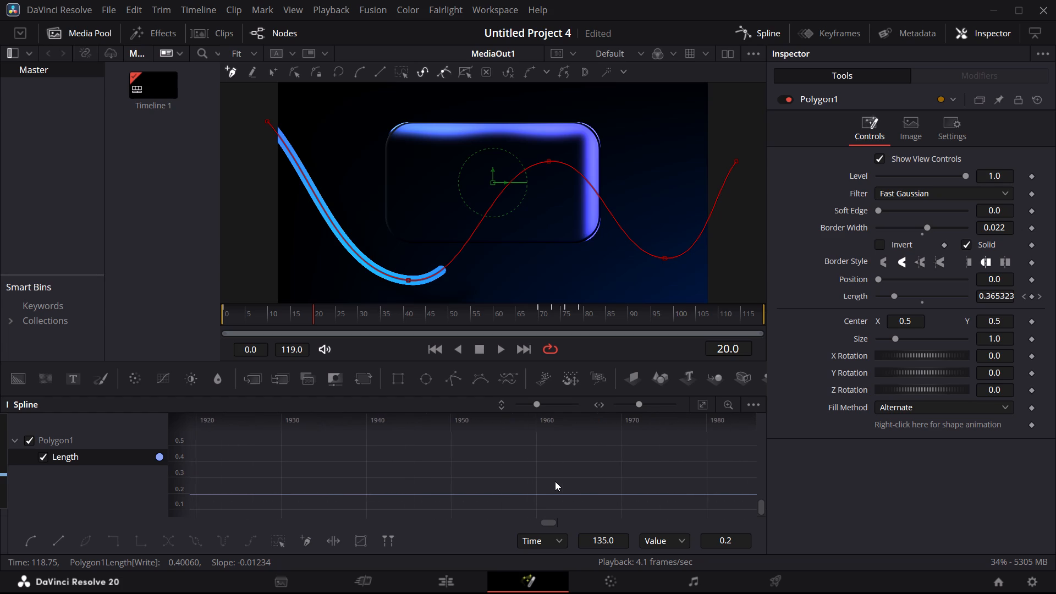
{"action": "scroll", "coordinate": [555, 481], "scroll_direction": "up", "scroll_amount": 1}
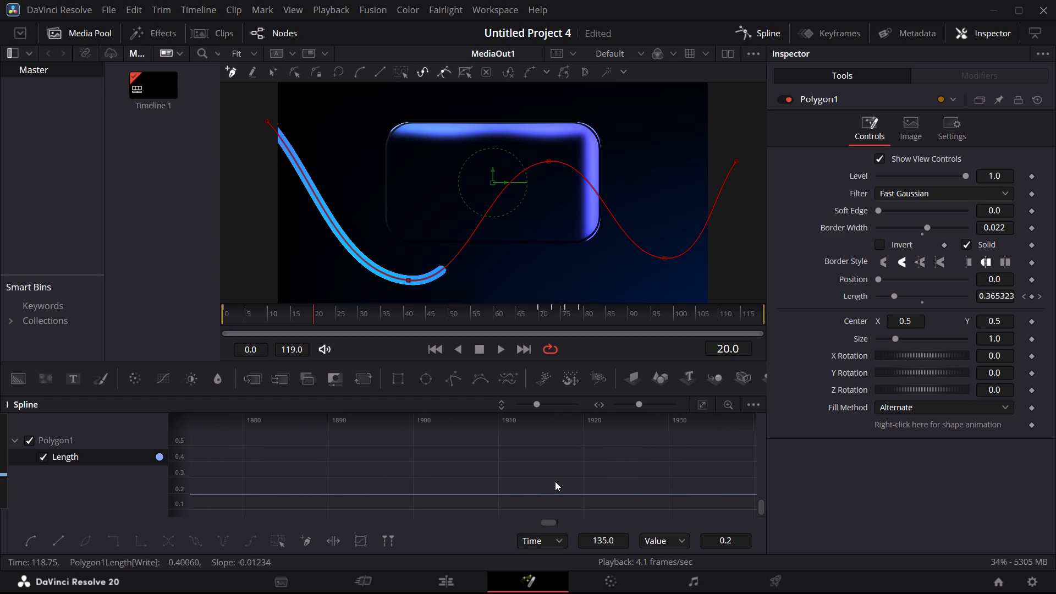
{"action": "scroll", "coordinate": [555, 481], "scroll_direction": "up", "scroll_amount": 1}
{"action": "scroll", "coordinate": [555, 481], "scroll_direction": "right", "scroll_amount": 3}
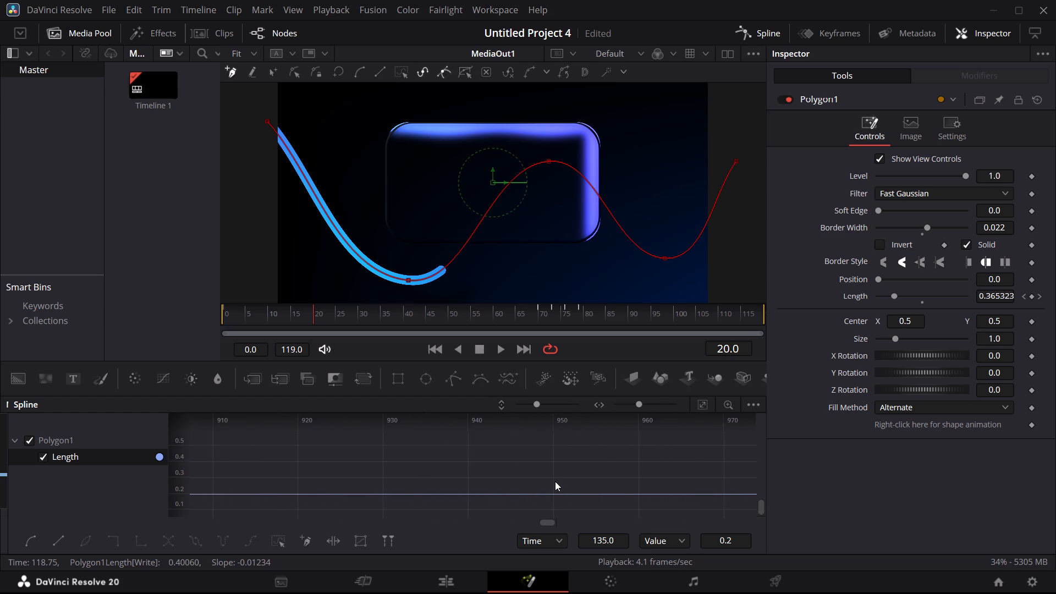
{"action": "scroll", "coordinate": [555, 481], "scroll_direction": "right", "scroll_amount": 14}
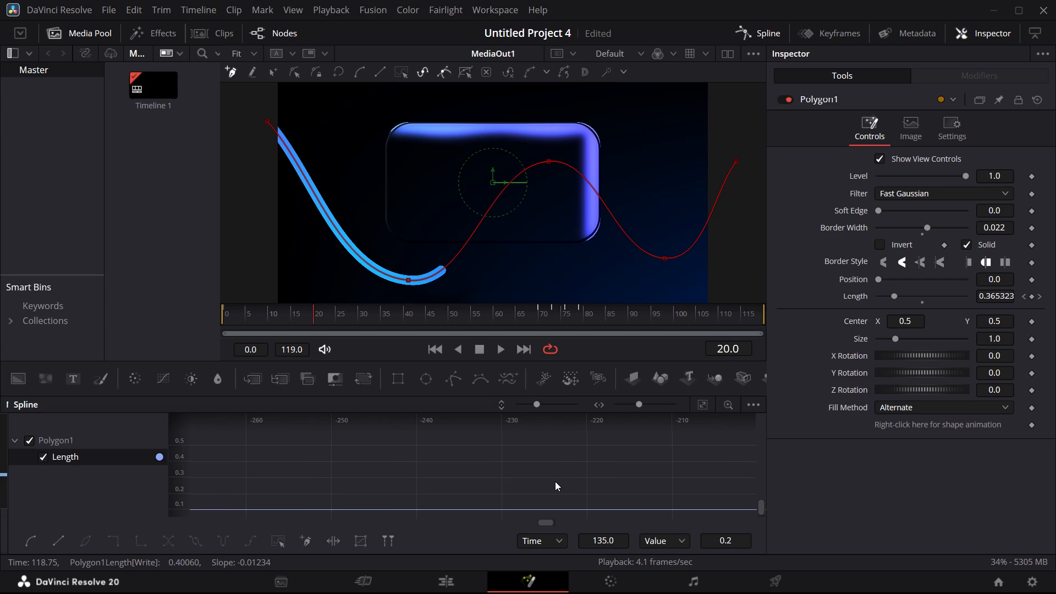
{"action": "scroll", "coordinate": [555, 481], "scroll_direction": "left", "scroll_amount": 2}
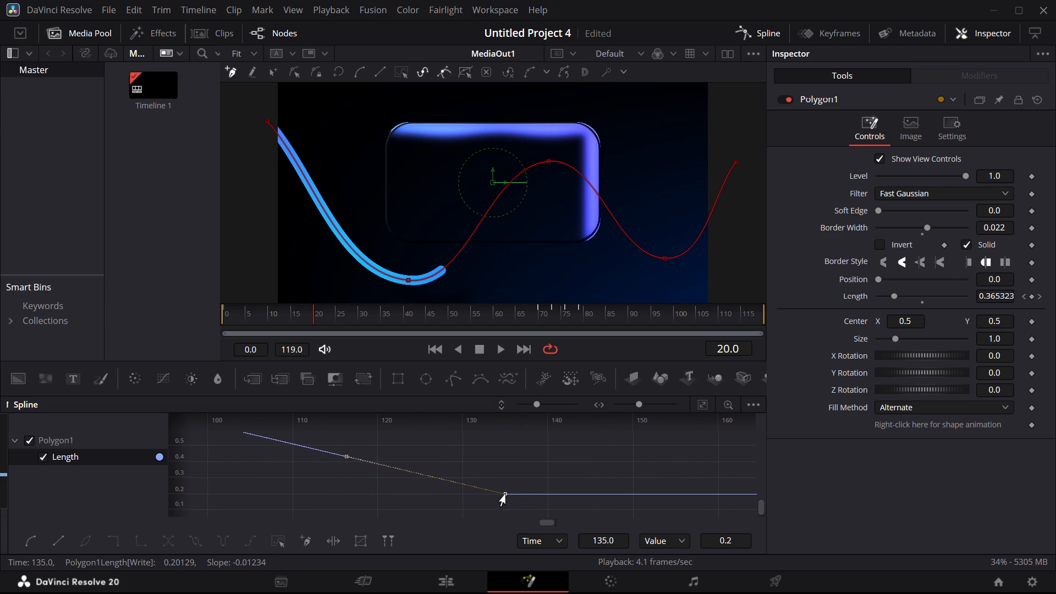
{"action": "left_click_drag", "start_coordinate": [508, 496], "coordinate": [585, 424]}
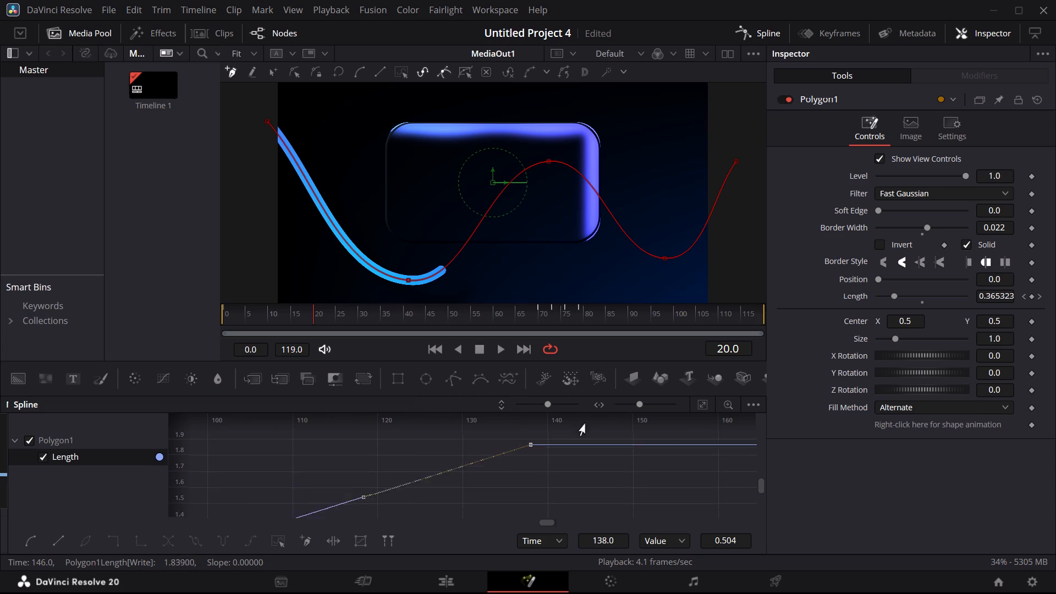
{"action": "left_click_drag", "start_coordinate": [585, 424], "coordinate": [536, 516]}
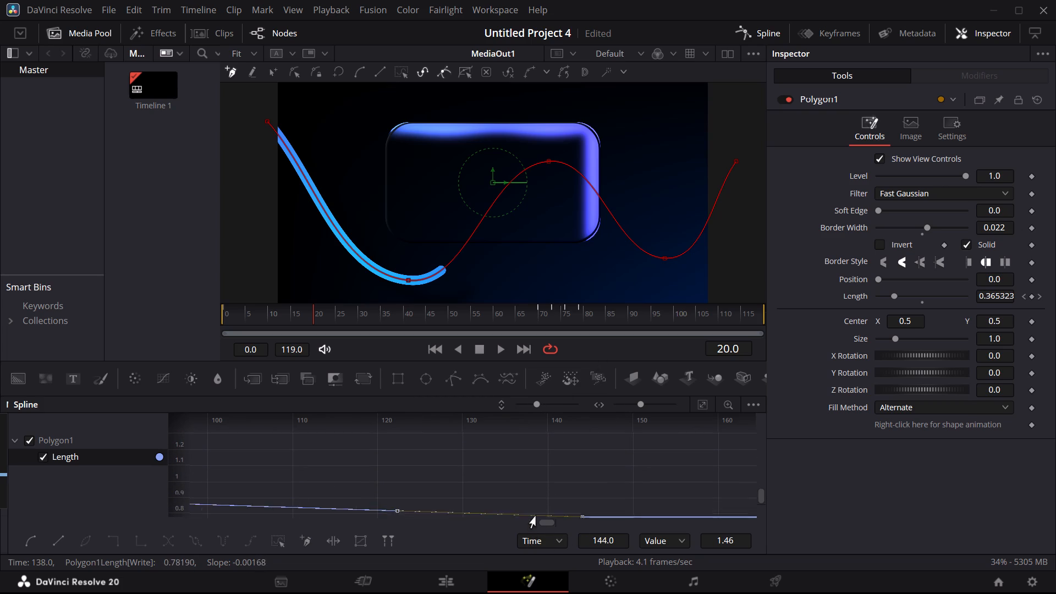
{"action": "left_click_drag", "start_coordinate": [536, 516], "coordinate": [534, 502]}
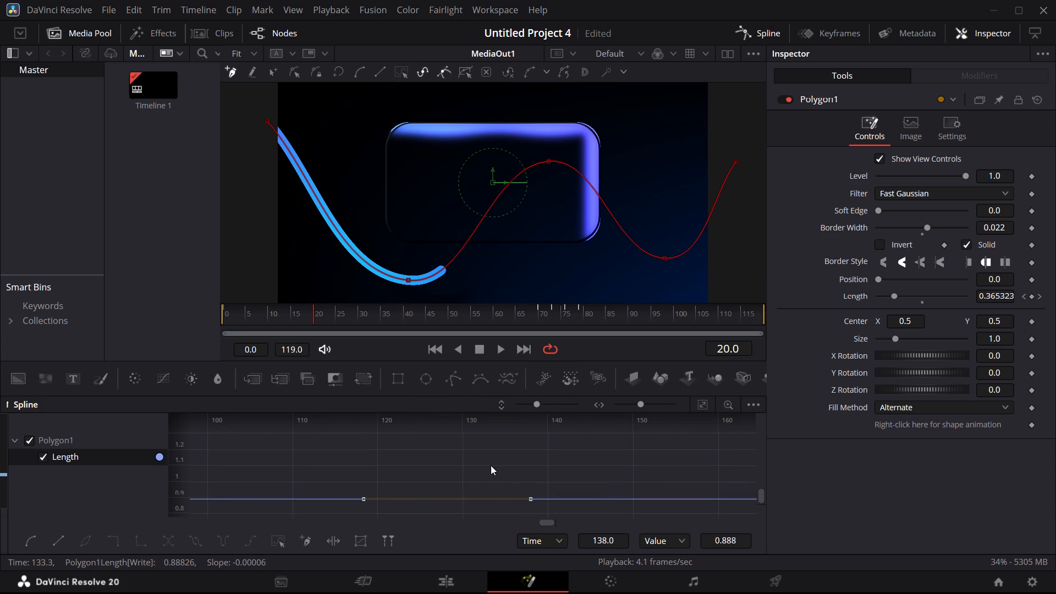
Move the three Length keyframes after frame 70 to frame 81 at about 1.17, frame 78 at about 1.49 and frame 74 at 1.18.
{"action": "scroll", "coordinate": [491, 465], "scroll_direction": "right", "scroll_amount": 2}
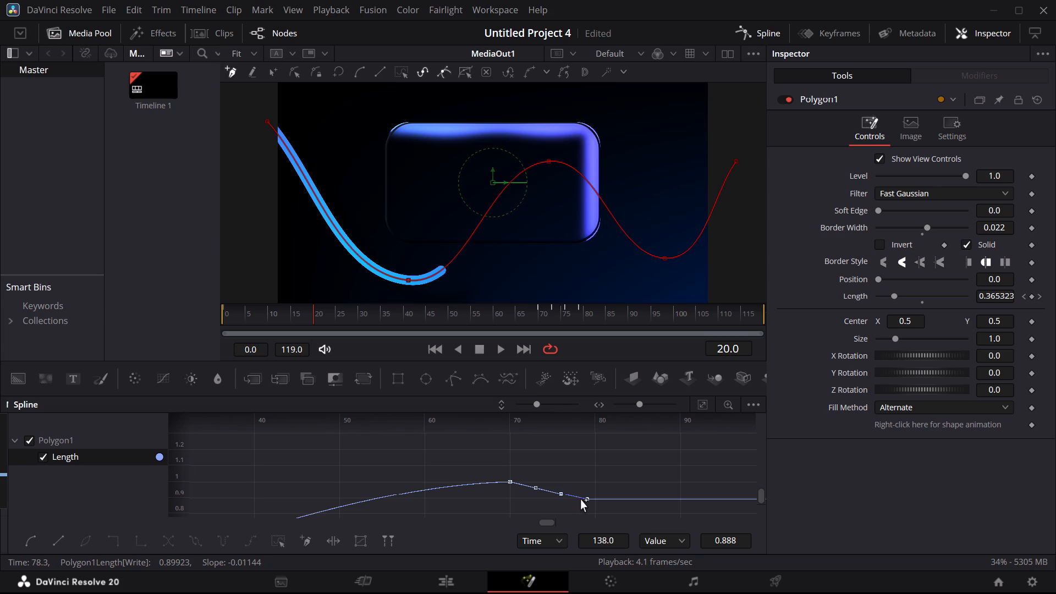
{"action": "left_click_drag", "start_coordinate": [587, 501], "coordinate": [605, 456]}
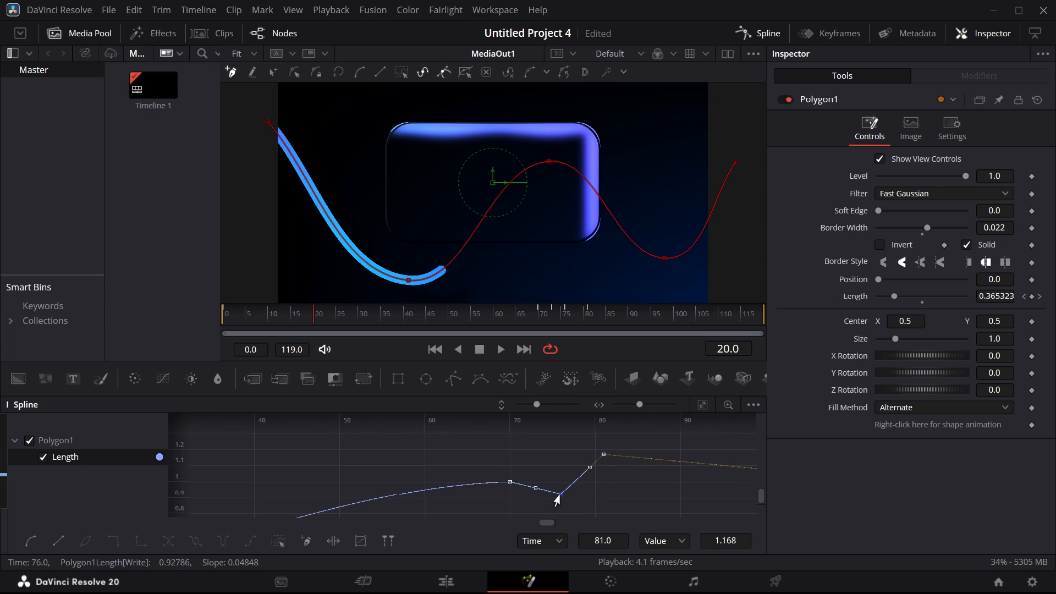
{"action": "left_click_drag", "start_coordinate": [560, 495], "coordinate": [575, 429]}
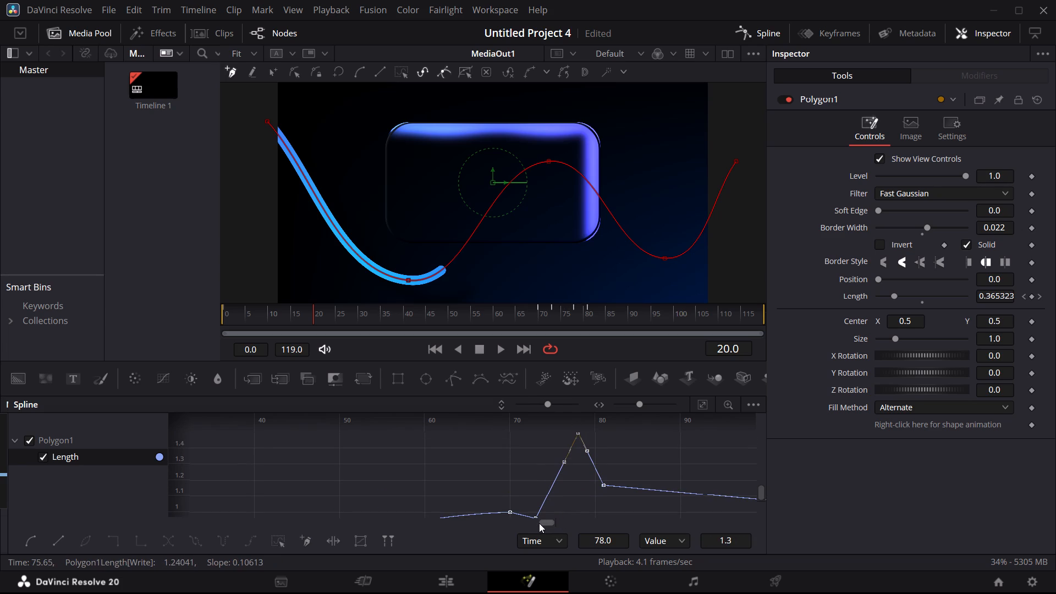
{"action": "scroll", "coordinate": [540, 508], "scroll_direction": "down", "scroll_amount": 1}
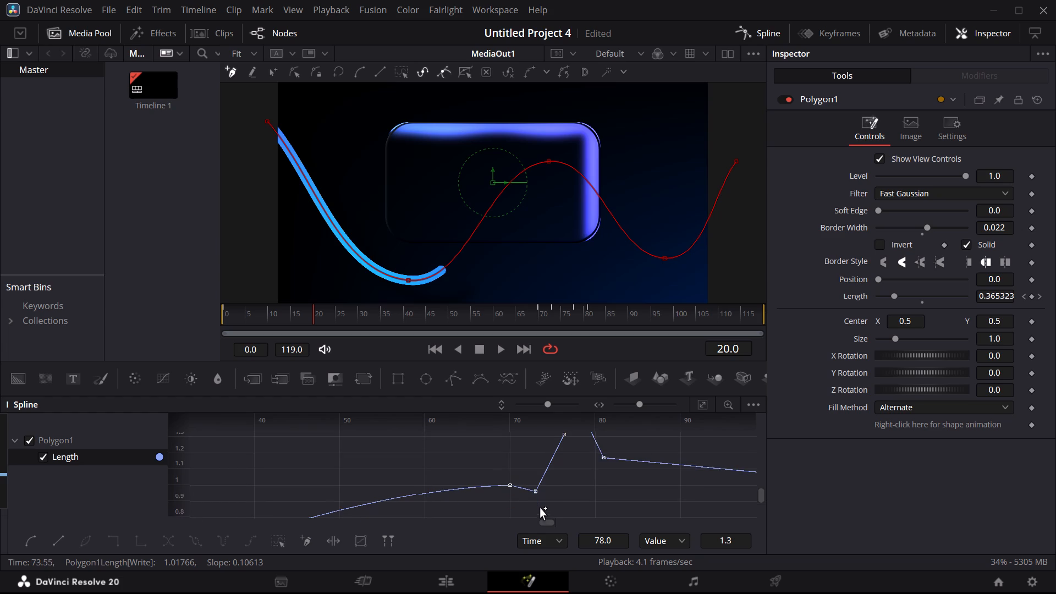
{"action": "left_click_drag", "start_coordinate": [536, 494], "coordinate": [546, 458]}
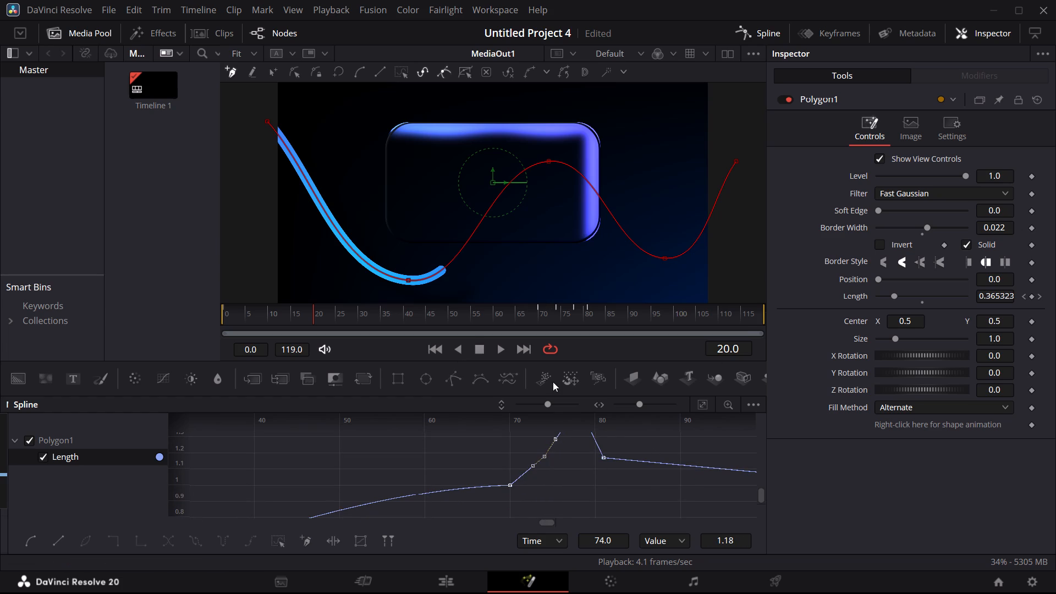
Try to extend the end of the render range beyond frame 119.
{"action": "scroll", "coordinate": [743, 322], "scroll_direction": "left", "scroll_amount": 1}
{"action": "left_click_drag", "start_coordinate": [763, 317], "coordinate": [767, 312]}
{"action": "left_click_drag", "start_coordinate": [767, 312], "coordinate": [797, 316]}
Scrub the playhead from frame 20 to frame 68 and back to 61, and examine the Length curve past the frame 70 keyframe.
{"action": "left_click_drag", "start_coordinate": [313, 313], "coordinate": [514, 323]}
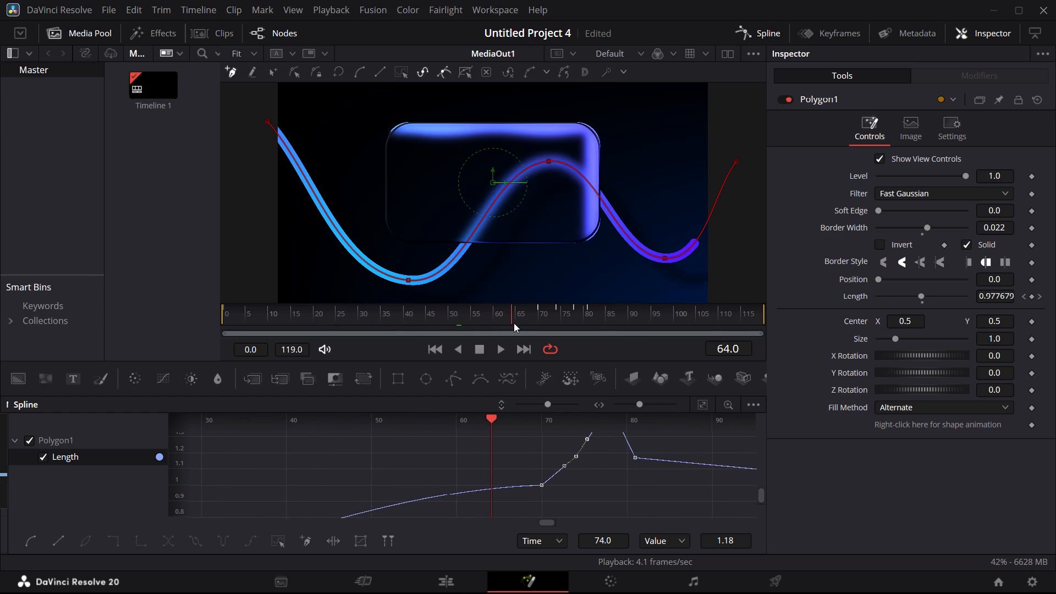
{"action": "left_click_drag", "start_coordinate": [514, 323], "coordinate": [532, 383]}
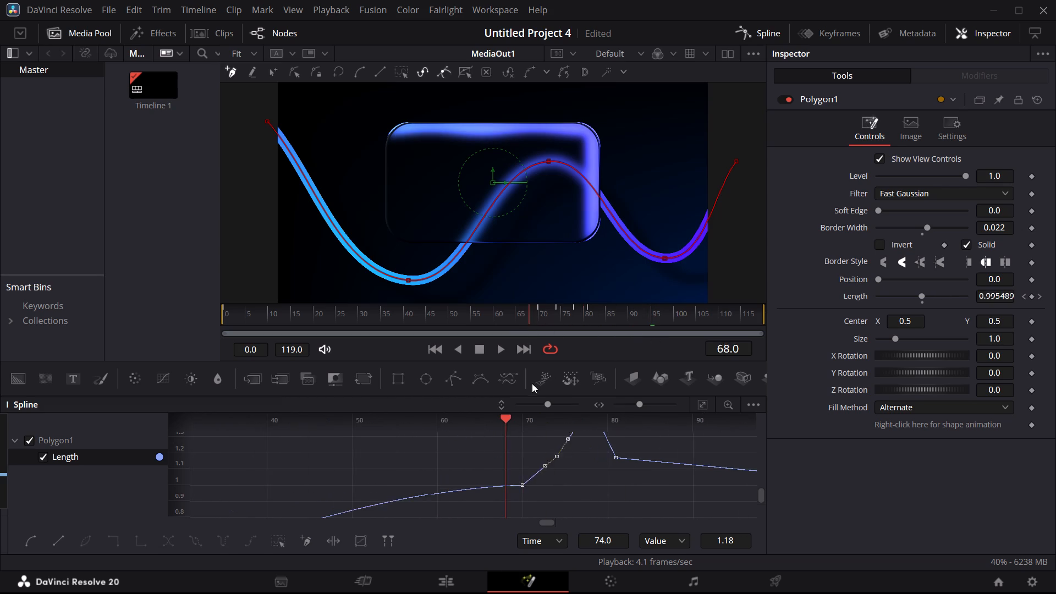
{"action": "left_click_drag", "start_coordinate": [532, 383], "coordinate": [502, 411]}
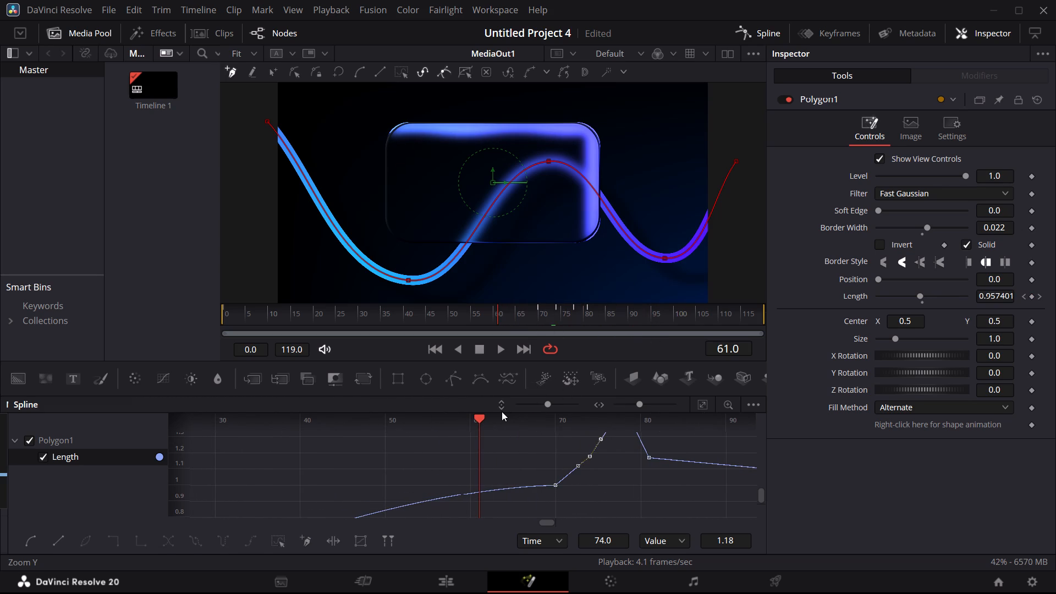
{"action": "scroll", "coordinate": [618, 486], "scroll_direction": "left", "scroll_amount": 1}
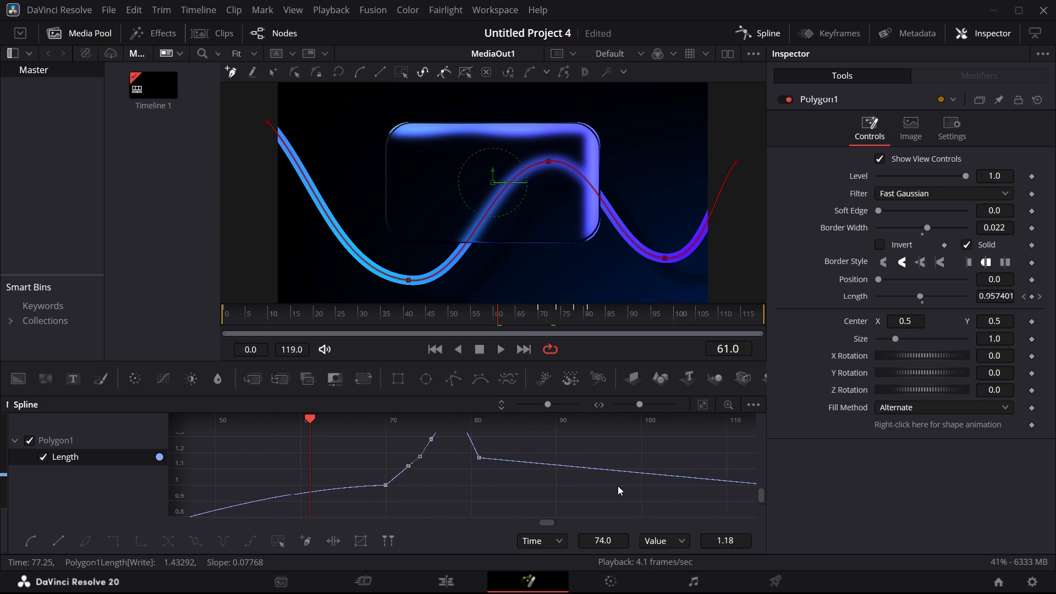
{"action": "scroll", "coordinate": [618, 486], "scroll_direction": "left", "scroll_amount": 1}
{"action": "scroll", "coordinate": [618, 486], "scroll_direction": "up", "scroll_amount": 1}
{"action": "scroll", "coordinate": [618, 486], "scroll_direction": "down", "scroll_amount": 1}
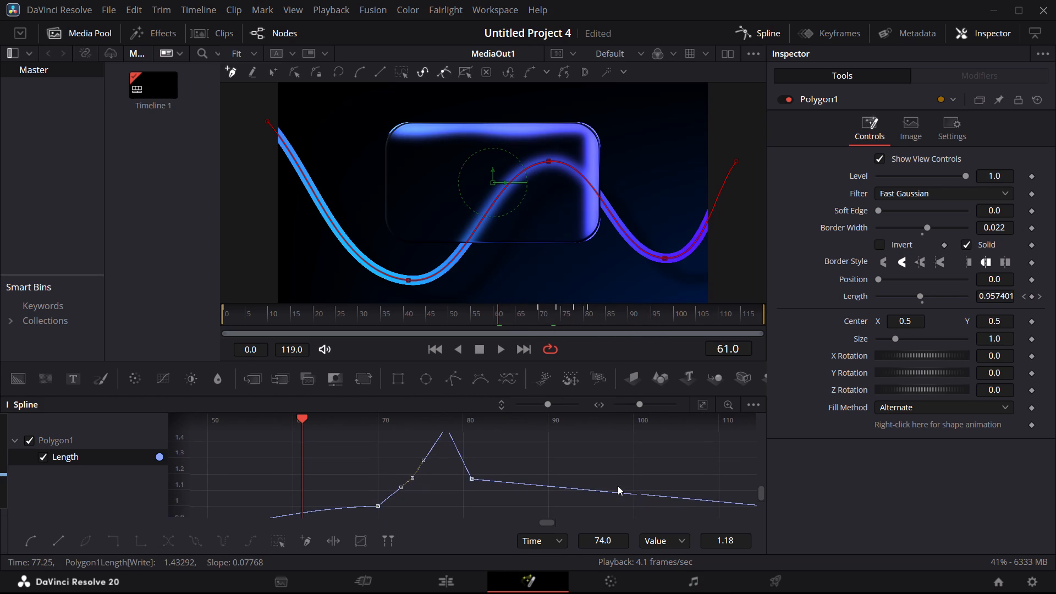
{"action": "scroll", "coordinate": [618, 486], "scroll_direction": "down", "scroll_amount": 1}
{"action": "scroll", "coordinate": [618, 486], "scroll_direction": "left", "scroll_amount": 1}
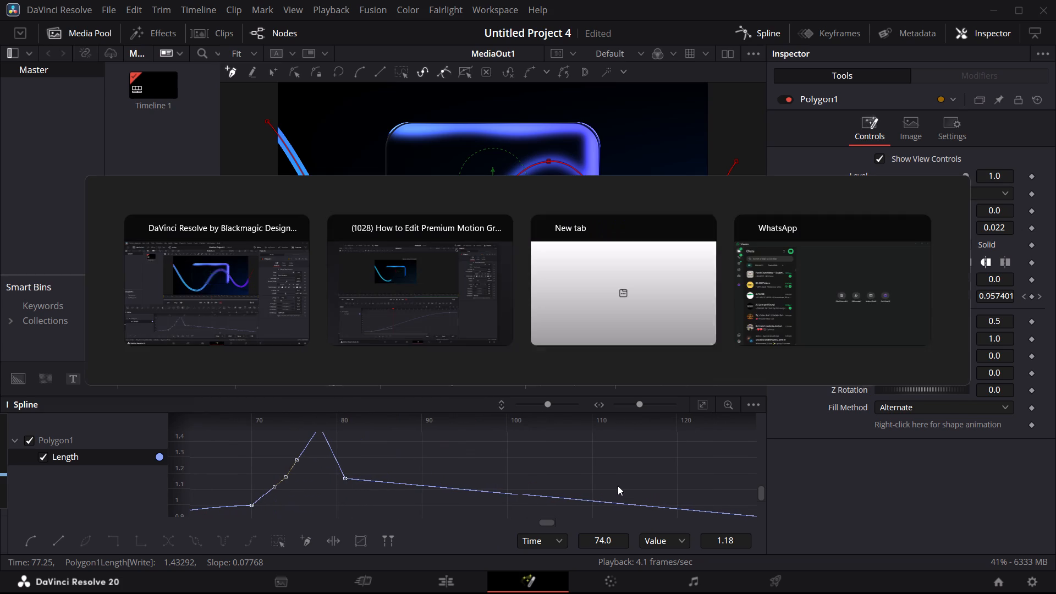
Switch to the tutorial video in the browser and rewatch the Length curve easing part from five seconds back.
{"action": "left_click", "coordinate": [628, 393]}
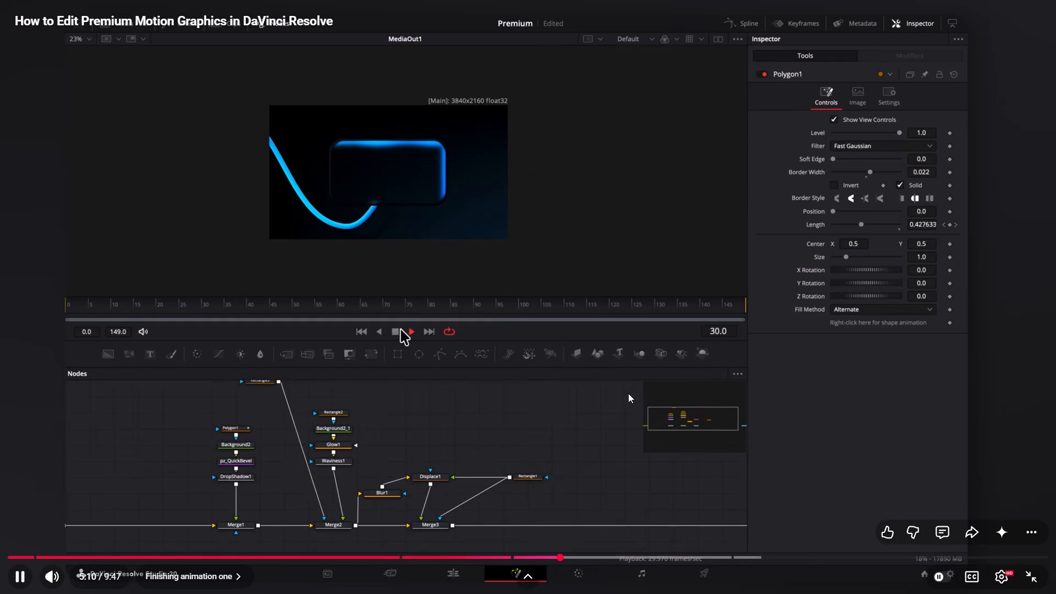
{"action": "key", "text": "Left"}
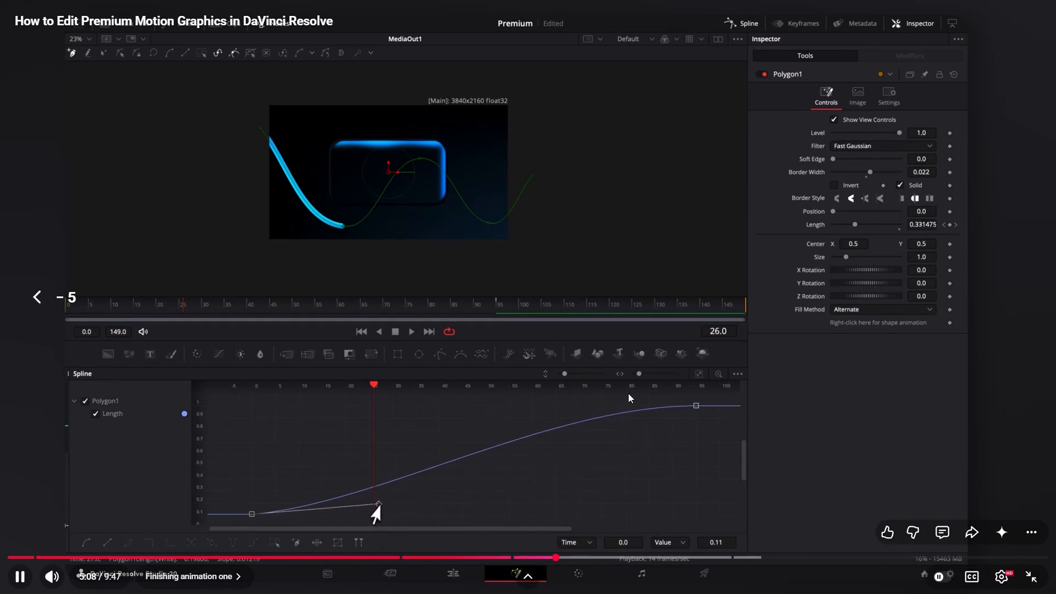
{"action": "left_click", "coordinate": [554, 398]}
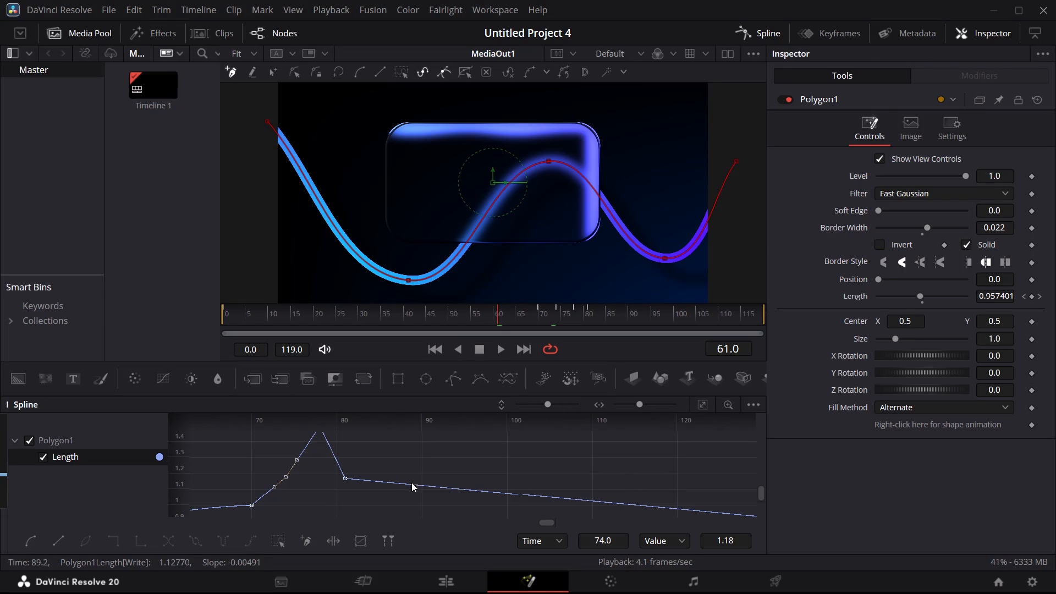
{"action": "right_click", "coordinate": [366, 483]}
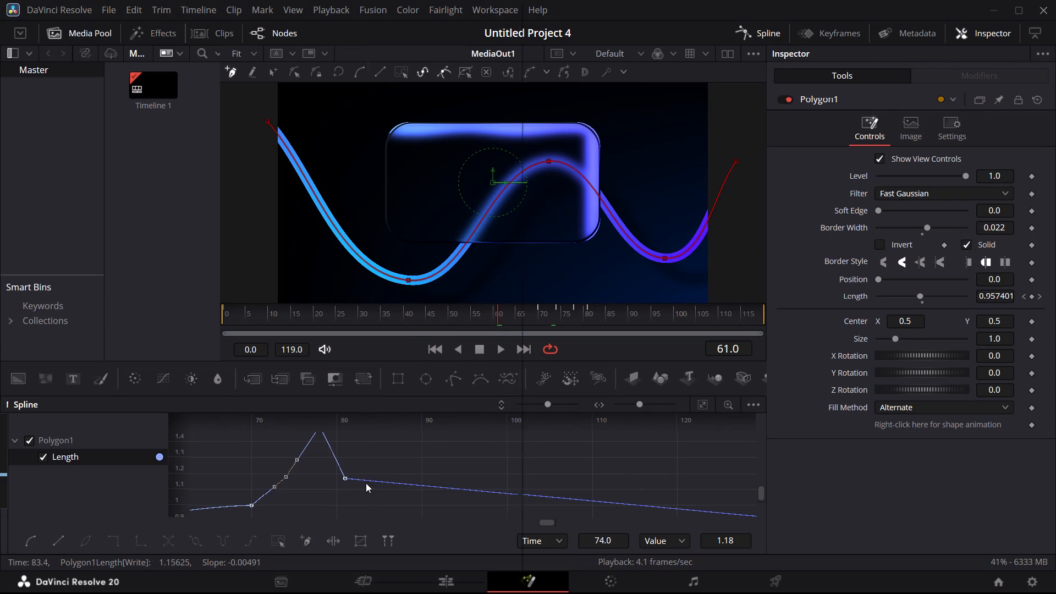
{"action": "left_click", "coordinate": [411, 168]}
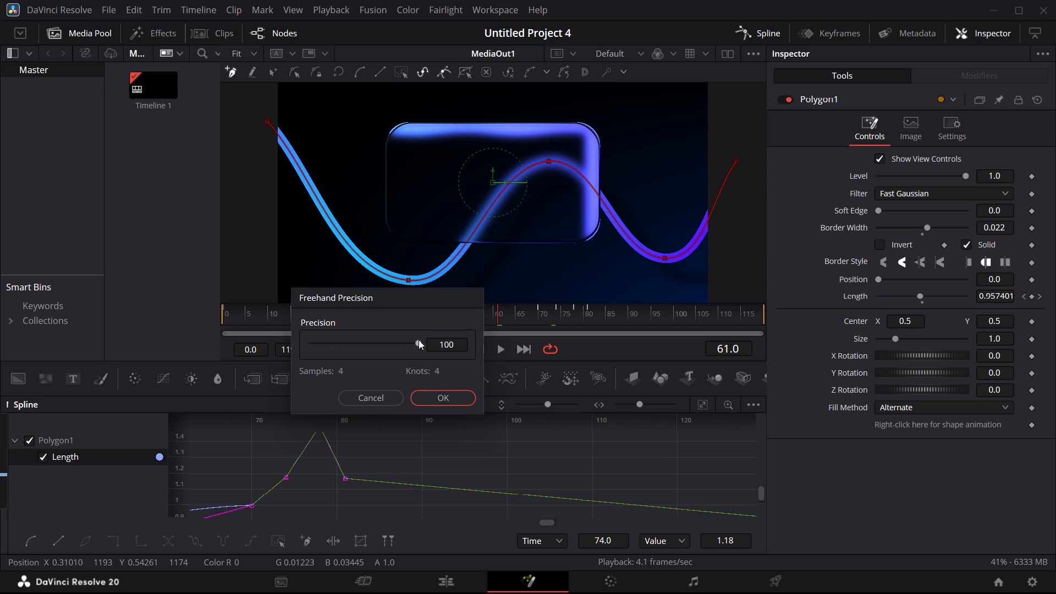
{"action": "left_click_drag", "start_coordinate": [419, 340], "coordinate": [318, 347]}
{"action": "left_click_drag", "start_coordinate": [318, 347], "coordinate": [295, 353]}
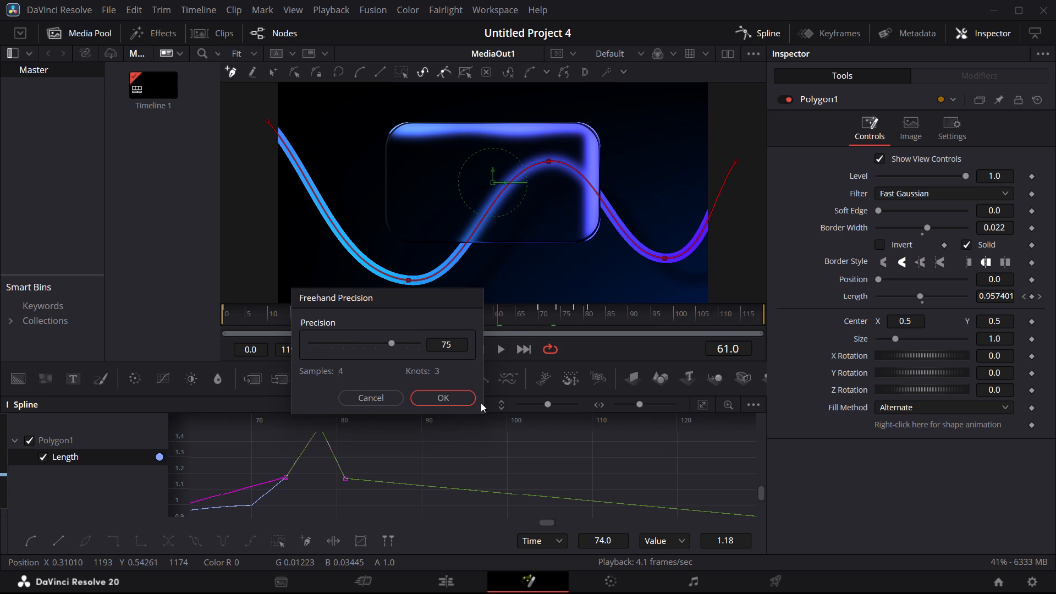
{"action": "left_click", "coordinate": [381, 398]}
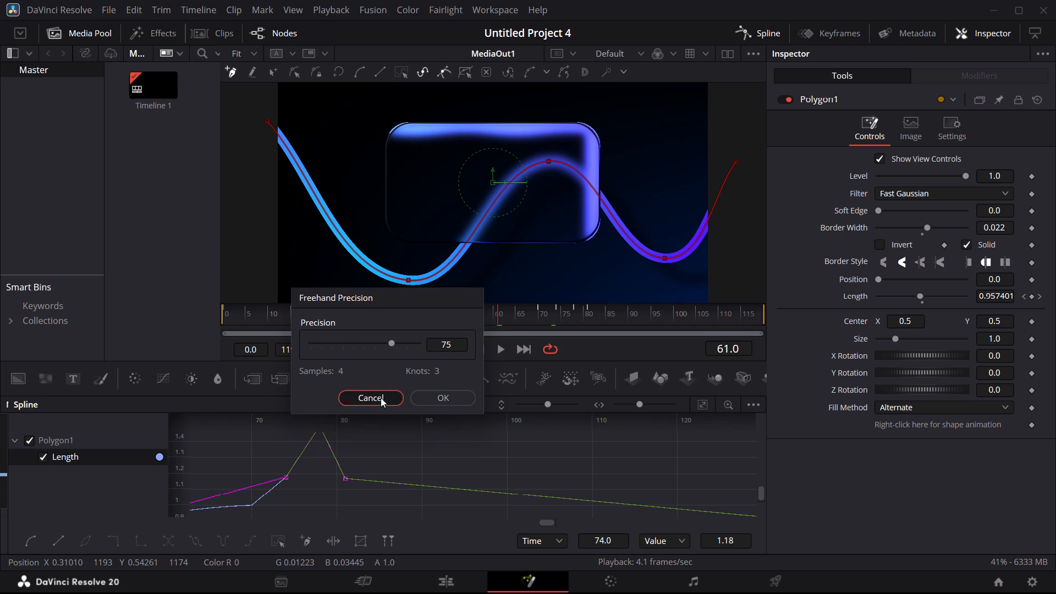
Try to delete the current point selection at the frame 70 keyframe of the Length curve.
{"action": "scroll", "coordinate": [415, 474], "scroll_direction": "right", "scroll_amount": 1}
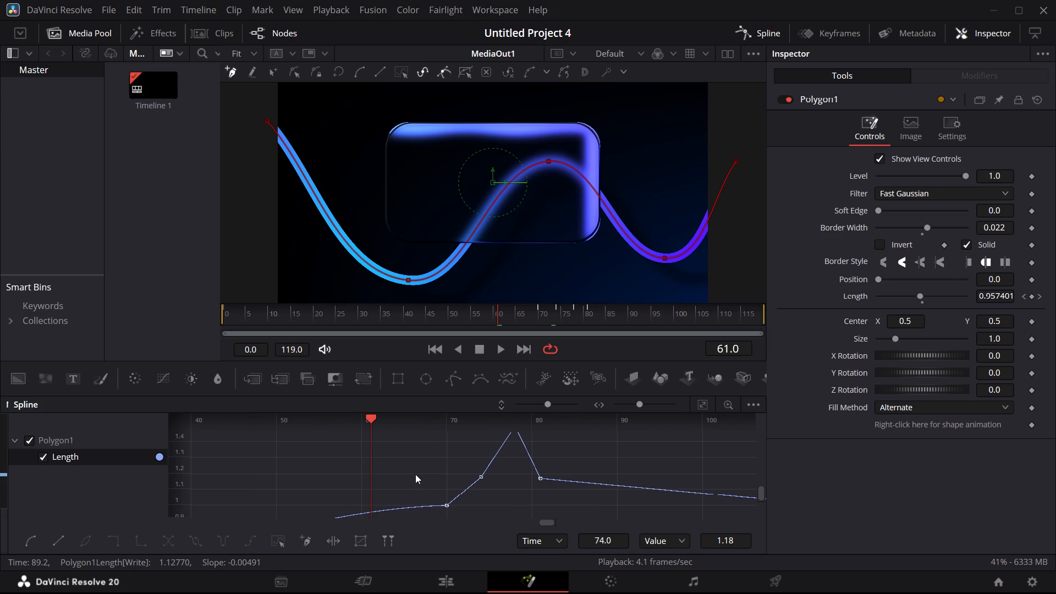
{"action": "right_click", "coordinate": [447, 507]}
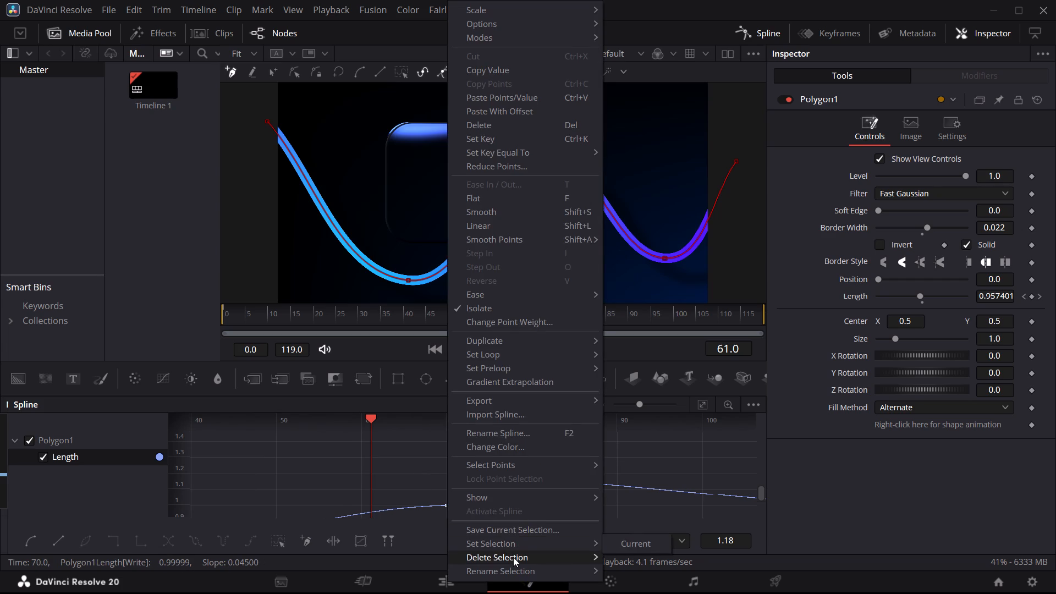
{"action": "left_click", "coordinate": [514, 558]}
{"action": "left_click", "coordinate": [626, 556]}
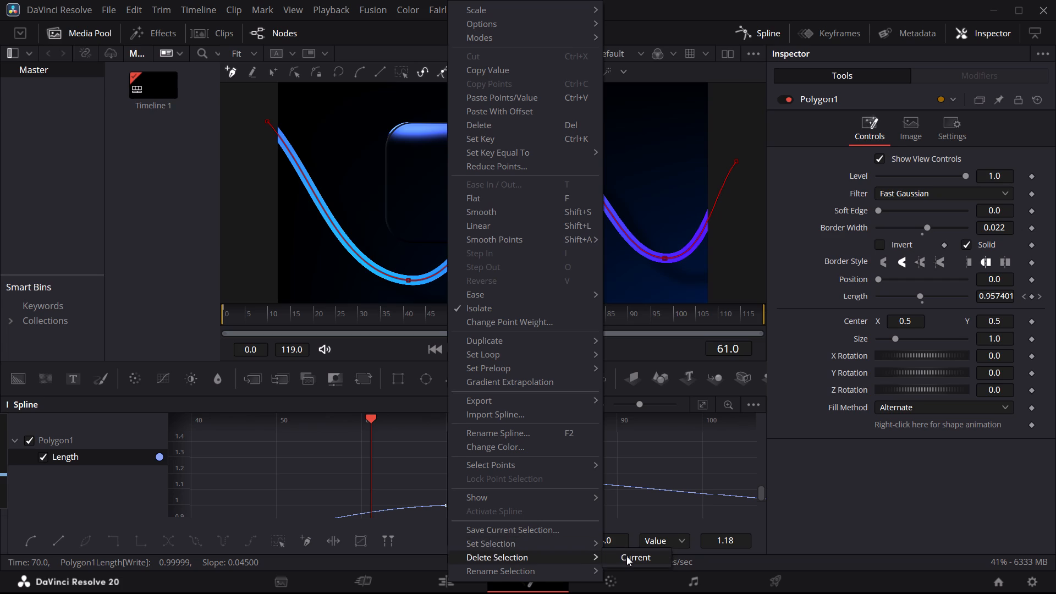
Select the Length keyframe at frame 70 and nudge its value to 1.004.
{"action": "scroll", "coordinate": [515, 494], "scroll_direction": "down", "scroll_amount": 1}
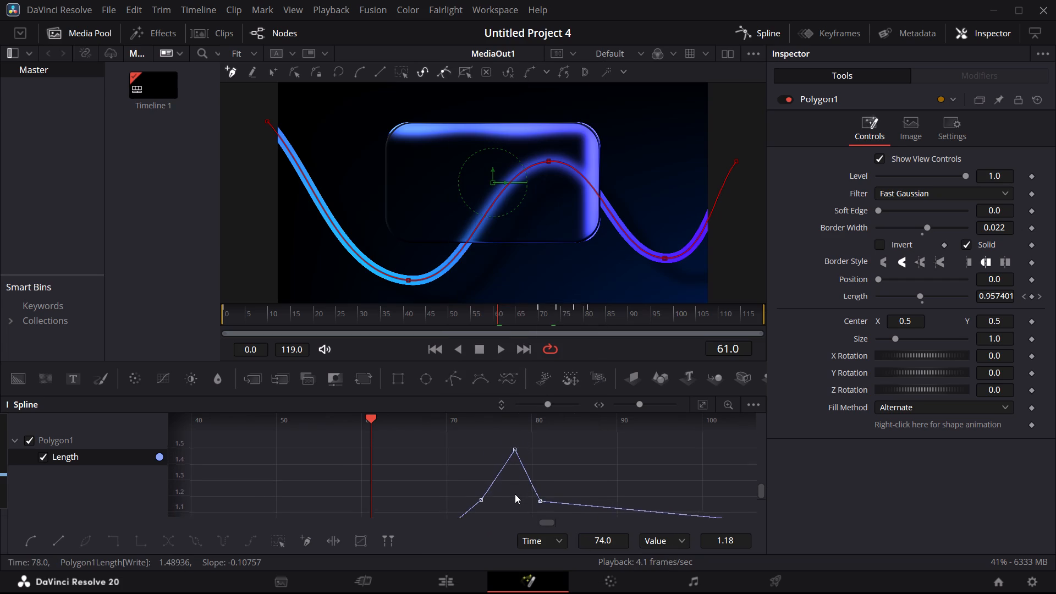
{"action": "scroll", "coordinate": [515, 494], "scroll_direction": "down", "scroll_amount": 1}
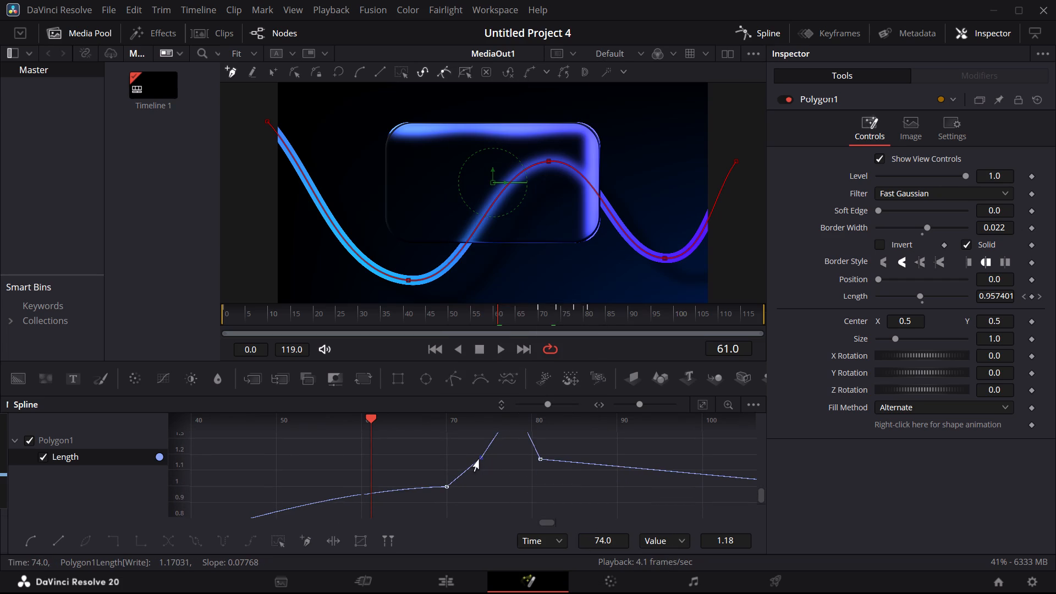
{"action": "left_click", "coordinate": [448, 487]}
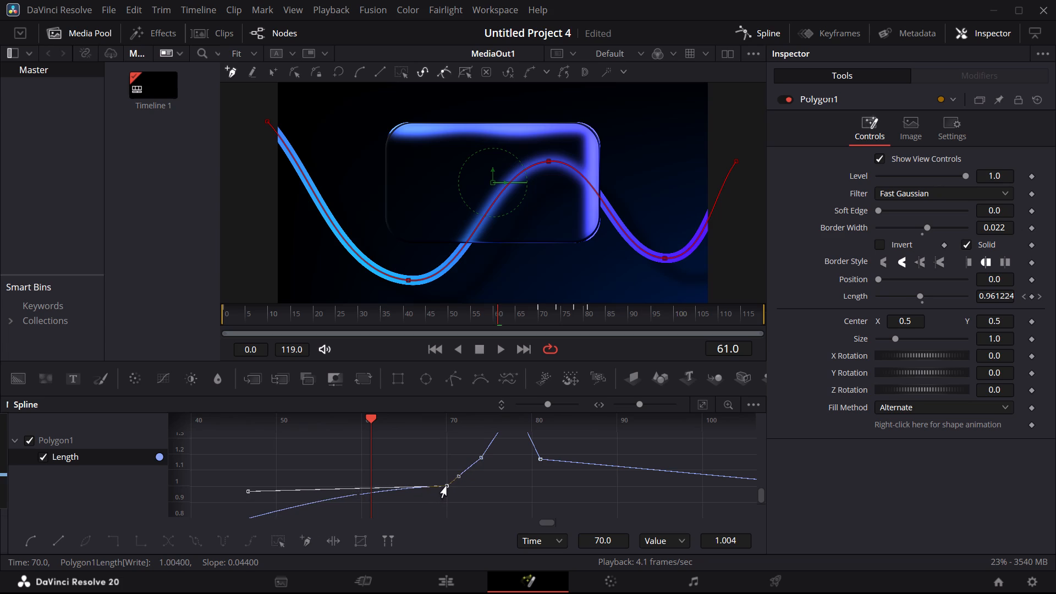
Undo the recent Length curve edits back to before the three extra keyframes after frame 70 were added.
{"action": "key", "text": "ctrl+z"}
{"action": "key", "text": "ctrl+z"}
{"action": "key", "text": "ctrl+z"}
{"action": "key", "text": "ctrl+z"}
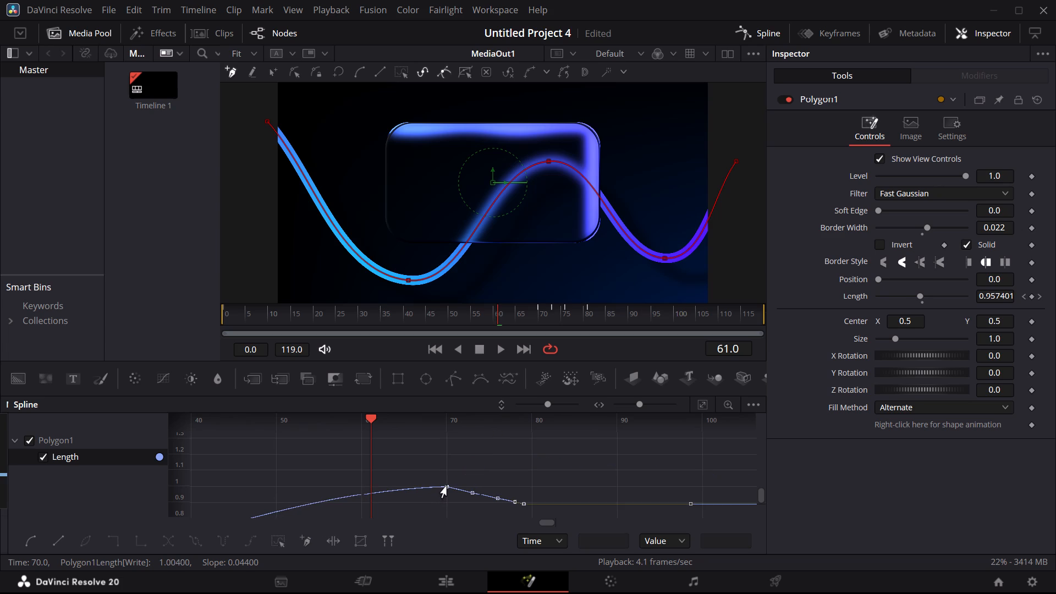
{"action": "key", "text": "ctrl+z"}
{"action": "key", "text": "ctrl+z"}
{"action": "key", "text": "ctrl+z"}
{"action": "key", "text": "ctrl+z"}
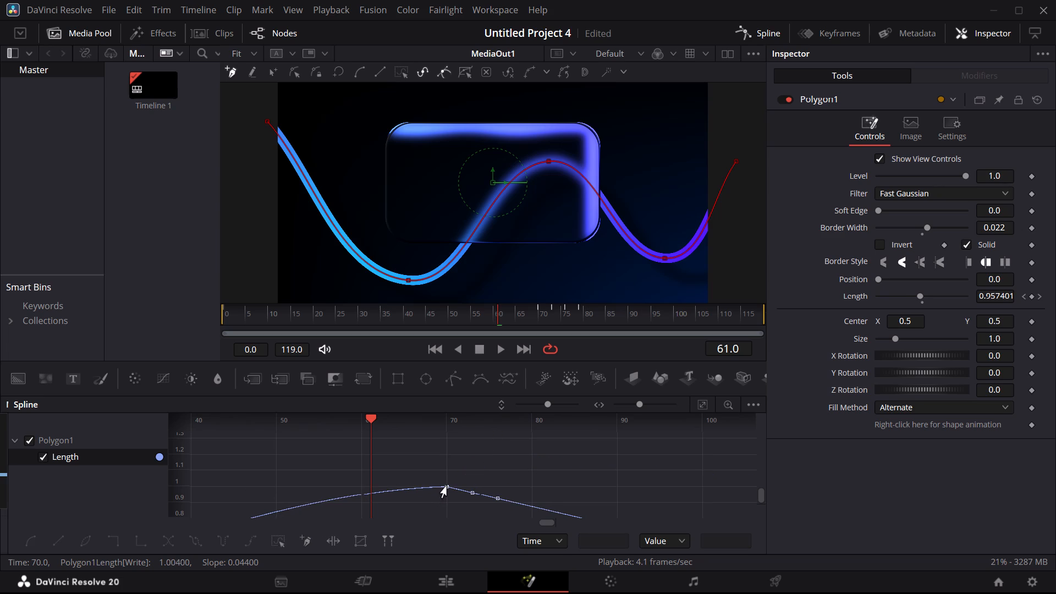
{"action": "key", "text": "ctrl+z"}
{"action": "key", "text": "ctrl+z"}
Move the last keyframe of the Length curve to frame 136 with a value of 1.004.
{"action": "scroll", "coordinate": [426, 503], "scroll_direction": "down", "scroll_amount": 1}
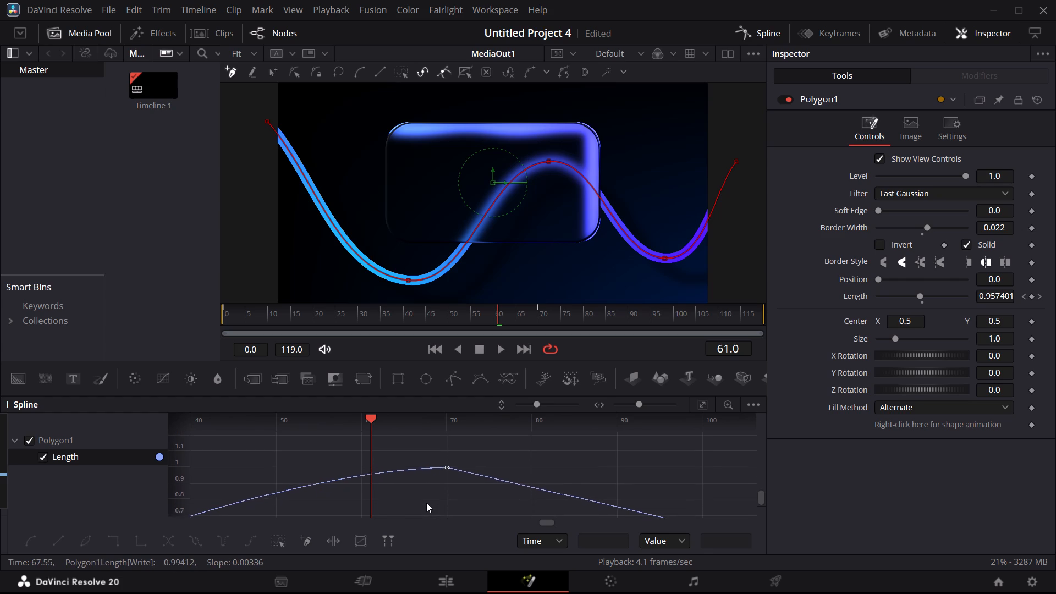
{"action": "scroll", "coordinate": [426, 503], "scroll_direction": "down", "scroll_amount": 2}
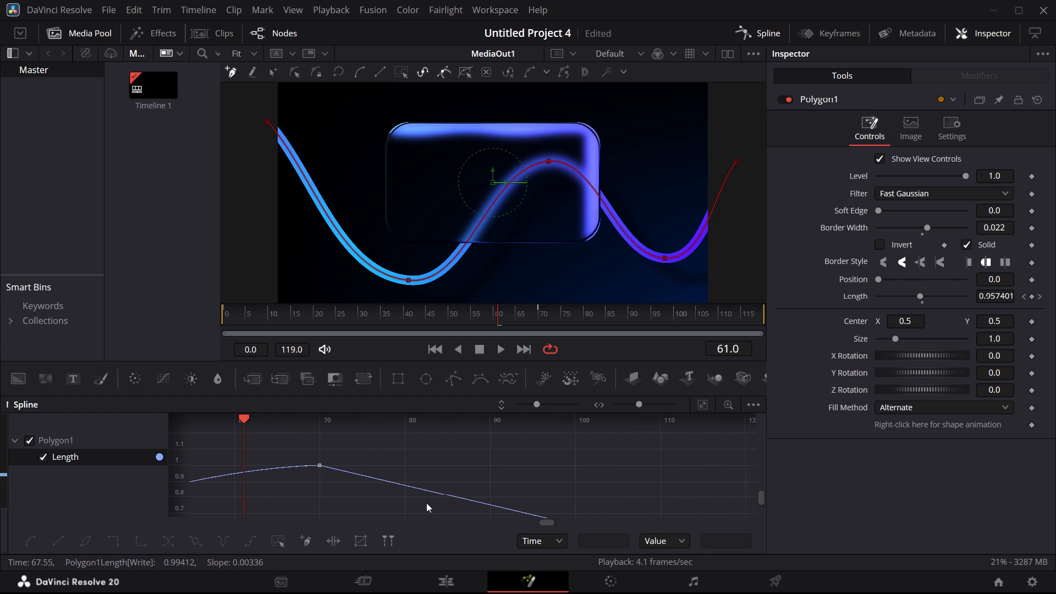
{"action": "scroll", "coordinate": [426, 503], "scroll_direction": "down", "scroll_amount": 1}
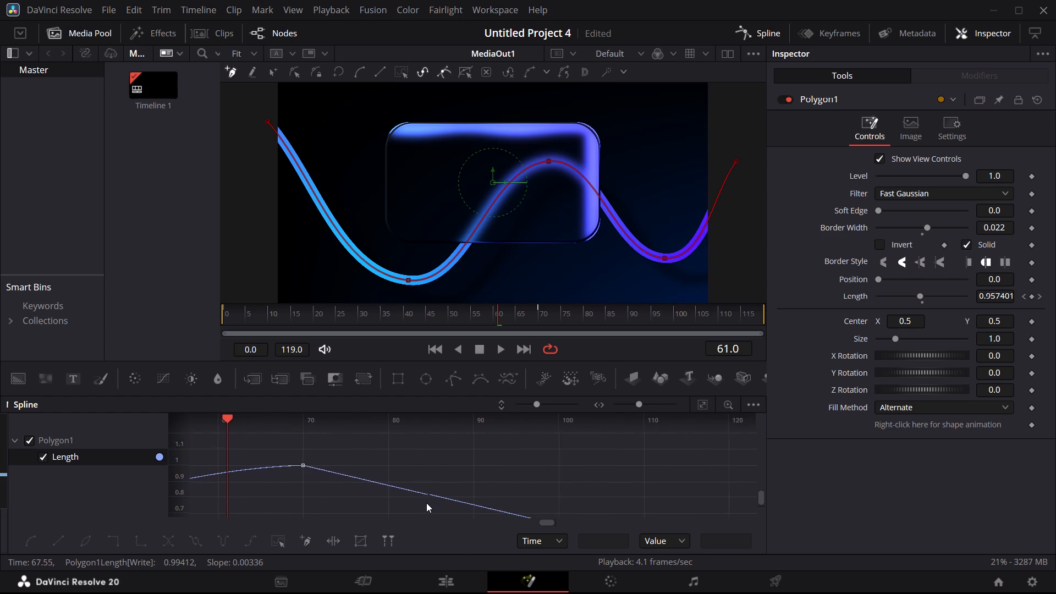
{"action": "scroll", "coordinate": [426, 503], "scroll_direction": "down", "scroll_amount": 3}
{"action": "scroll", "coordinate": [426, 503], "scroll_direction": "left", "scroll_amount": 1}
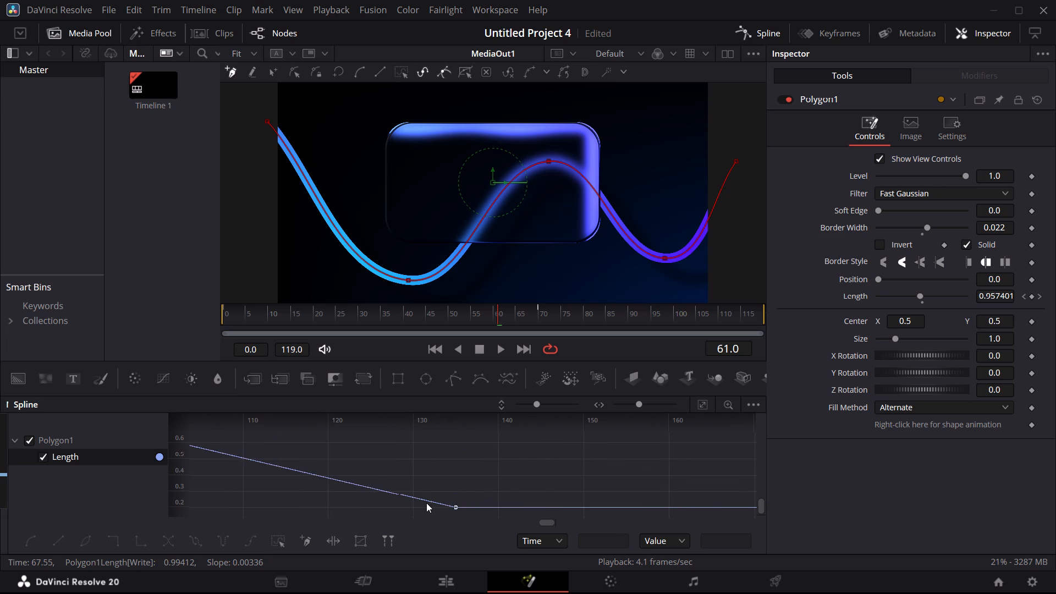
{"action": "scroll", "coordinate": [426, 503], "scroll_direction": "down", "scroll_amount": 1}
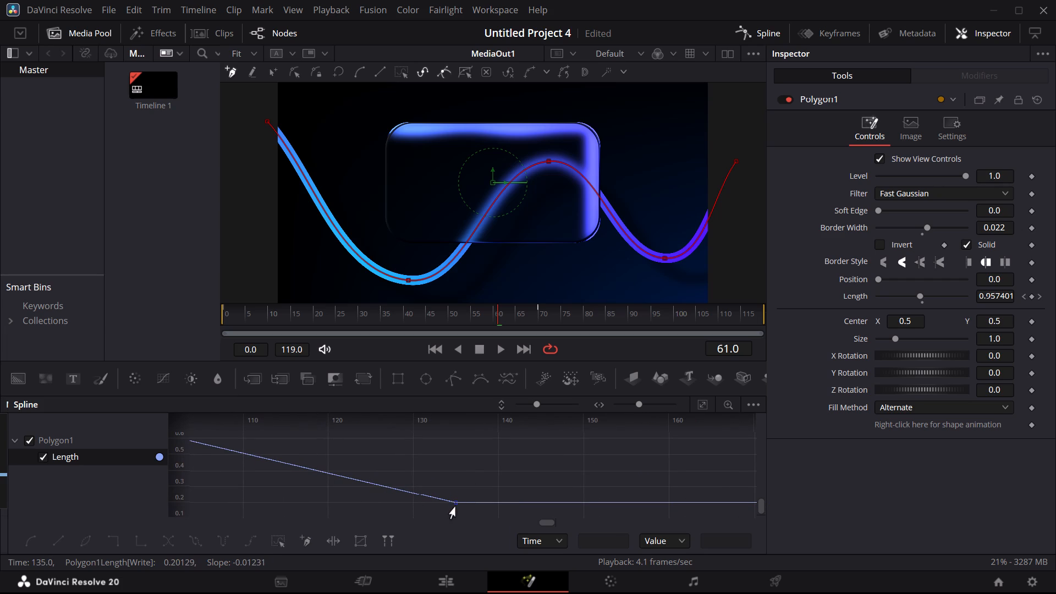
{"action": "left_click_drag", "start_coordinate": [455, 507], "coordinate": [467, 469]}
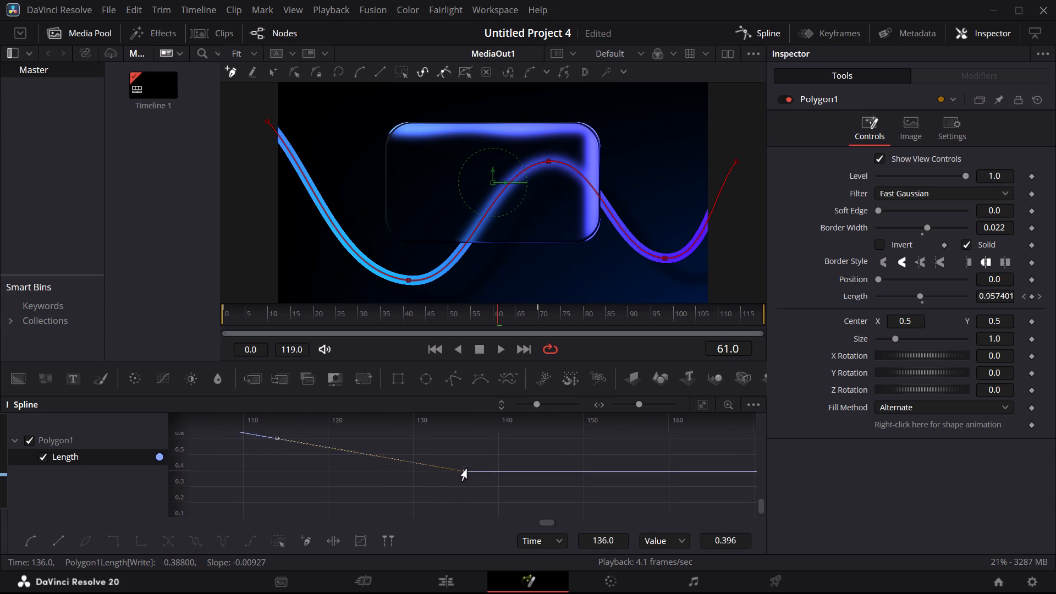
{"action": "left_click_drag", "start_coordinate": [467, 469], "coordinate": [459, 421]}
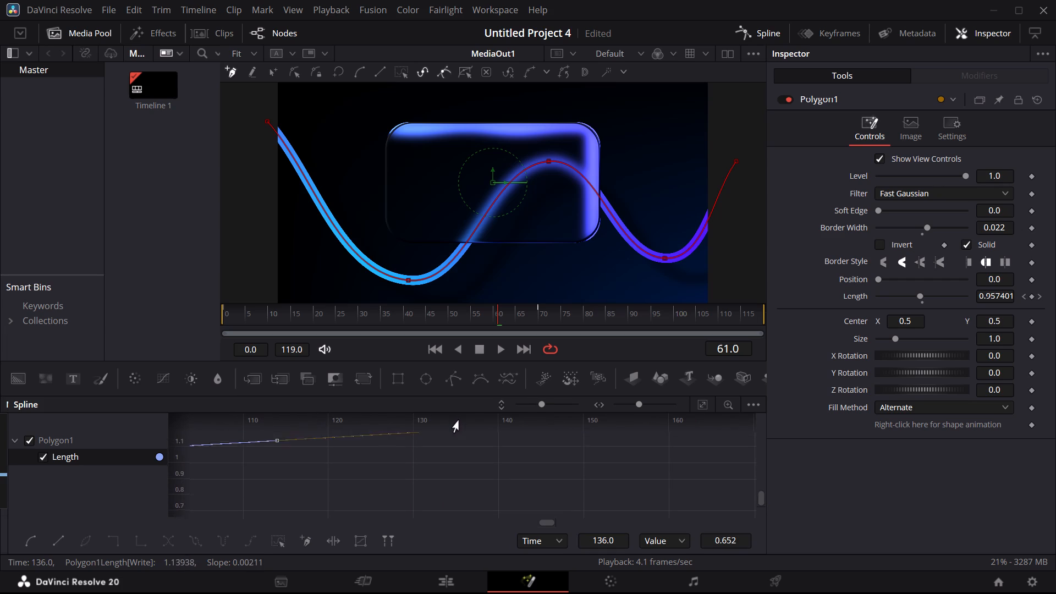
{"action": "left_click_drag", "start_coordinate": [459, 421], "coordinate": [466, 507]}
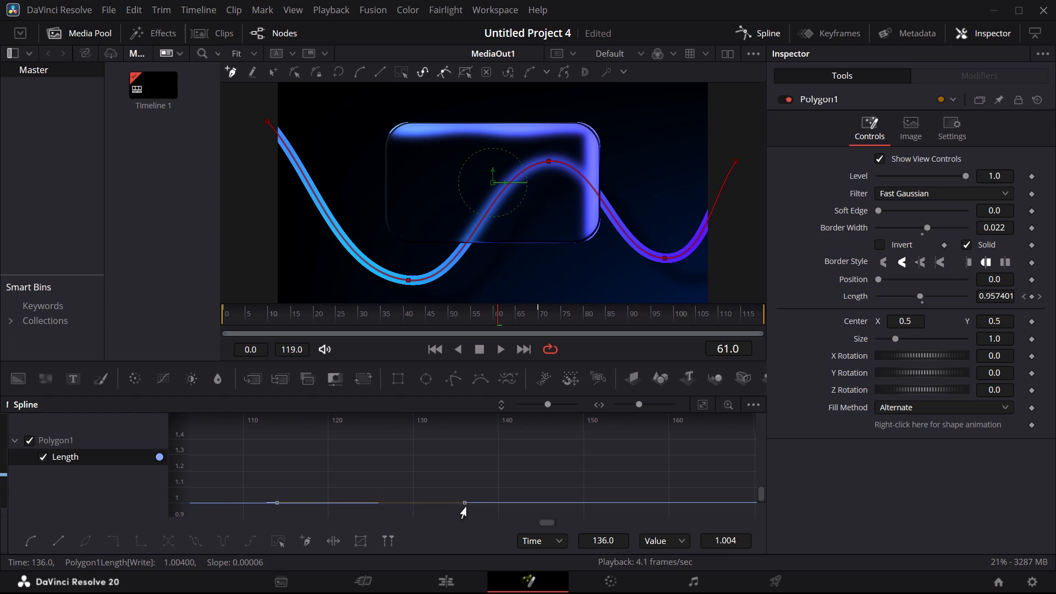
{"action": "left_click_drag", "start_coordinate": [466, 507], "coordinate": [466, 507]}
Check the Length curve around the frame 70 keyframe and scrub the playhead back to frame 27.
{"action": "scroll", "coordinate": [393, 458], "scroll_direction": "right", "scroll_amount": 1}
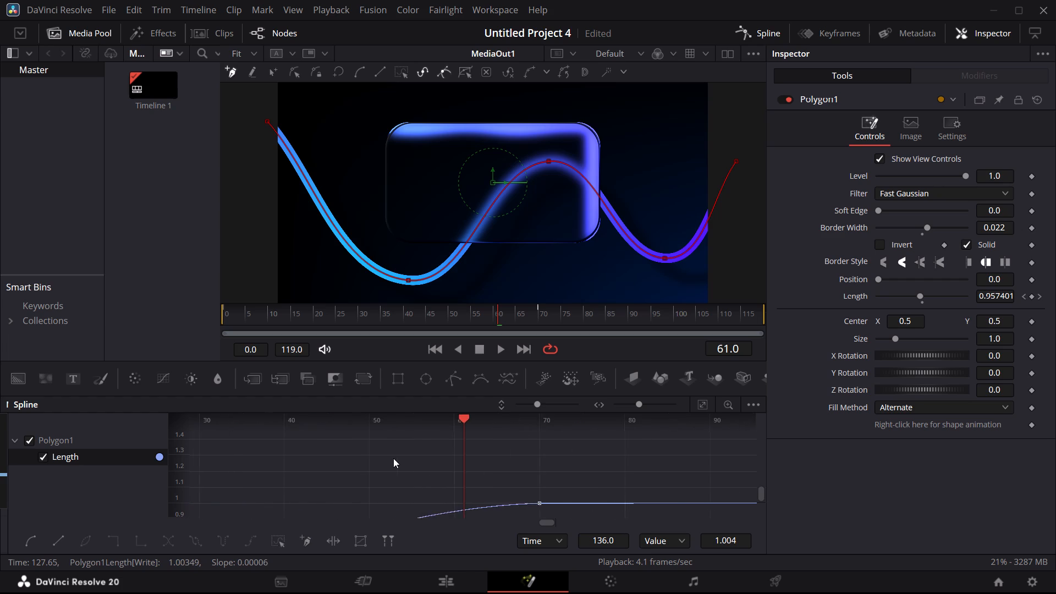
{"action": "scroll", "coordinate": [393, 458], "scroll_direction": "right", "scroll_amount": 1}
{"action": "scroll", "coordinate": [393, 458], "scroll_direction": "left", "scroll_amount": 1}
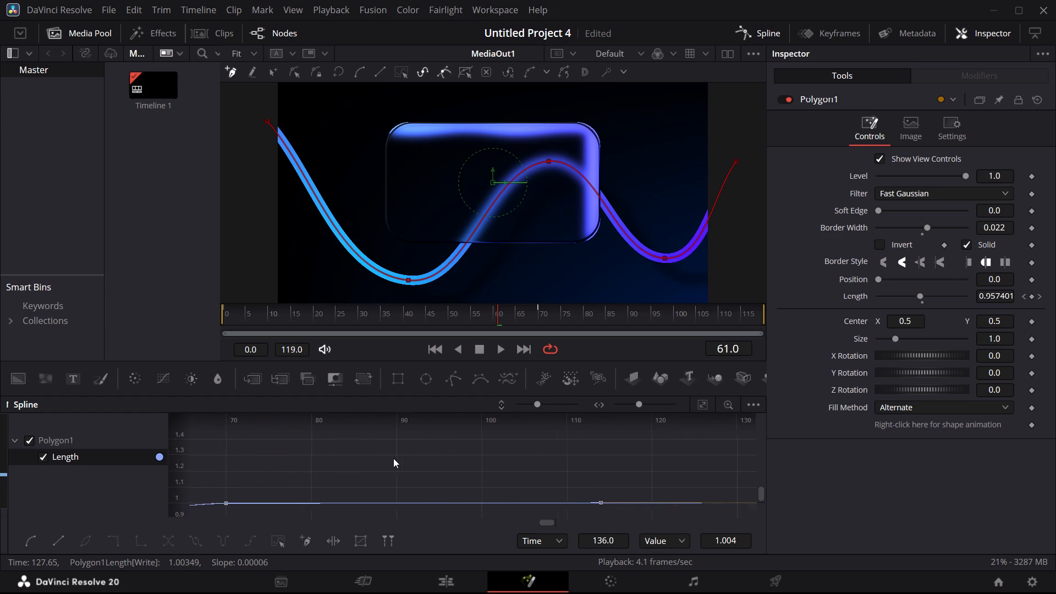
{"action": "scroll", "coordinate": [393, 458], "scroll_direction": "left", "scroll_amount": 1}
{"action": "scroll", "coordinate": [270, 454], "scroll_direction": "down", "scroll_amount": 1}
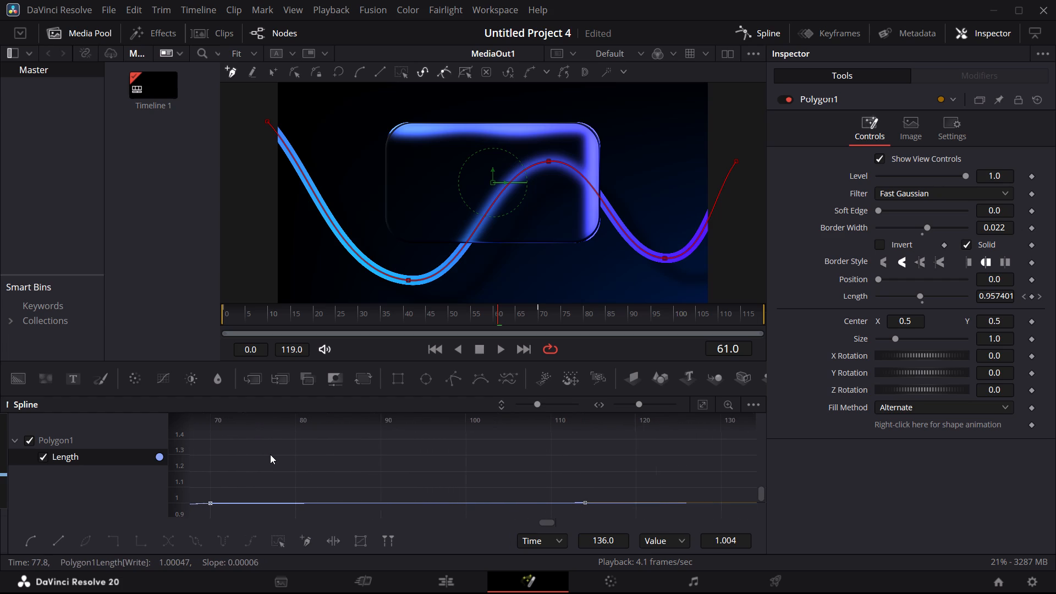
{"action": "scroll", "coordinate": [270, 454], "scroll_direction": "down", "scroll_amount": 1}
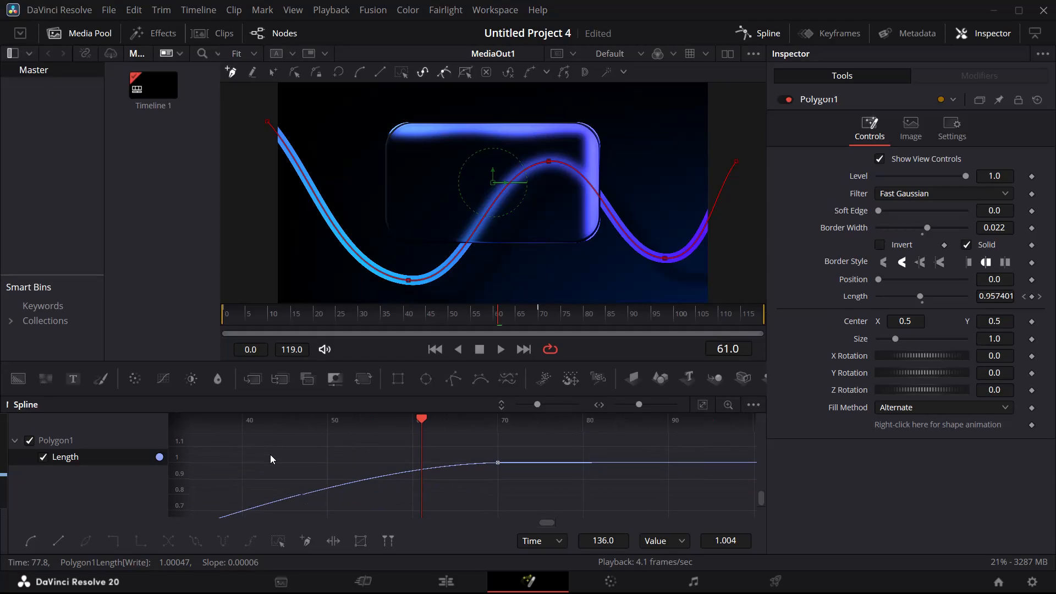
{"action": "scroll", "coordinate": [270, 454], "scroll_direction": "down", "scroll_amount": 1}
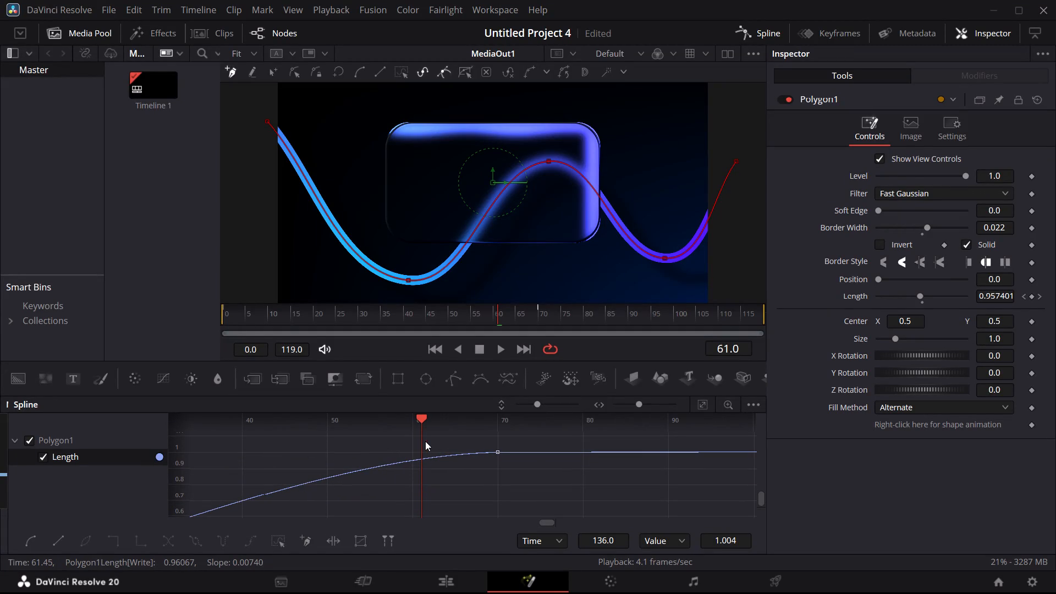
{"action": "left_click", "coordinate": [425, 441]}
{"action": "left_click_drag", "start_coordinate": [420, 444], "coordinate": [215, 465]}
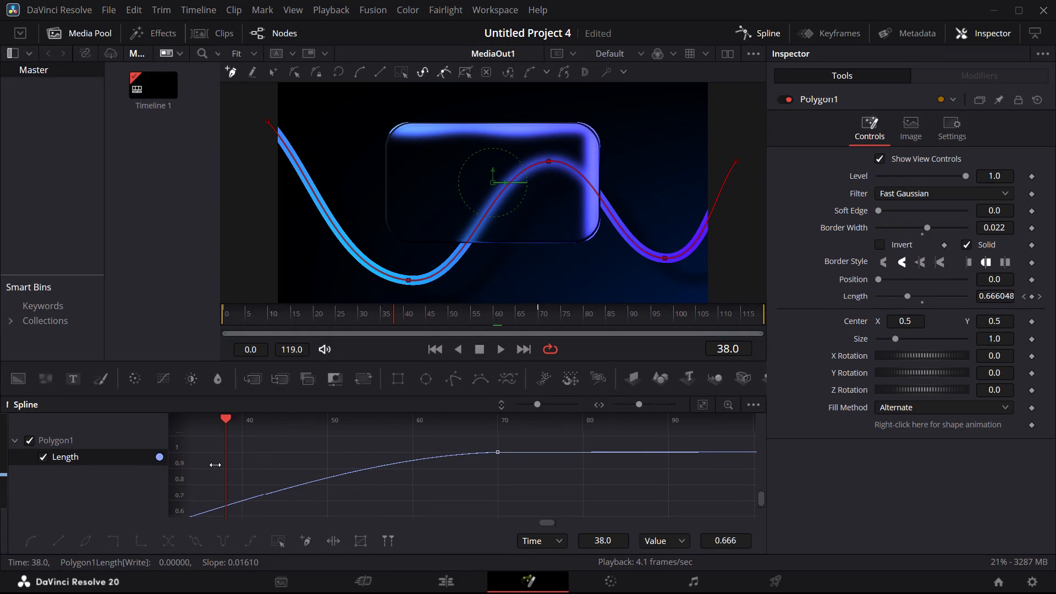
{"action": "left_click_drag", "start_coordinate": [215, 465], "coordinate": [239, 465]}
Inspect the start of the Length curve and scrub the playhead back to frame 0.
{"action": "scroll", "coordinate": [239, 465], "scroll_direction": "right", "scroll_amount": 1}
{"action": "scroll", "coordinate": [239, 465], "scroll_direction": "down", "scroll_amount": 2}
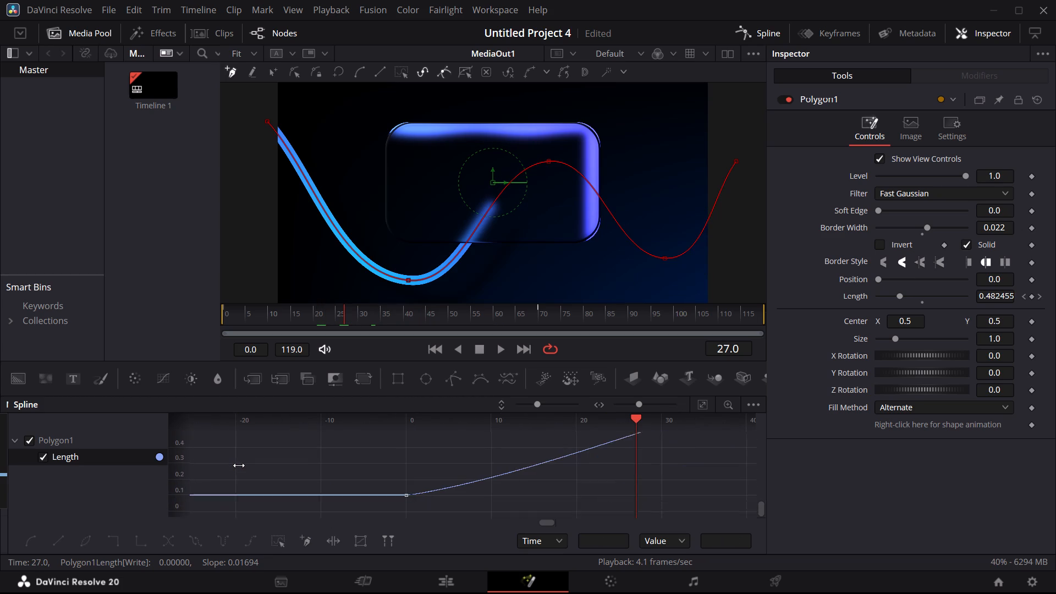
{"action": "scroll", "coordinate": [239, 465], "scroll_direction": "down", "scroll_amount": 1}
{"action": "scroll", "coordinate": [239, 465], "scroll_direction": "up", "scroll_amount": 1}
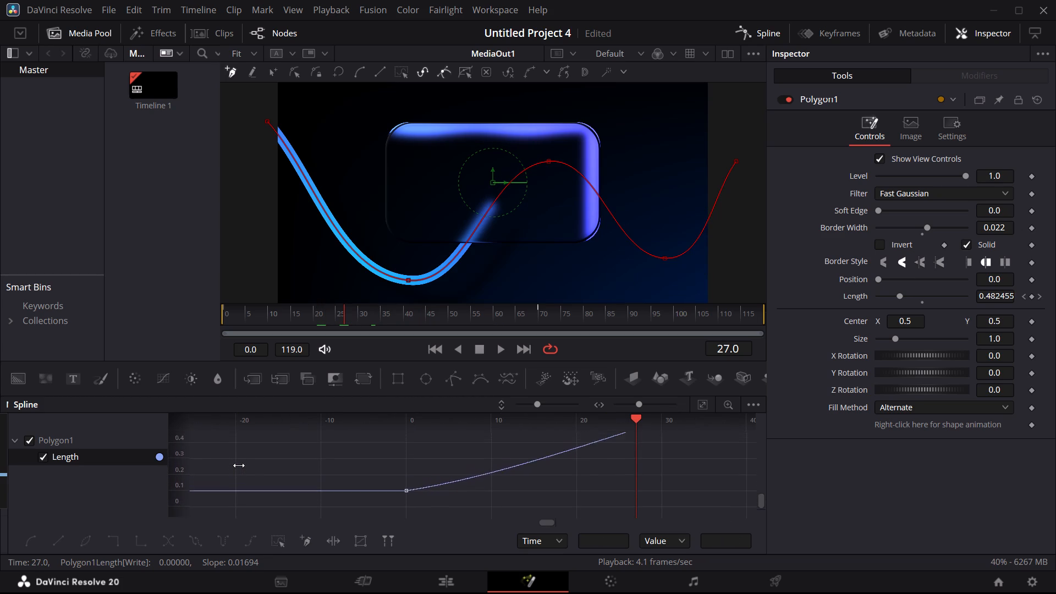
{"action": "scroll", "coordinate": [239, 465], "scroll_direction": "up", "scroll_amount": 2}
{"action": "scroll", "coordinate": [239, 465], "scroll_direction": "right", "scroll_amount": 1}
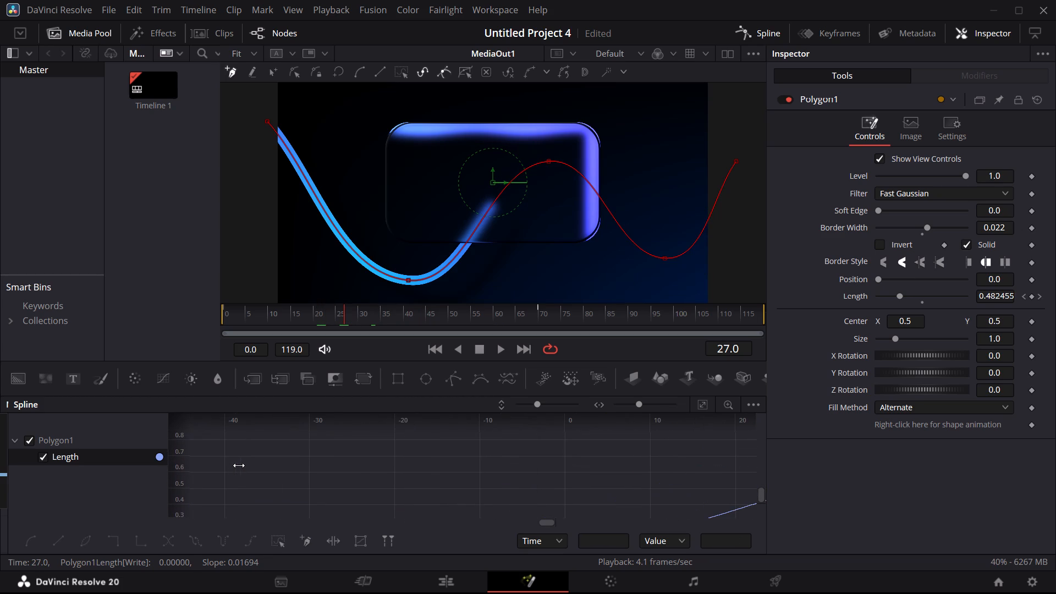
{"action": "scroll", "coordinate": [362, 472], "scroll_direction": "left", "scroll_amount": 2}
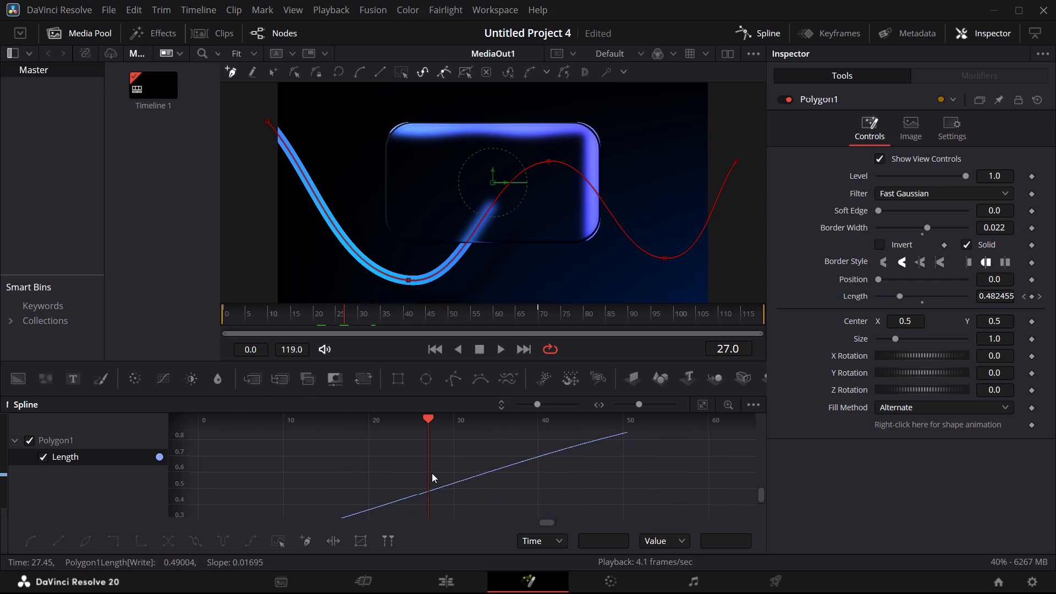
{"action": "left_click_drag", "start_coordinate": [430, 475], "coordinate": [392, 478]}
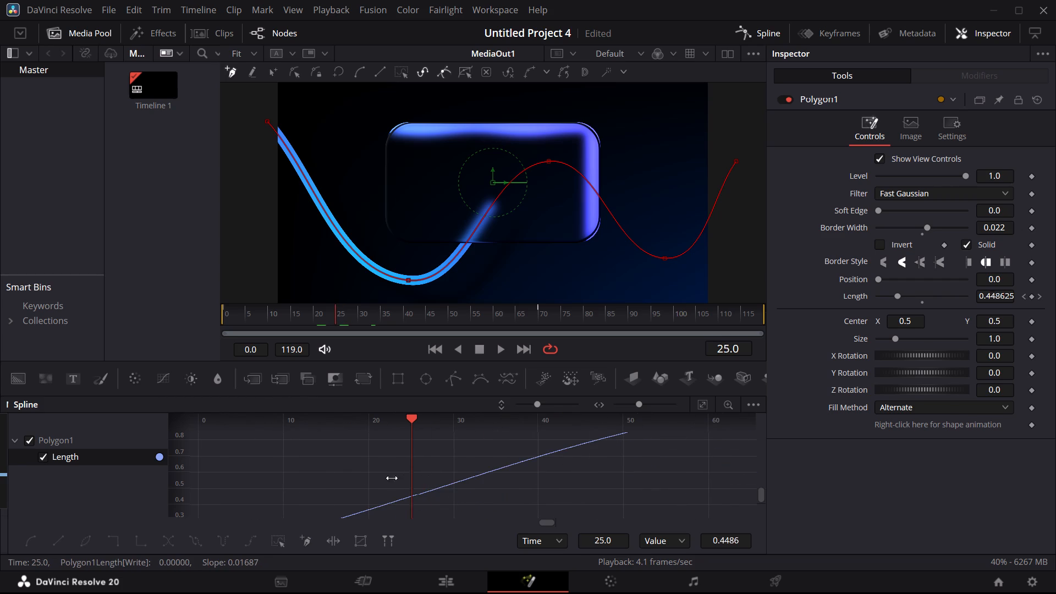
{"action": "left_click_drag", "start_coordinate": [392, 478], "coordinate": [205, 468]}
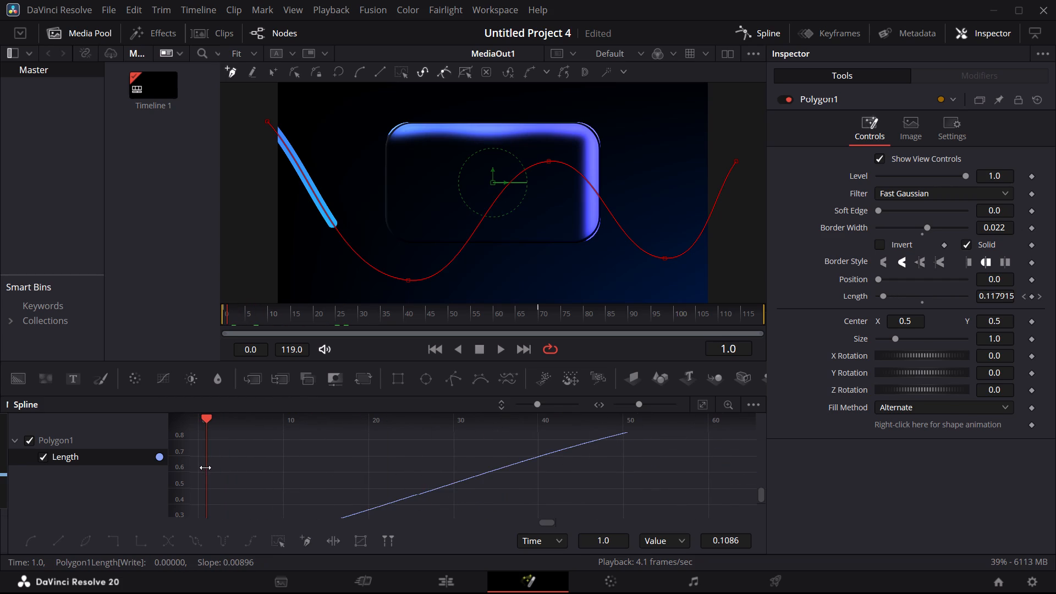
{"action": "left_click_drag", "start_coordinate": [205, 468], "coordinate": [198, 466]}
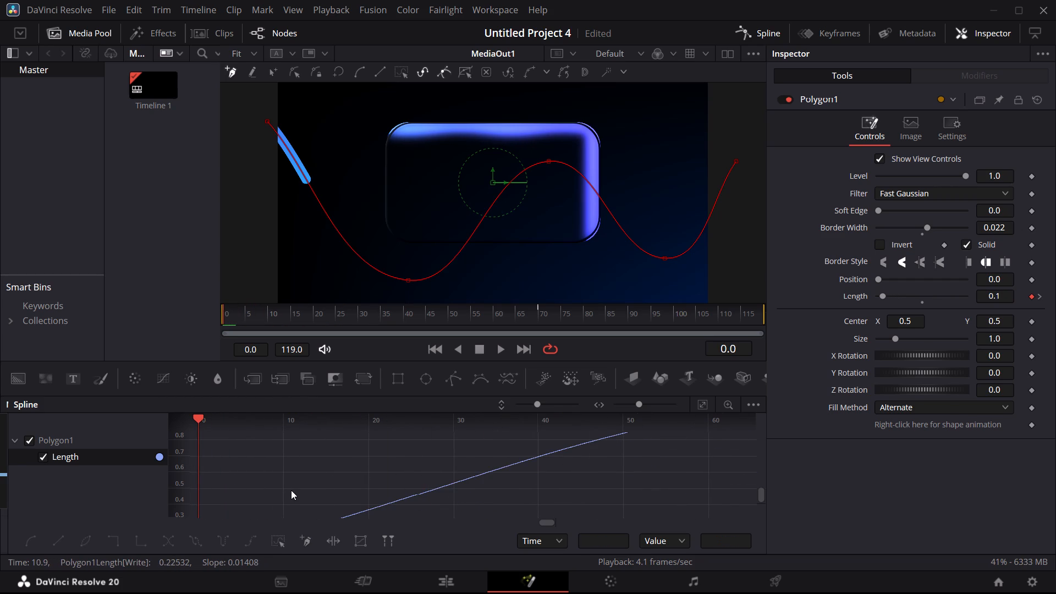
Play the animation from frame 0 to check how the wavy line draws on, and stop it at frame 66.
{"action": "scroll", "coordinate": [291, 490], "scroll_direction": "down", "scroll_amount": 2}
{"action": "scroll", "coordinate": [291, 490], "scroll_direction": "right", "scroll_amount": 1}
{"action": "scroll", "coordinate": [291, 490], "scroll_direction": "up", "scroll_amount": 1}
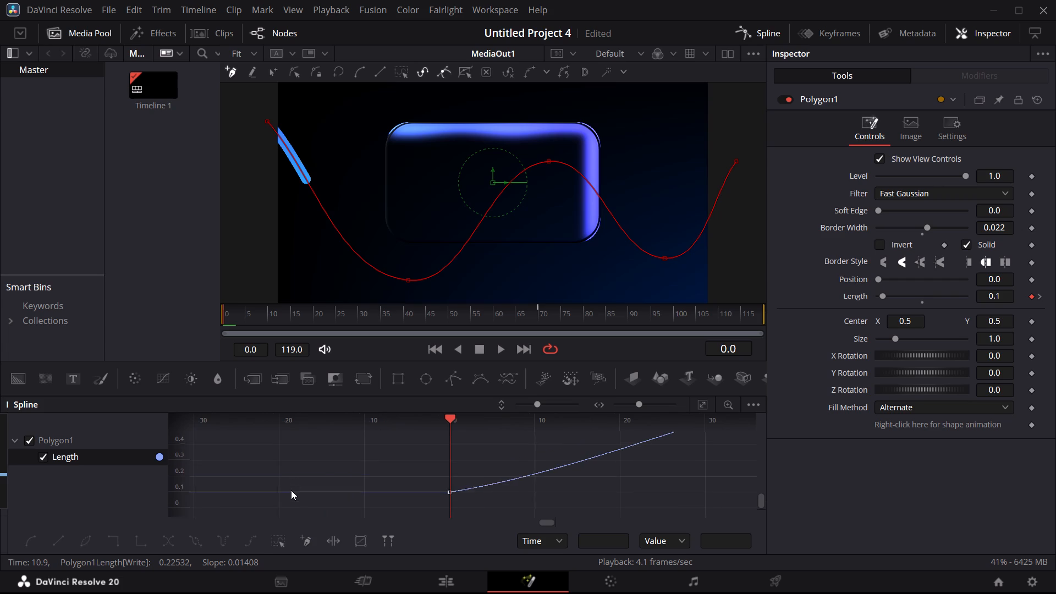
{"action": "scroll", "coordinate": [291, 490], "scroll_direction": "up", "scroll_amount": 1}
{"action": "left_click", "coordinate": [499, 353]}
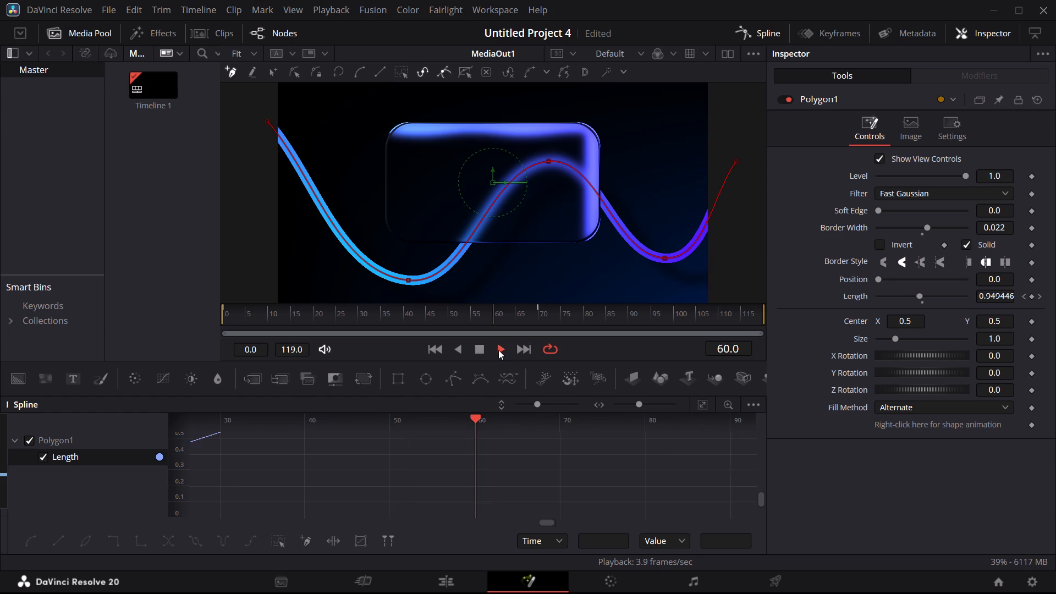
{"action": "left_click", "coordinate": [478, 354]}
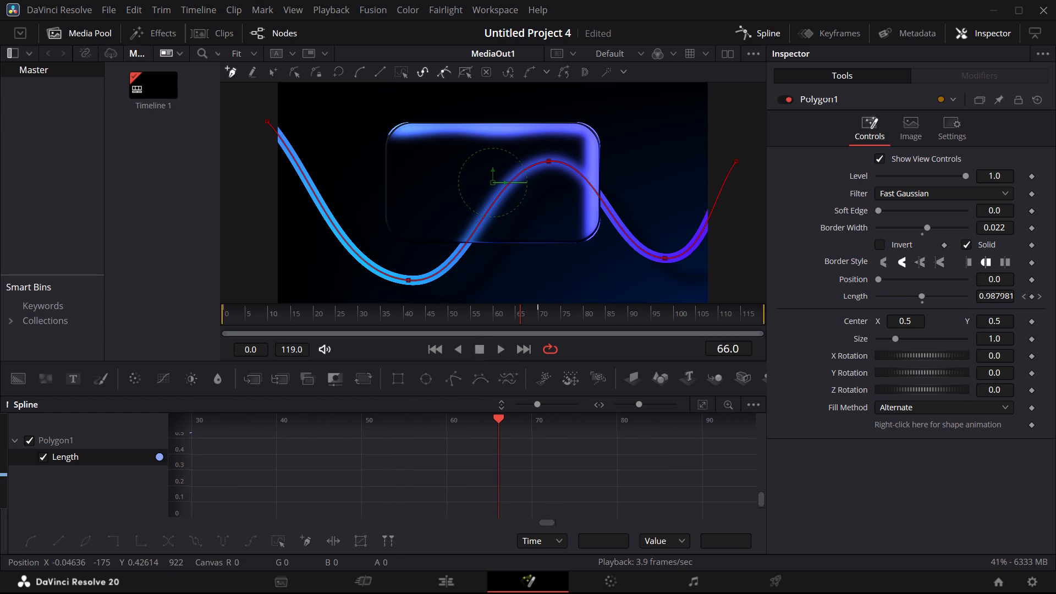
Take the workspace out of full-screen window mode.
{"action": "left_click", "coordinate": [496, 9]}
{"action": "left_click", "coordinate": [521, 175]}
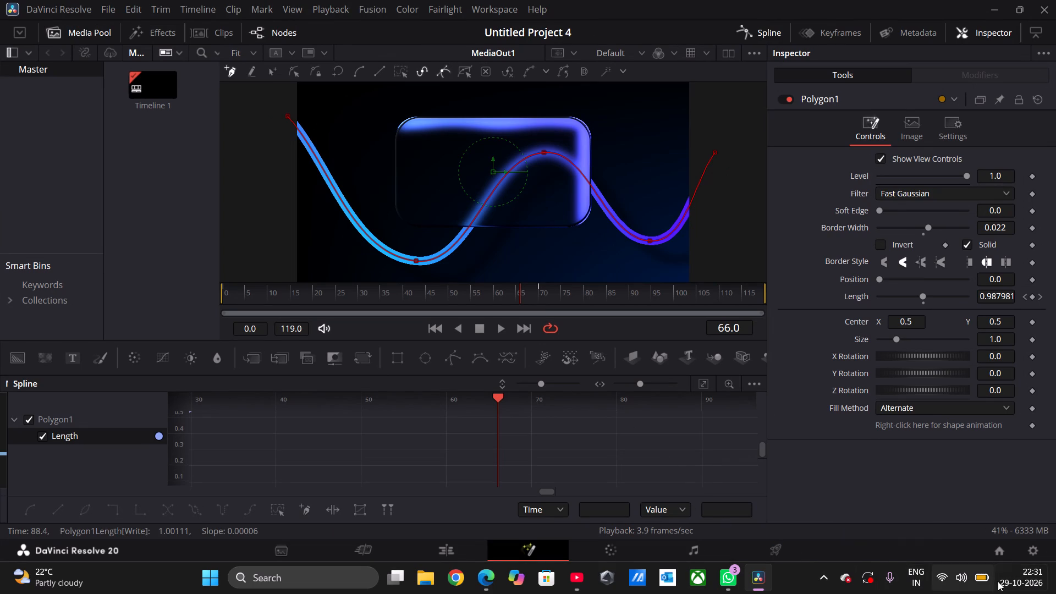
Open the Windows Settings and change the color mode to Light.
{"action": "left_click", "coordinate": [959, 571]}
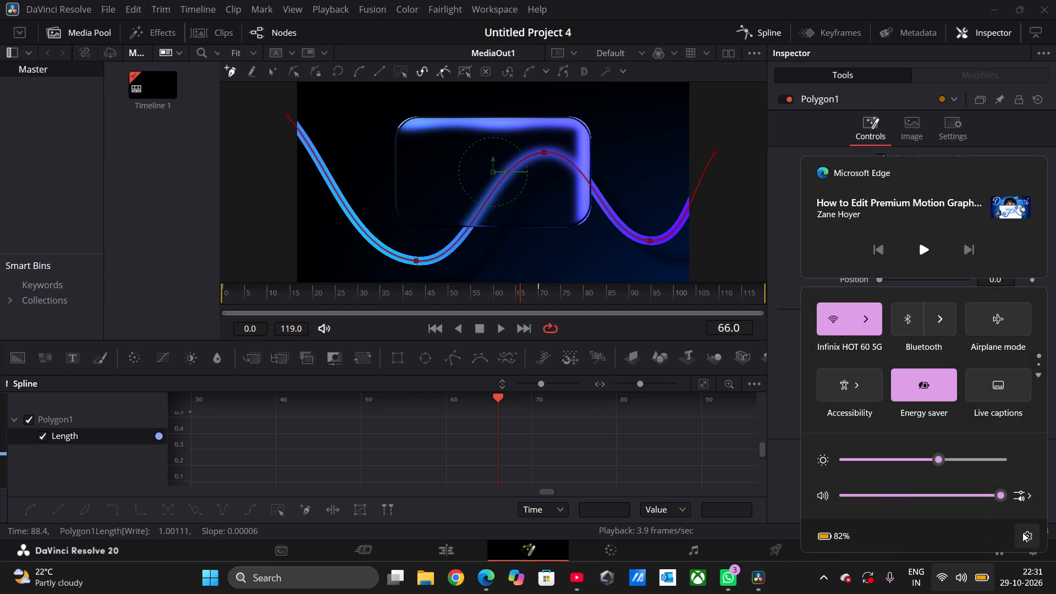
{"action": "left_click", "coordinate": [1022, 532]}
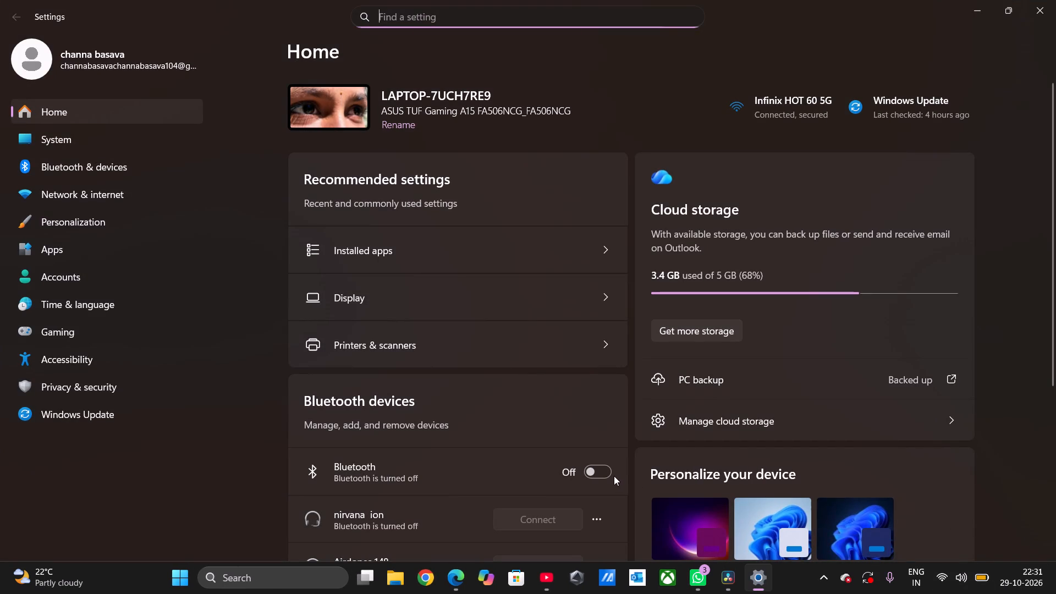
{"action": "scroll", "coordinate": [700, 411], "scroll_direction": "down", "scroll_amount": 4}
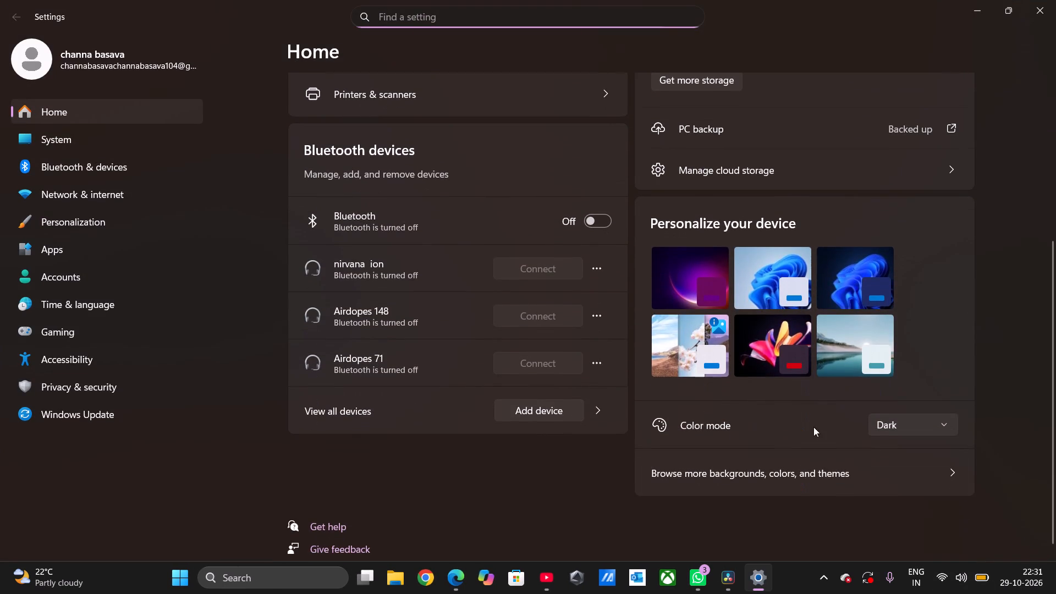
{"action": "left_click", "coordinate": [937, 414]}
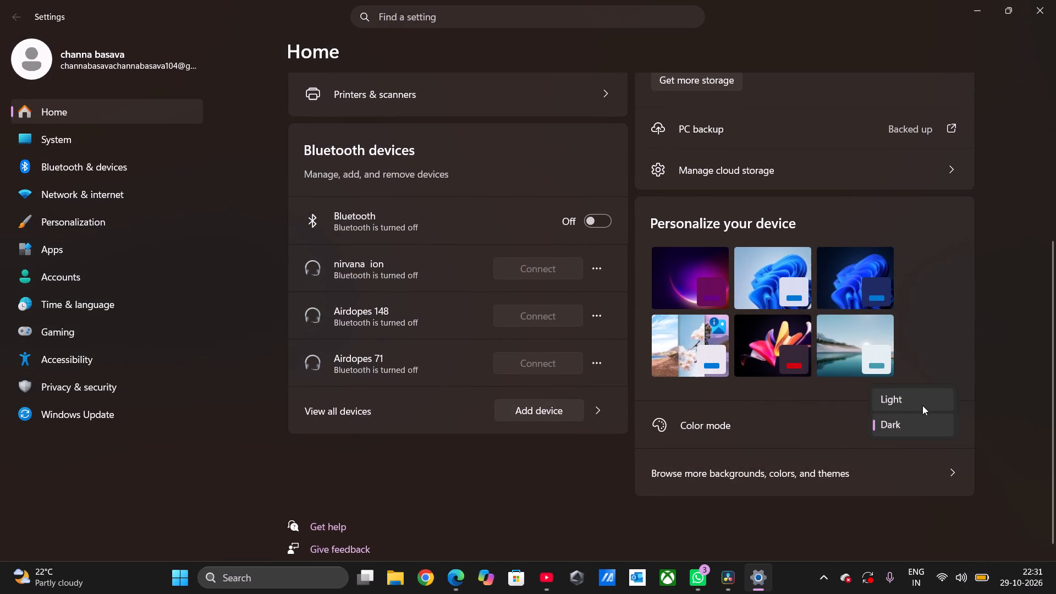
{"action": "left_click", "coordinate": [922, 403]}
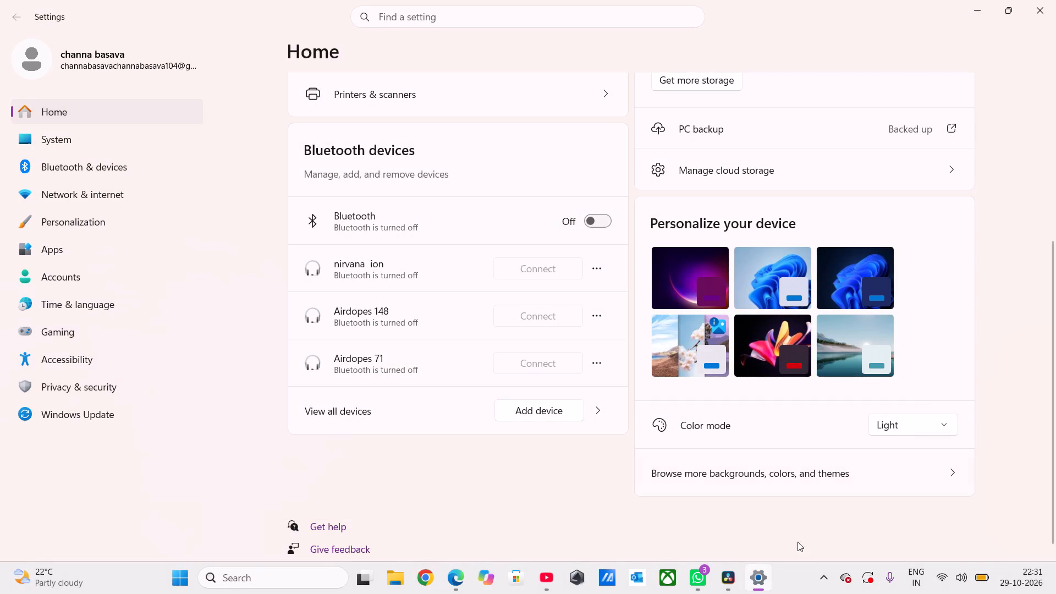
Switch back to DaVinci Resolve and toggle the spline graph's display.
{"action": "left_click", "coordinate": [726, 586]}
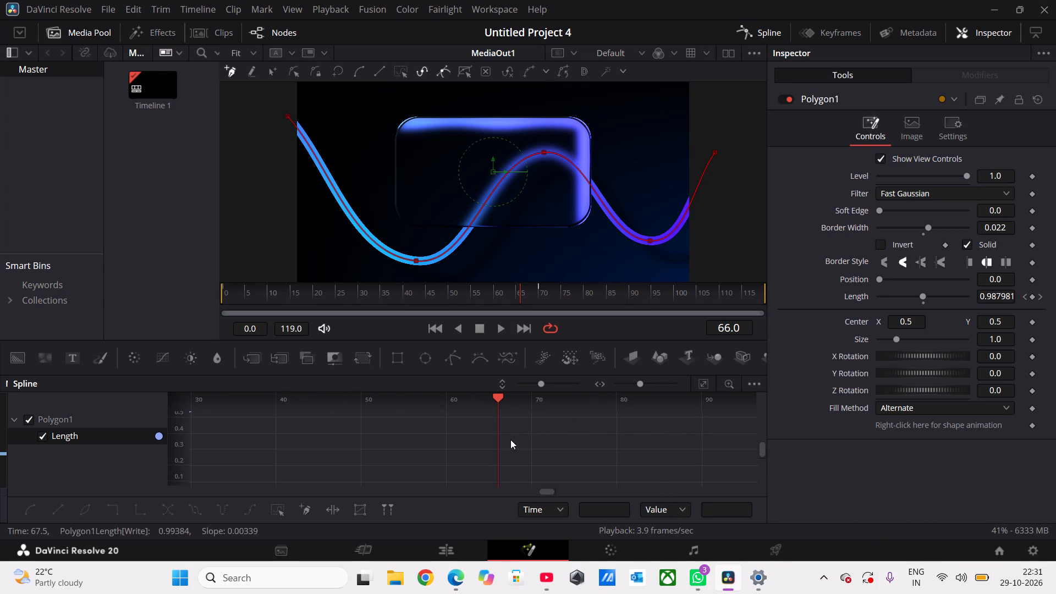
{"action": "left_click", "coordinate": [768, 30]}
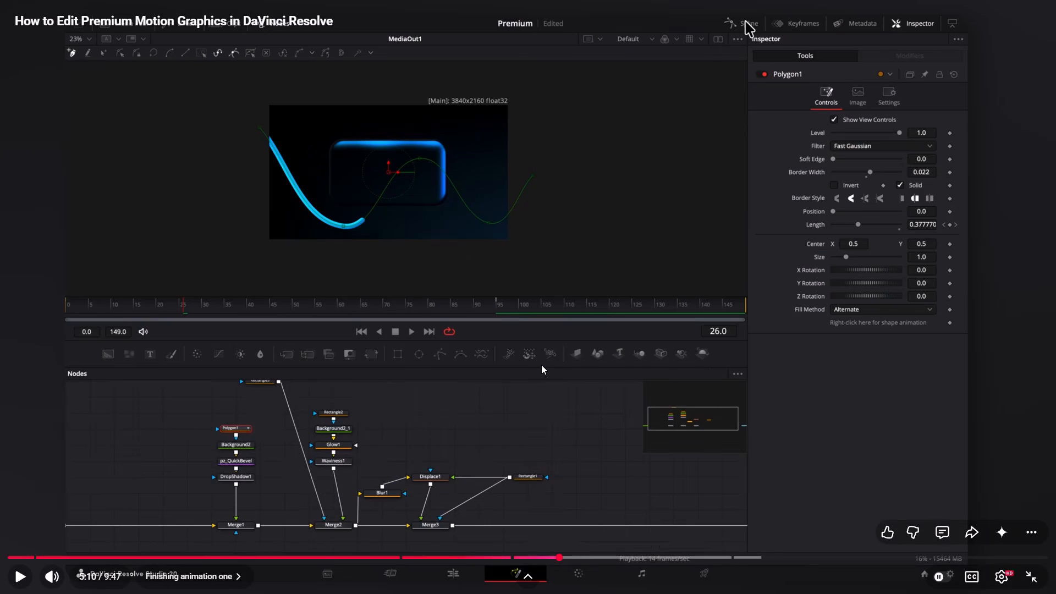
Resume the tutorial video in the browser and rewatch it from five seconds back.
{"action": "left_click", "coordinate": [541, 365]}
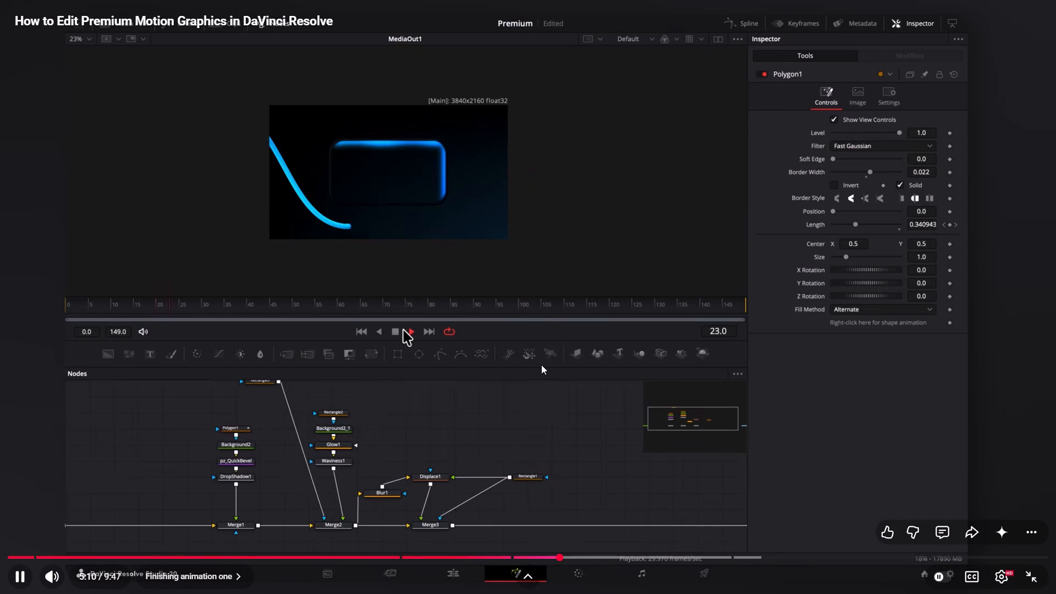
{"action": "key", "text": "Left"}
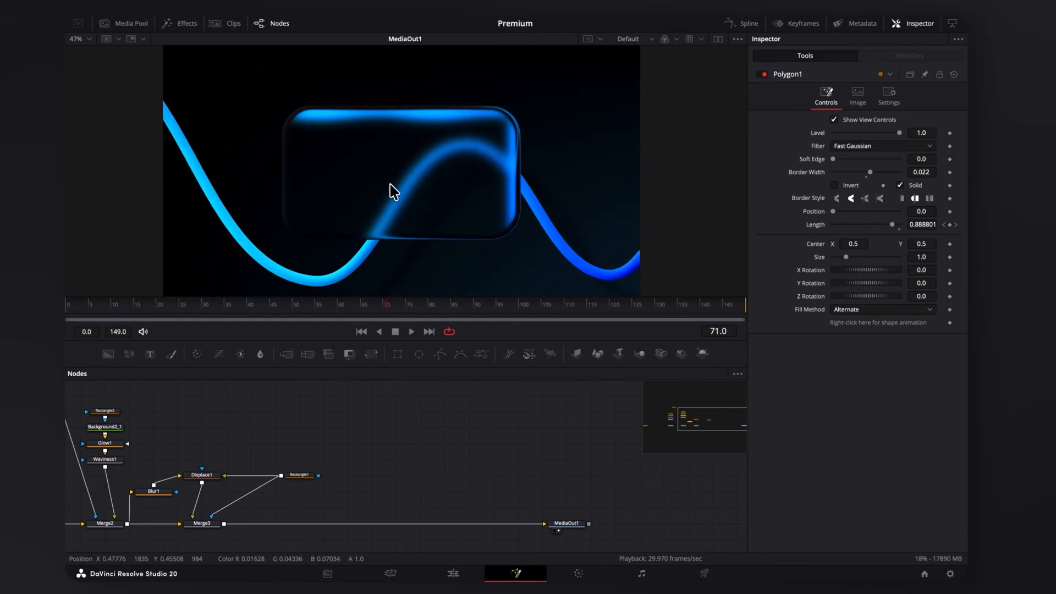
Rewatch the tutorial section that merges a text node over the glass rectangle, pausing and resuming playback once.
{"action": "key", "text": "Left"}
{"action": "key", "text": "Right"}
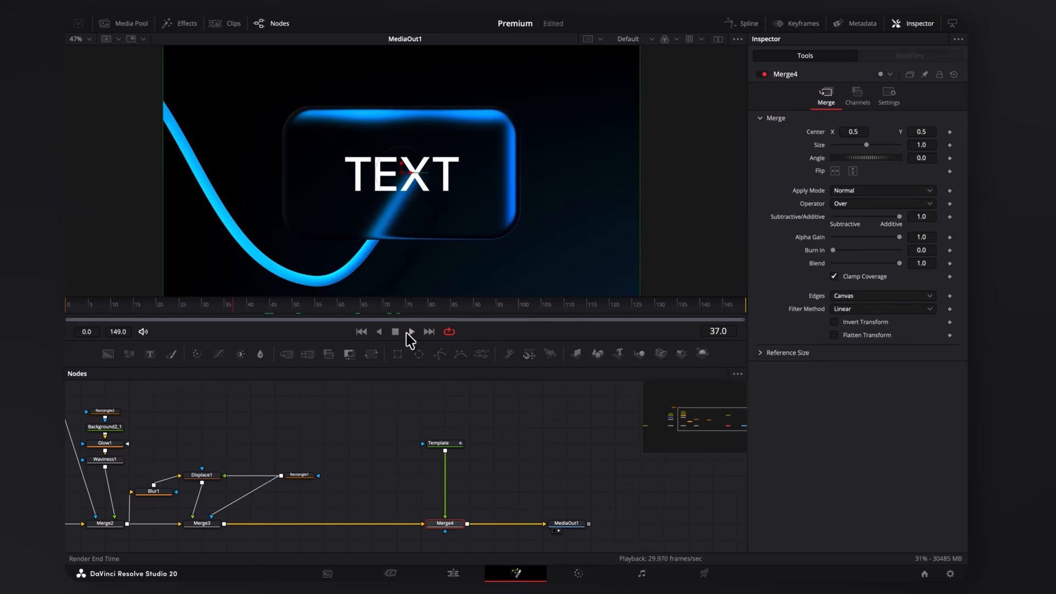
{"action": "key", "text": "Left"}
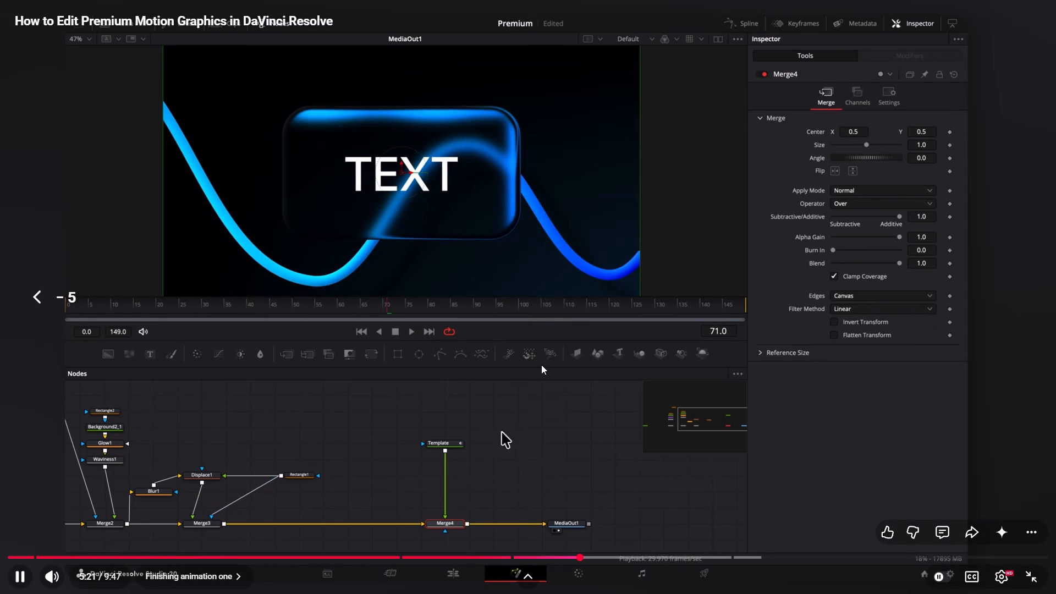
{"action": "key", "text": "Left"}
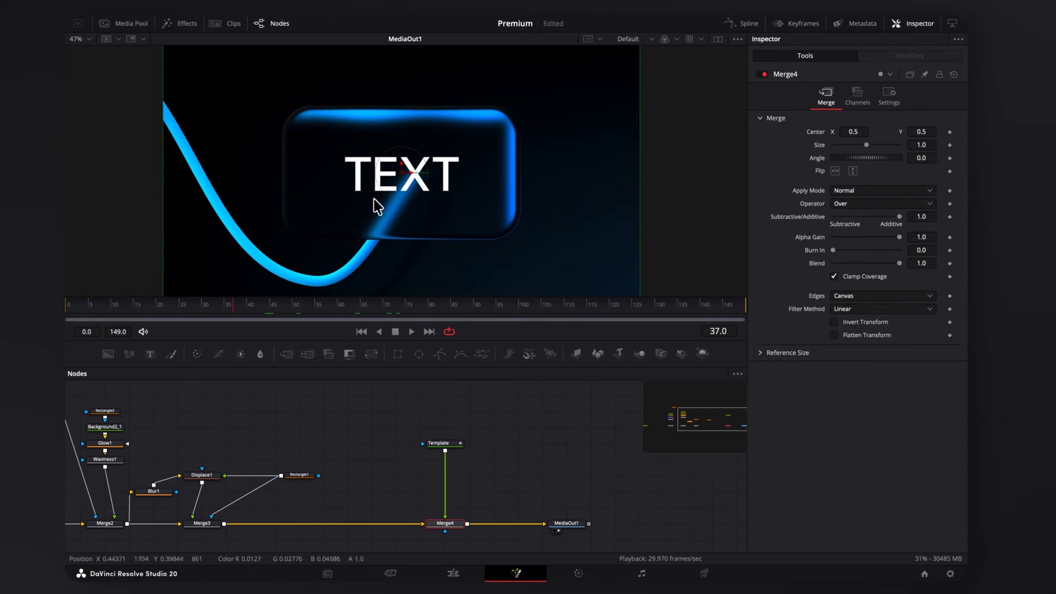
{"action": "key", "text": "Left"}
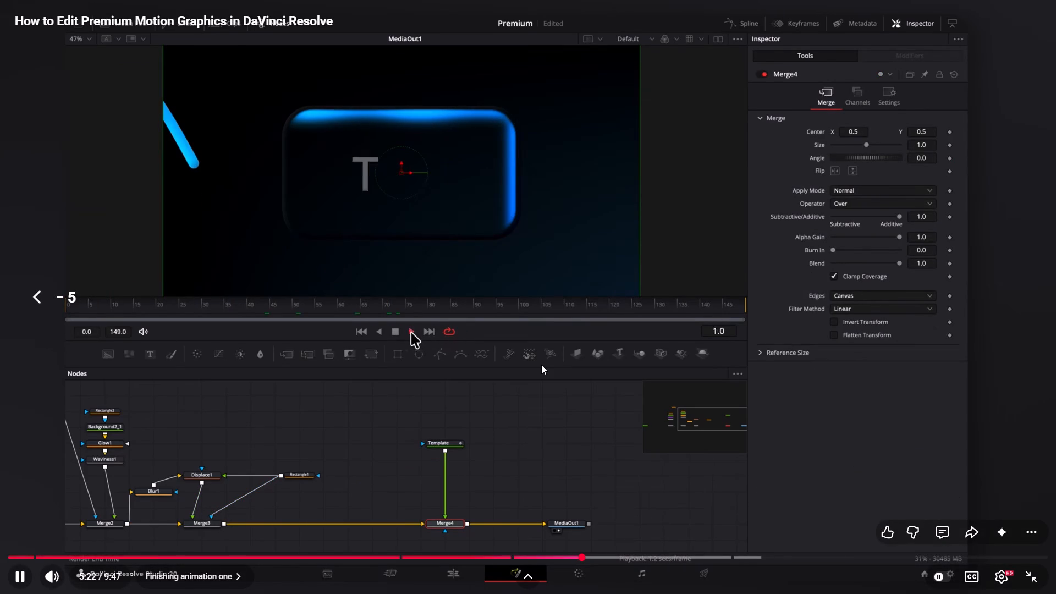
{"action": "left_click", "coordinate": [427, 273]}
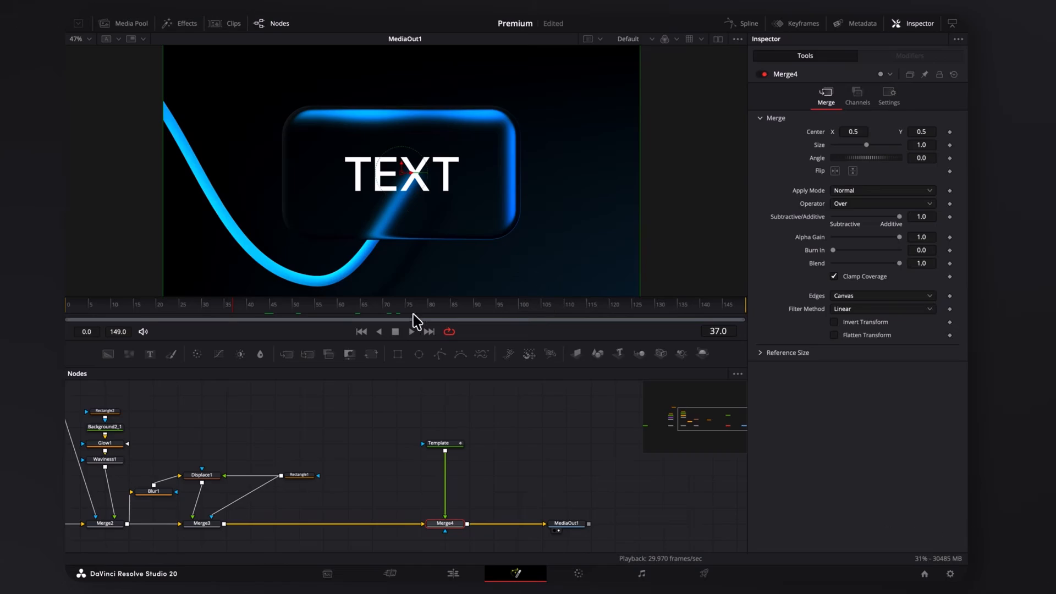
{"action": "left_click", "coordinate": [466, 328]}
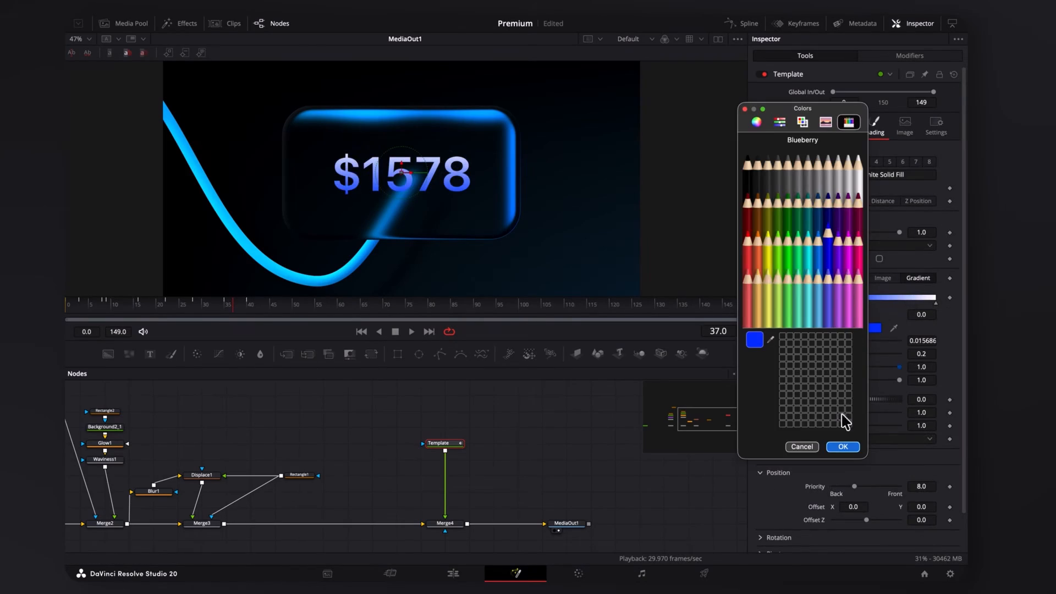
Rewatch how the tutorial styles the $1578 text with a gradient fill, and pause the video at 6:03.
{"action": "key", "text": "Left"}
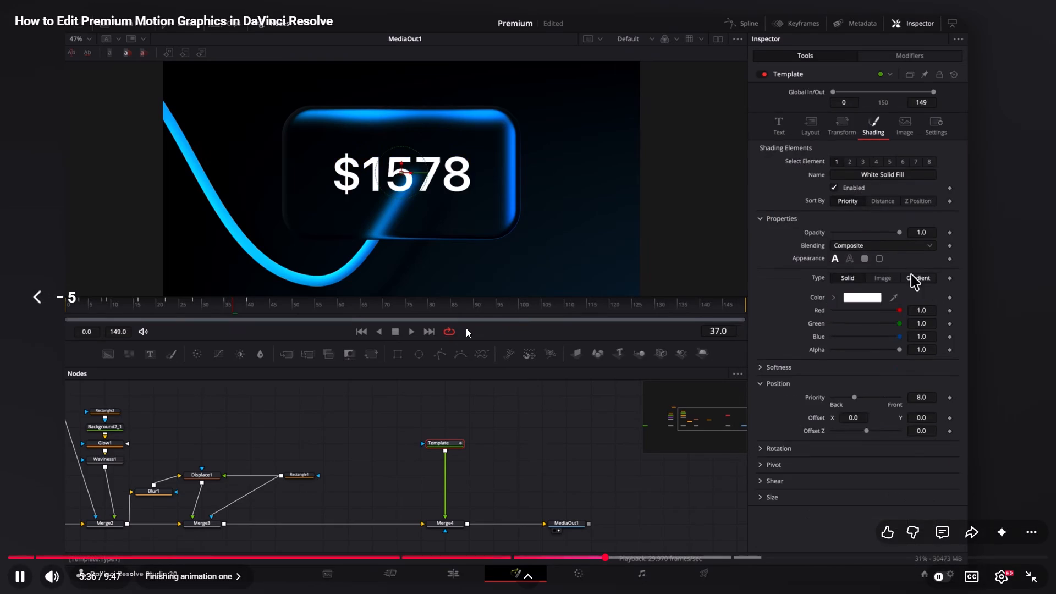
{"action": "key", "text": "Left"}
{"action": "key", "text": "Left"}
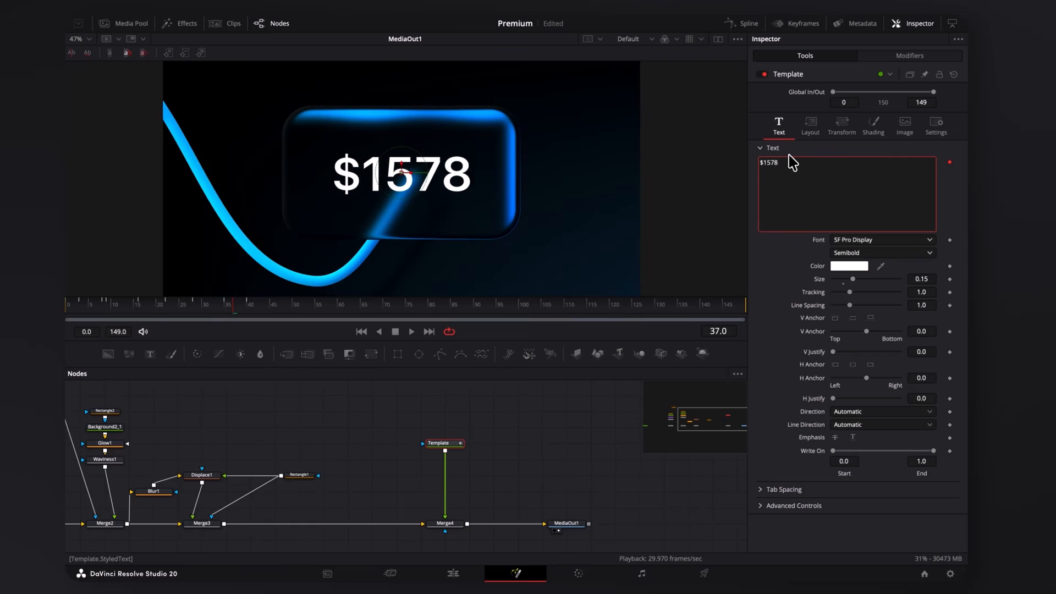
{"action": "key", "text": "Left"}
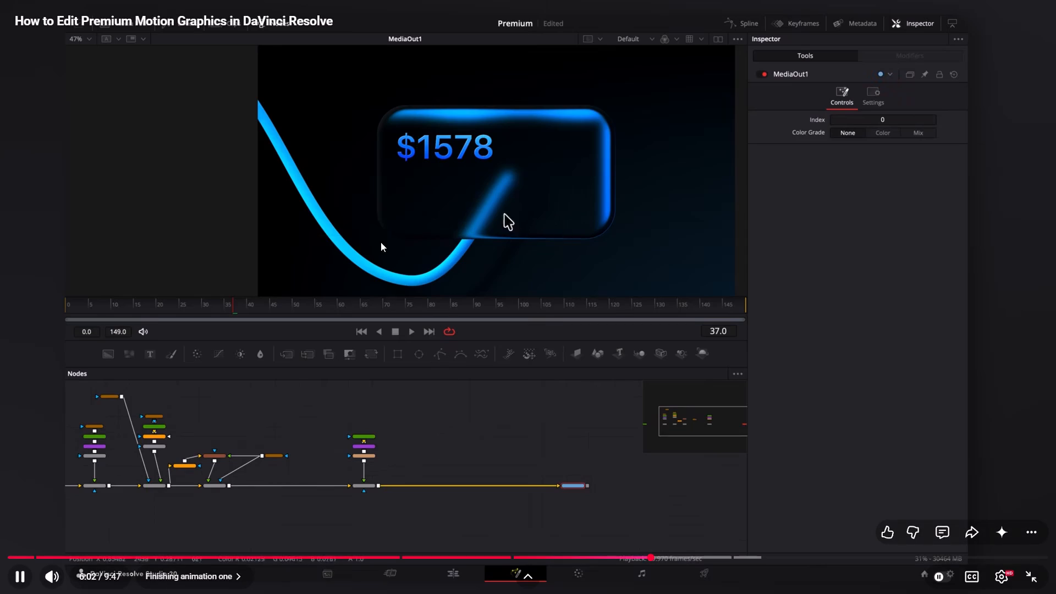
{"action": "left_click", "coordinate": [355, 239]}
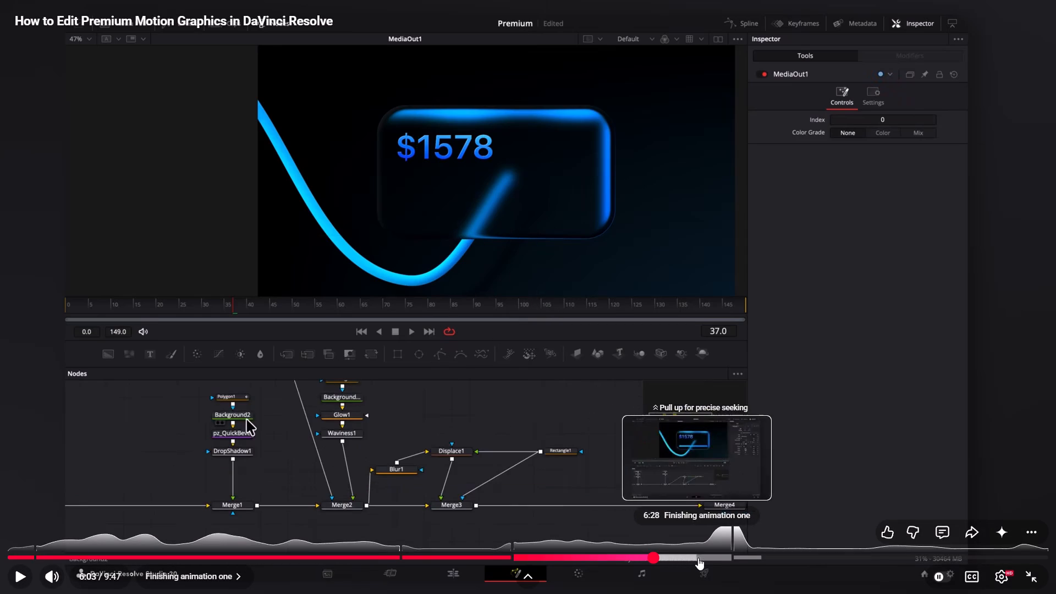
Jump ahead in the tutorial to 6:48, move back slightly, and resume playback.
{"action": "left_click", "coordinate": [734, 555]}
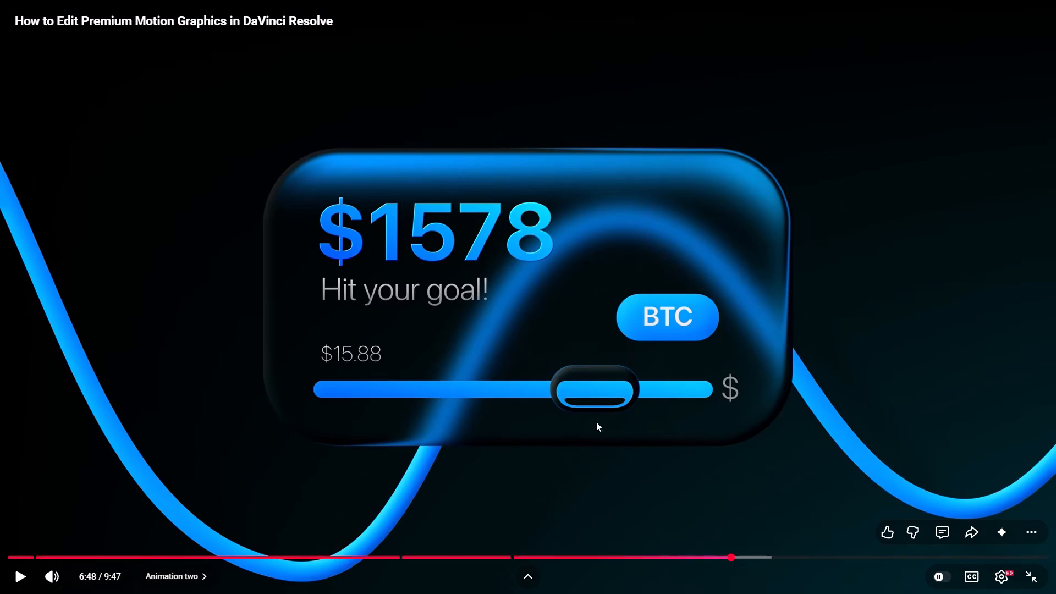
{"action": "left_click", "coordinate": [713, 561]}
{"action": "left_click", "coordinate": [544, 427]}
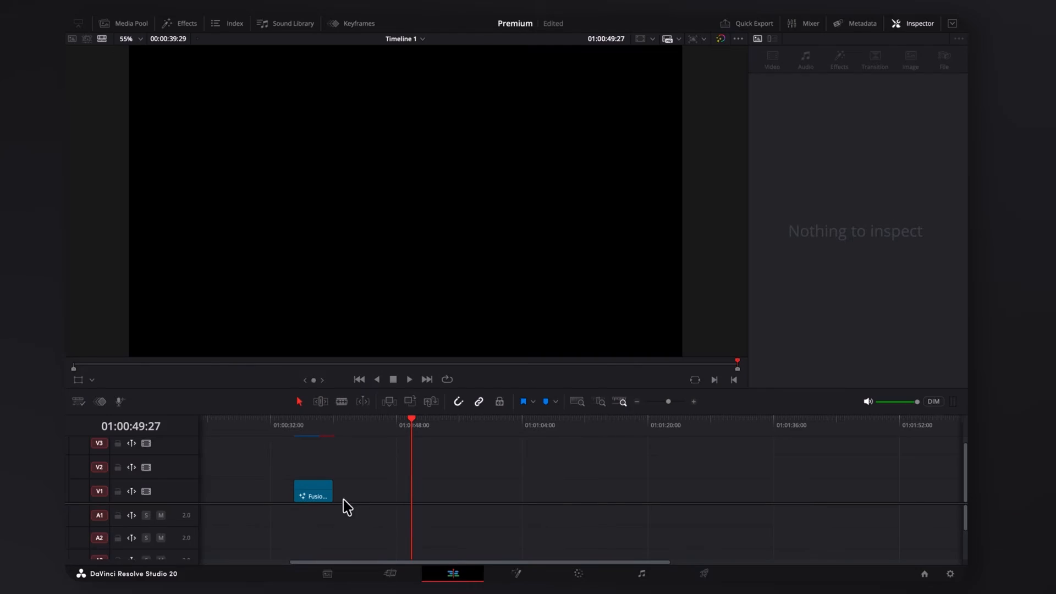
Skim ahead through the Animation two chapter to see how the glass rectangle's glow is reshaped and recolored.
{"action": "key", "text": "Right"}
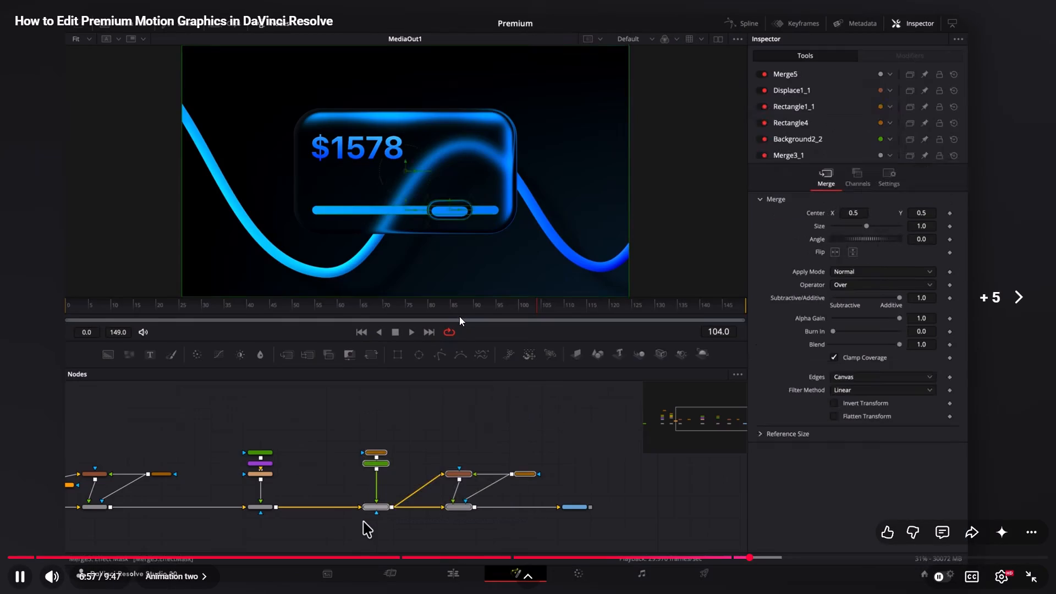
{"action": "key", "text": "Right"}
{"action": "key", "text": "Right"}
{"action": "key", "text": "Right"}
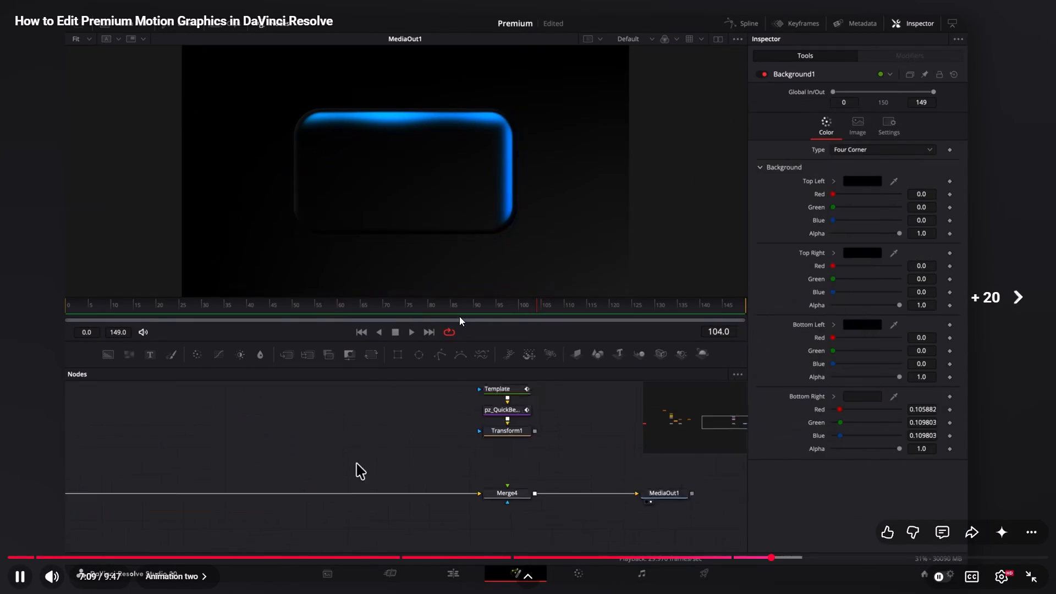
{"action": "key", "text": "Right"}
{"action": "key", "text": "Right"}
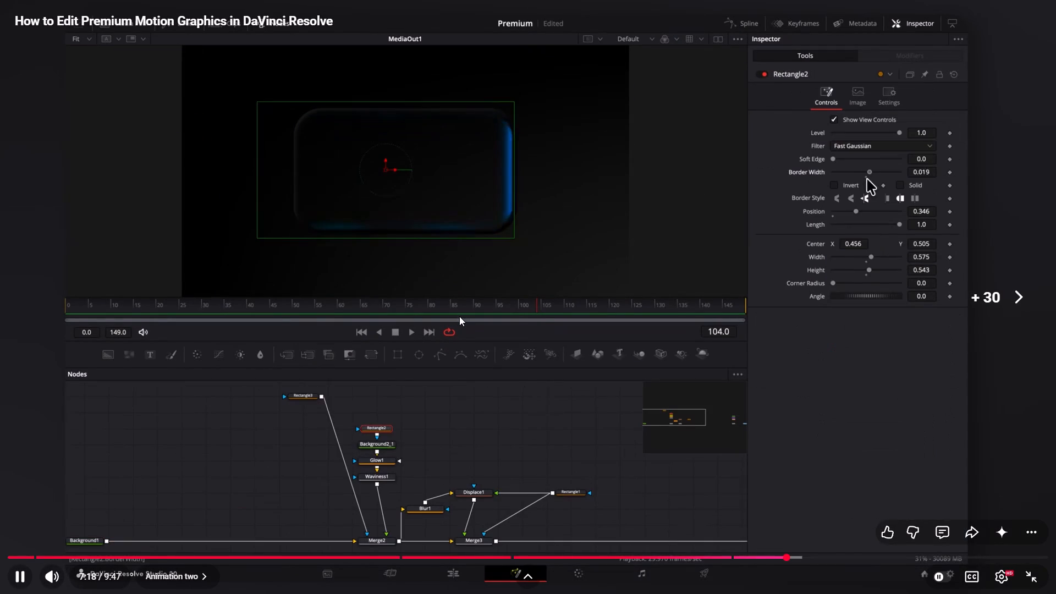
{"action": "key", "text": "Right"}
{"action": "key", "text": "Right"}
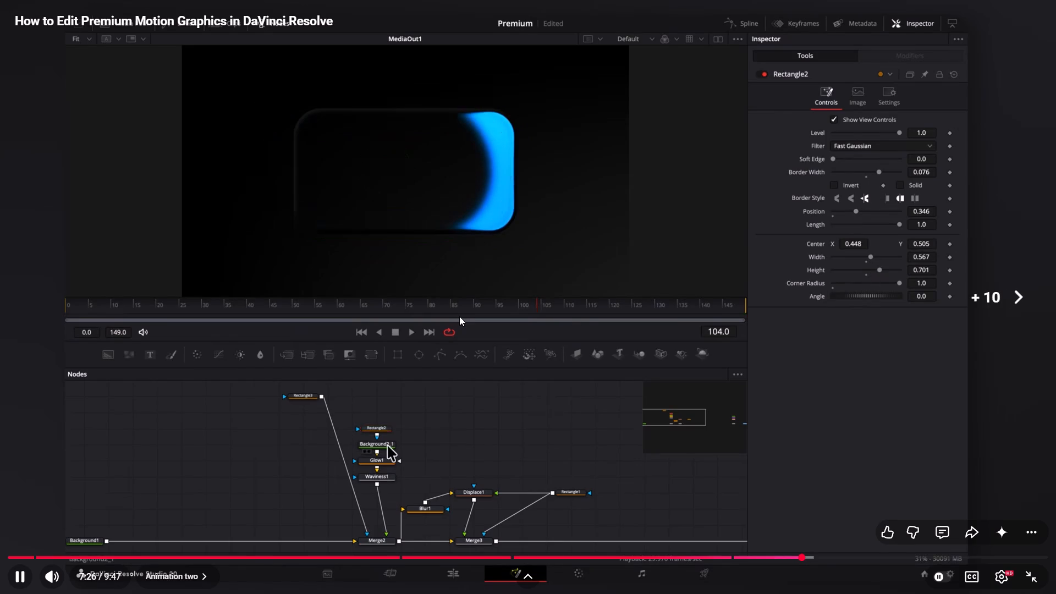
{"action": "key", "text": "Right"}
{"action": "key", "text": "Right"}
{"action": "key", "text": "Right"}
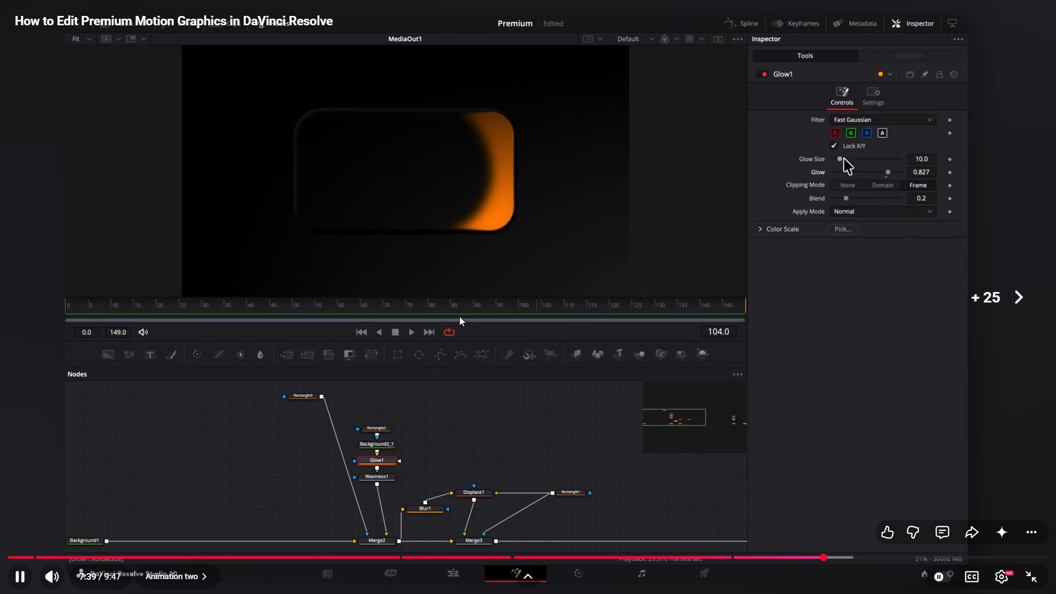
Skim ahead through the tutorial to see how the second, purple glow and the compass graphic are added.
{"action": "key", "text": "Right"}
{"action": "key", "text": "Right"}
{"action": "key", "text": "Right"}
{"action": "key", "text": "Right"}
{"action": "key", "text": "Right"}
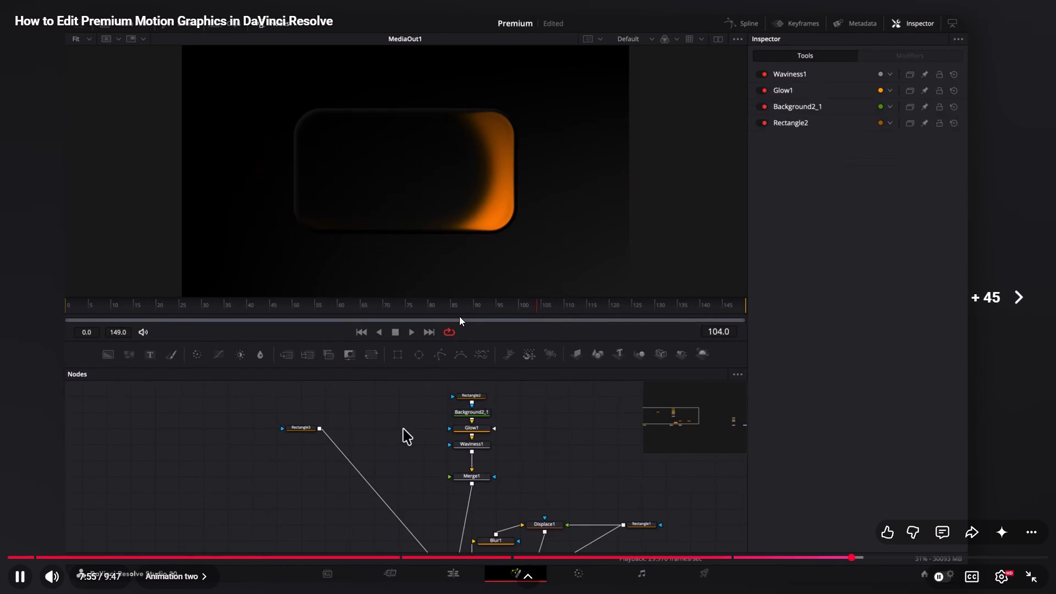
{"action": "key", "text": "Right"}
{"action": "key", "text": "Right"}
{"action": "key", "text": "Right"}
{"action": "key", "text": "Right"}
{"action": "key", "text": "Right"}
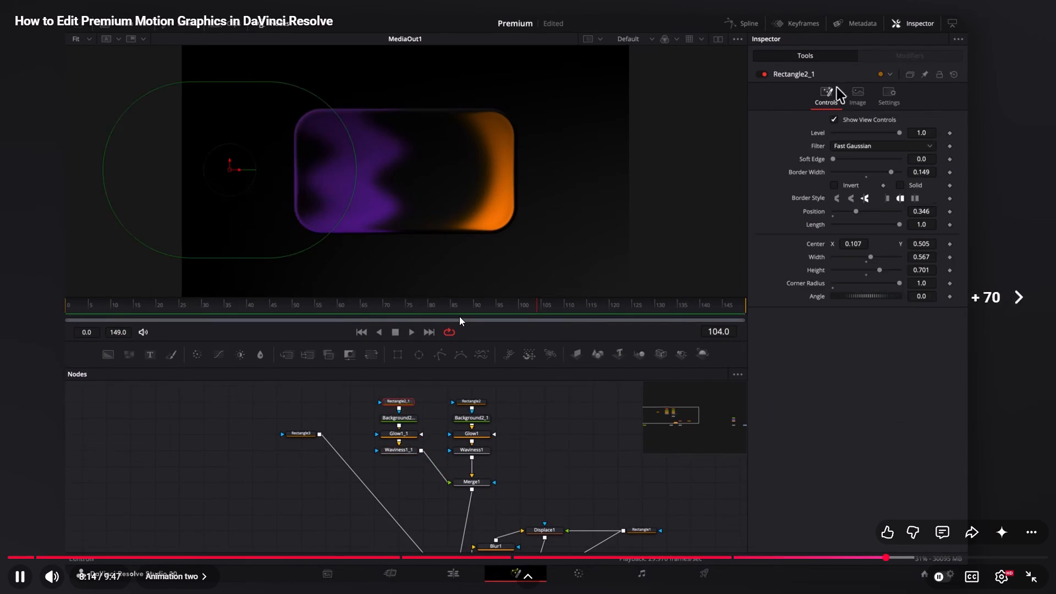
{"action": "key", "text": "Right"}
{"action": "key", "text": "Right"}
{"action": "key", "text": "Right"}
{"action": "key", "text": "Right"}
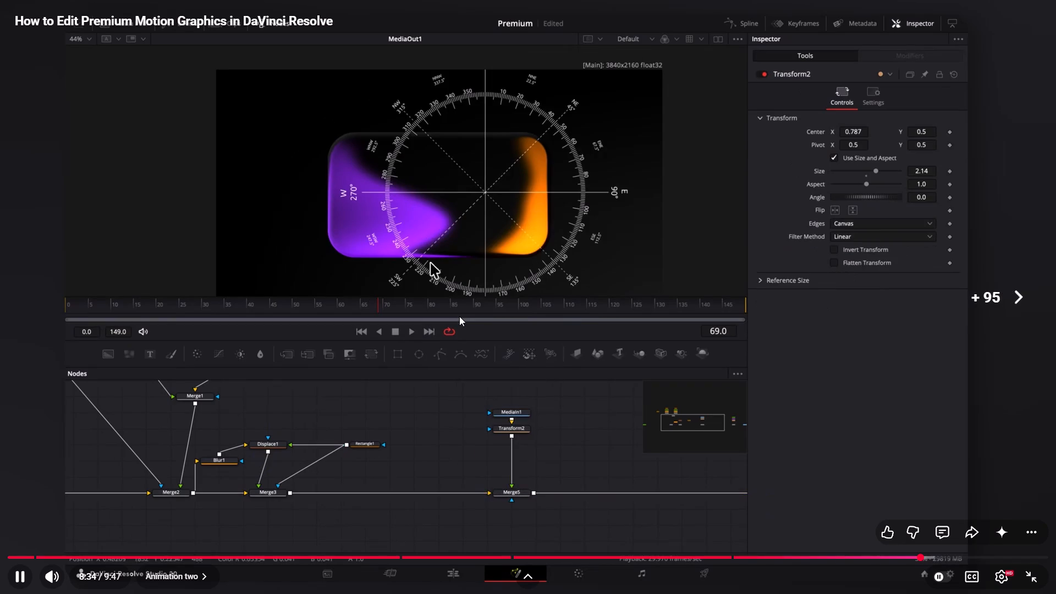
Skim the rest of the tutorial to its end, covering the compass mask and the recolored text.
{"action": "key", "text": "Right"}
{"action": "key", "text": "Right"}
{"action": "key", "text": "Right"}
{"action": "key", "text": "Right"}
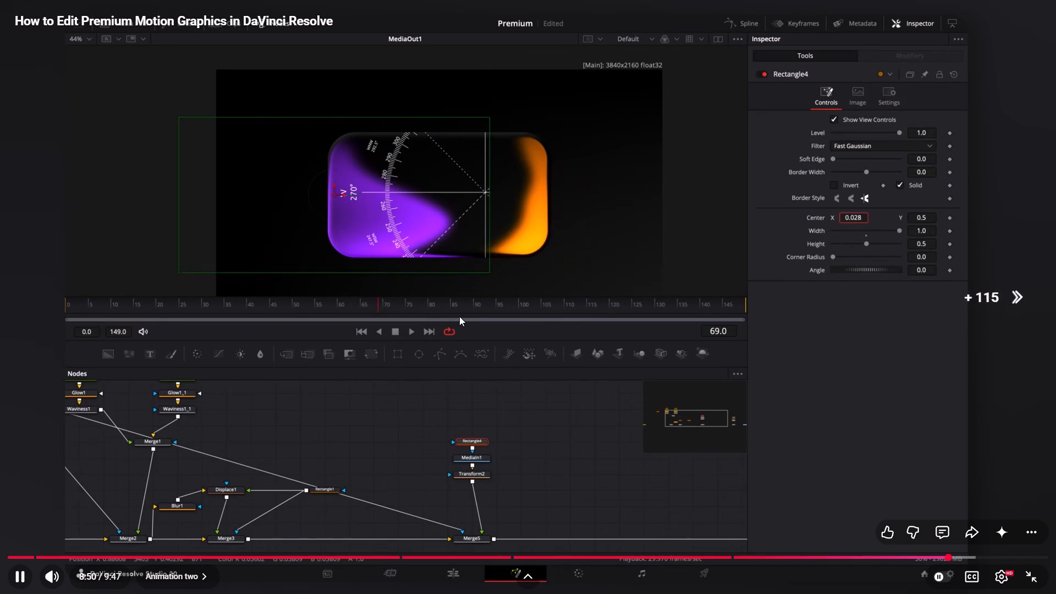
{"action": "key", "text": "Right"}
{"action": "key", "text": "Right"}
{"action": "key", "text": "Right"}
{"action": "key", "text": "Right"}
{"action": "key", "text": "Right"}
{"action": "key", "text": "Right"}
{"action": "key", "text": "Right"}
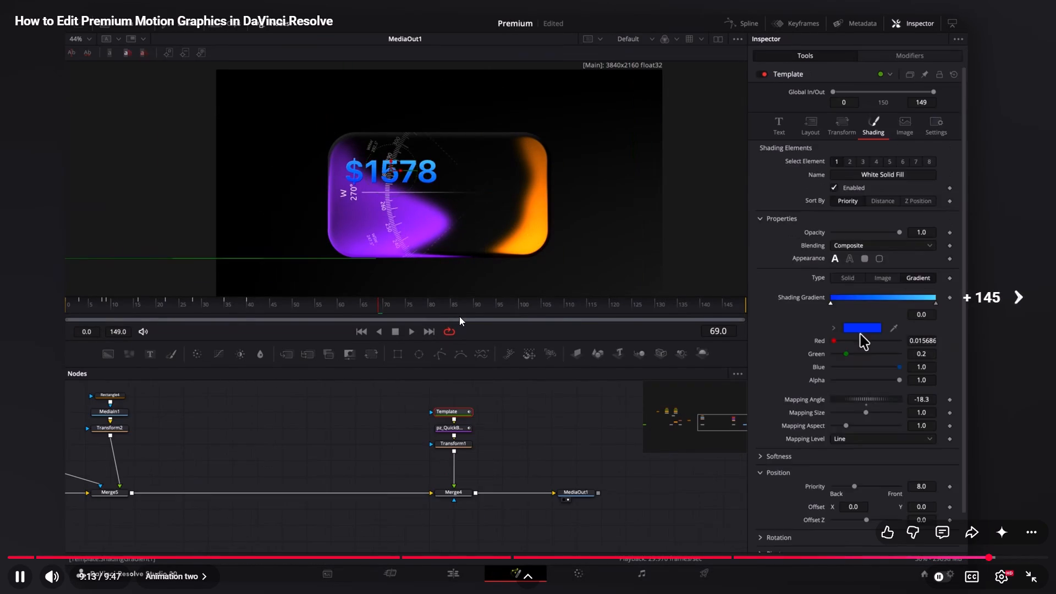
{"action": "key", "text": "Right"}
{"action": "key", "text": "Right"}
{"action": "key", "text": "Right"}
{"action": "key", "text": "Right"}
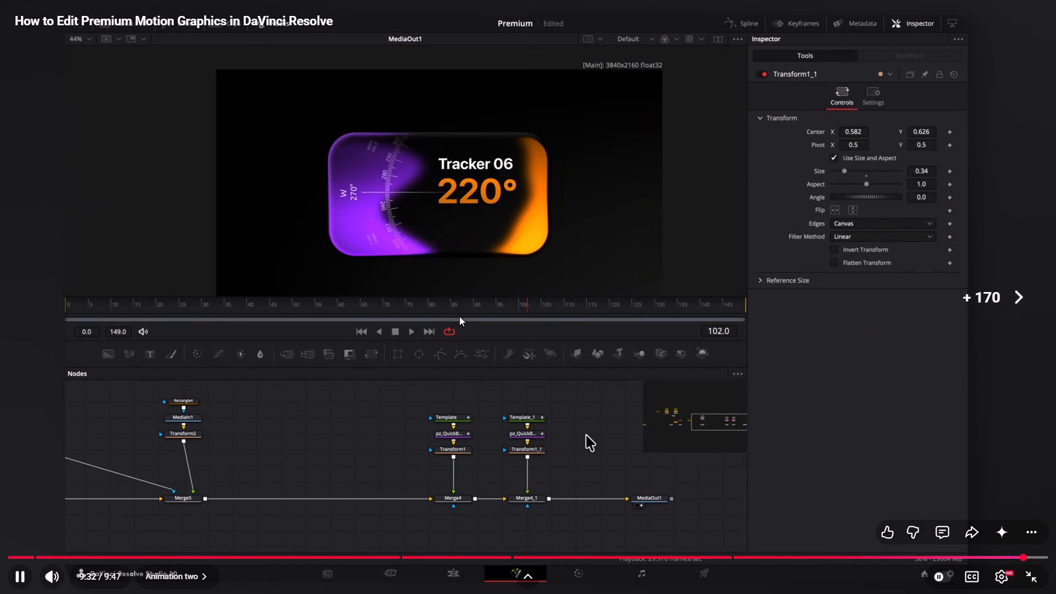
{"action": "key", "text": "Right"}
{"action": "key", "text": "Right"}
{"action": "key", "text": "Right"}
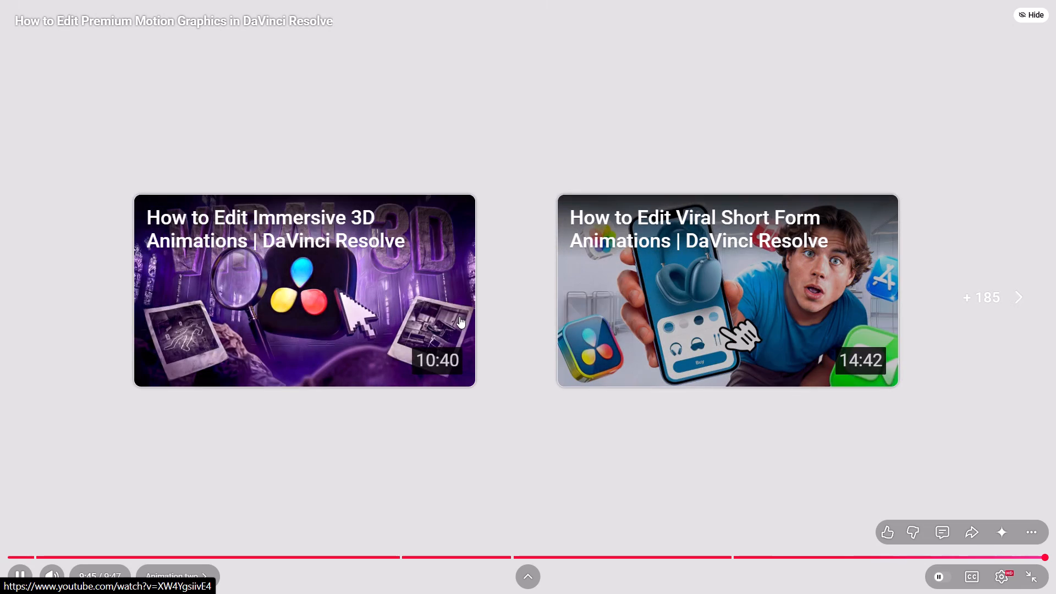
Step back from the end of the tutorial to the part where the $1578 text gradient is recolored orange.
{"action": "key", "text": "Left"}
{"action": "key", "text": "Left"}
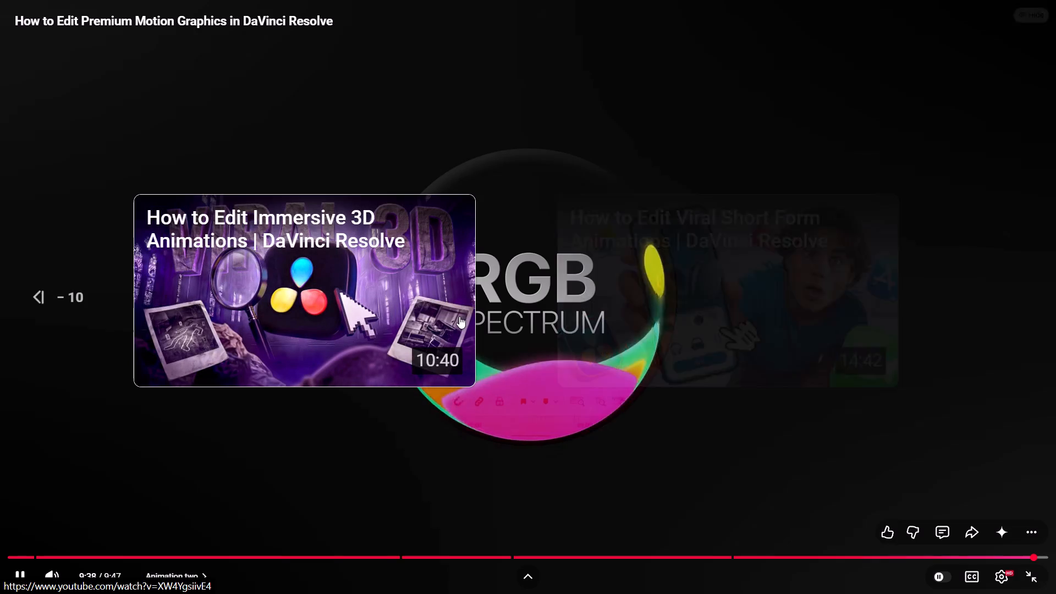
{"action": "key", "text": "Left"}
{"action": "key", "text": "Left"}
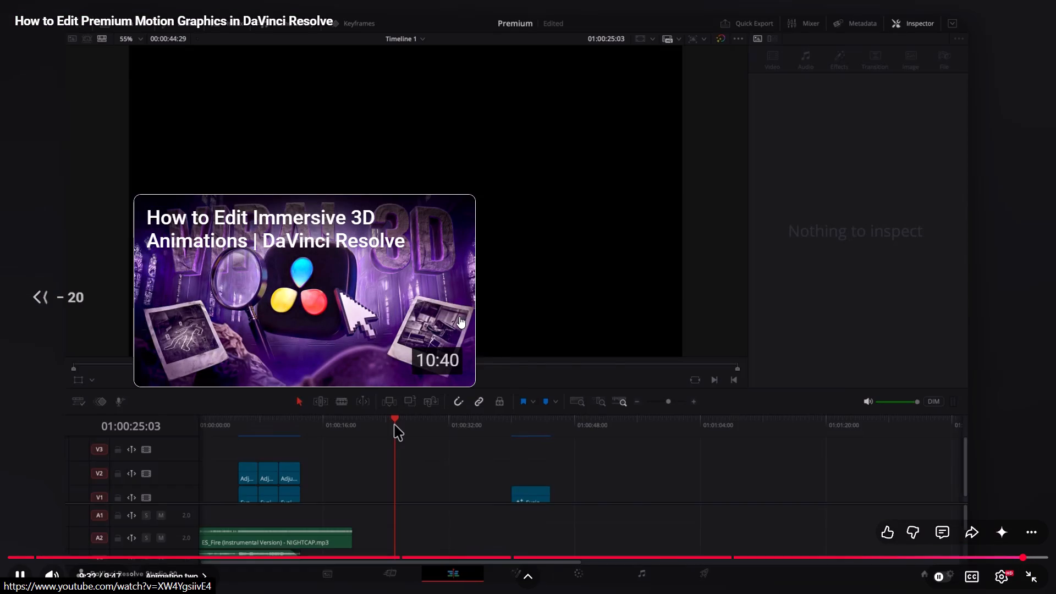
{"action": "key", "text": "Left"}
{"action": "key", "text": "Left"}
{"action": "key", "text": "Left"}
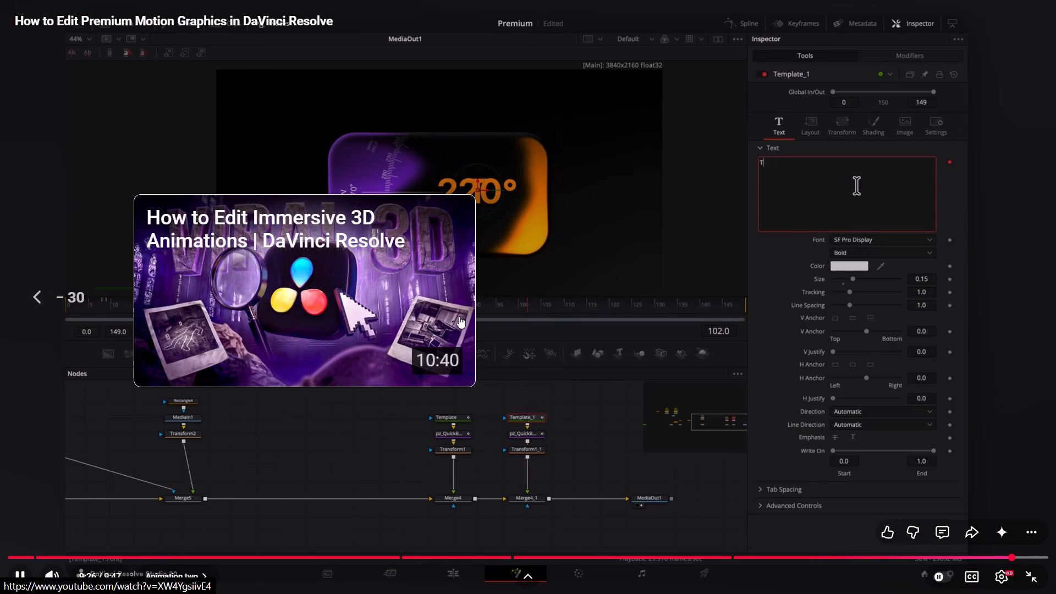
{"action": "key", "text": "Left"}
{"action": "key", "text": "Left"}
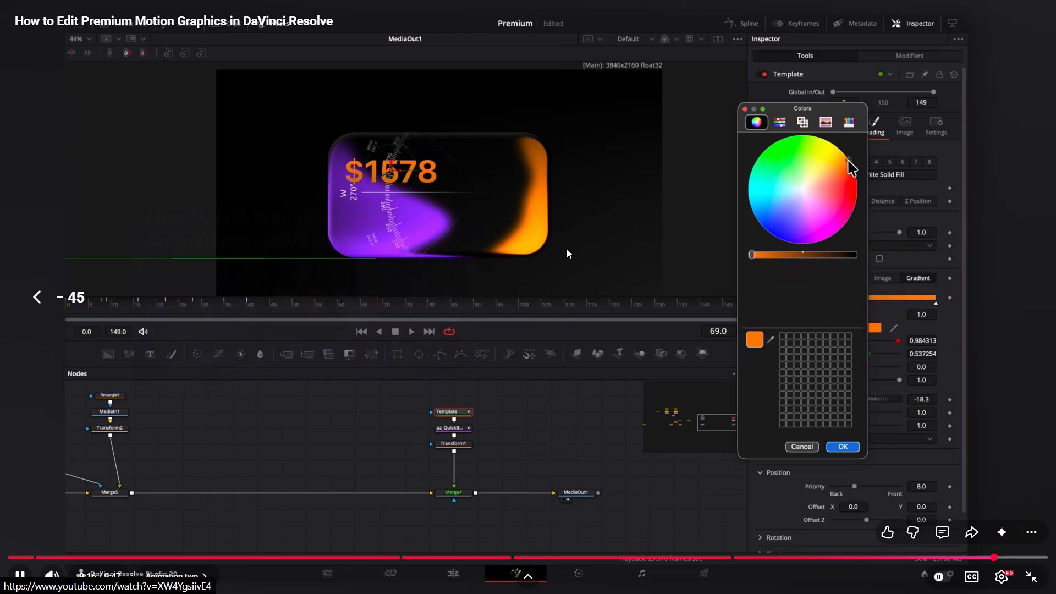
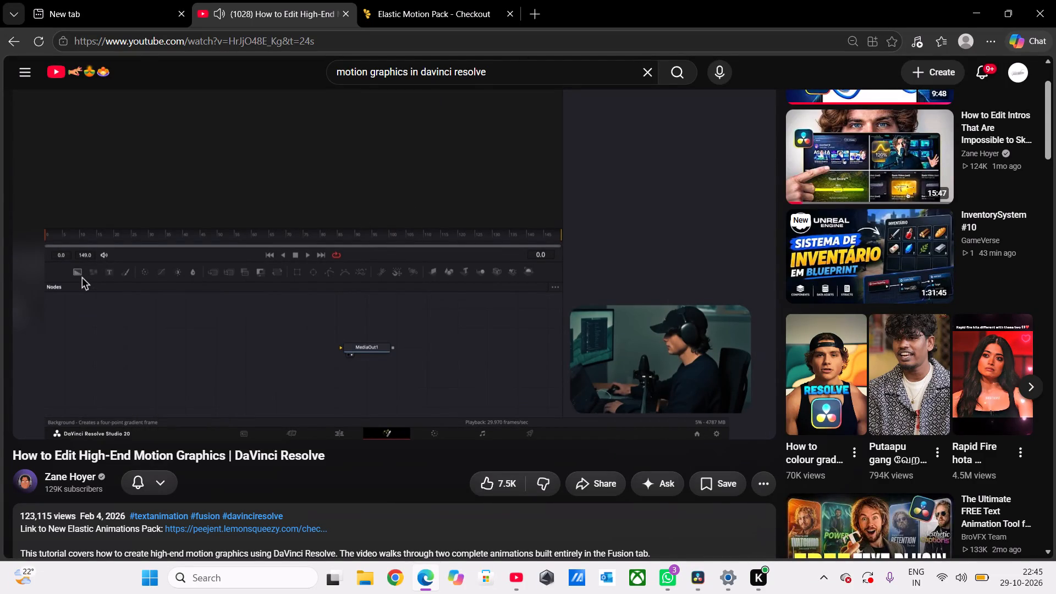
Rewatch the start of the Animation 1 chapter, covering the finished Lessons animation, the Fusion composition and its Background node.
{"action": "key", "text": "Left"}
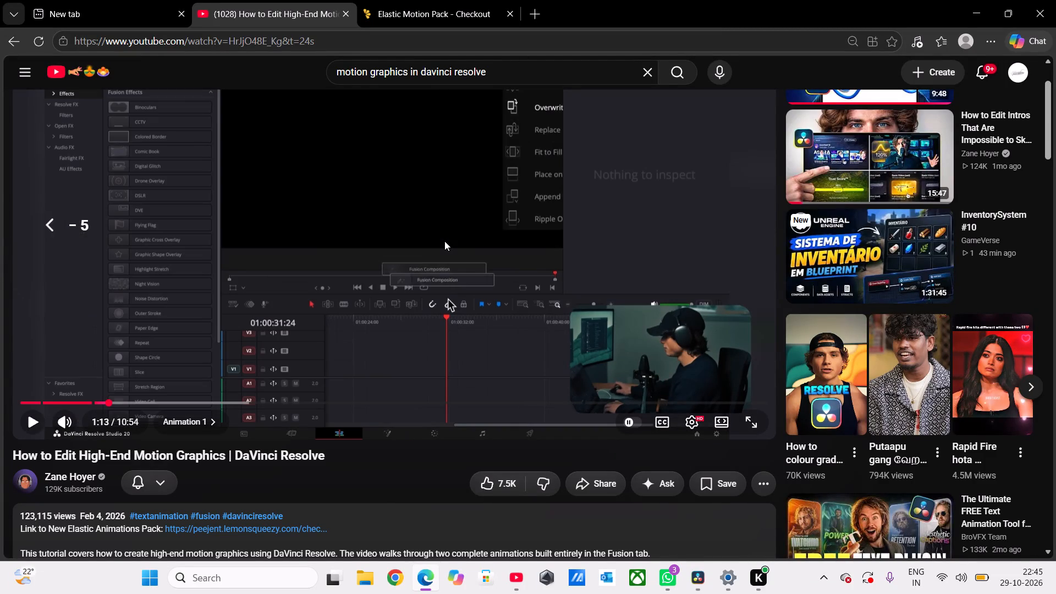
{"action": "key", "text": "Left"}
{"action": "key", "text": "Left"}
{"action": "key", "text": "Left"}
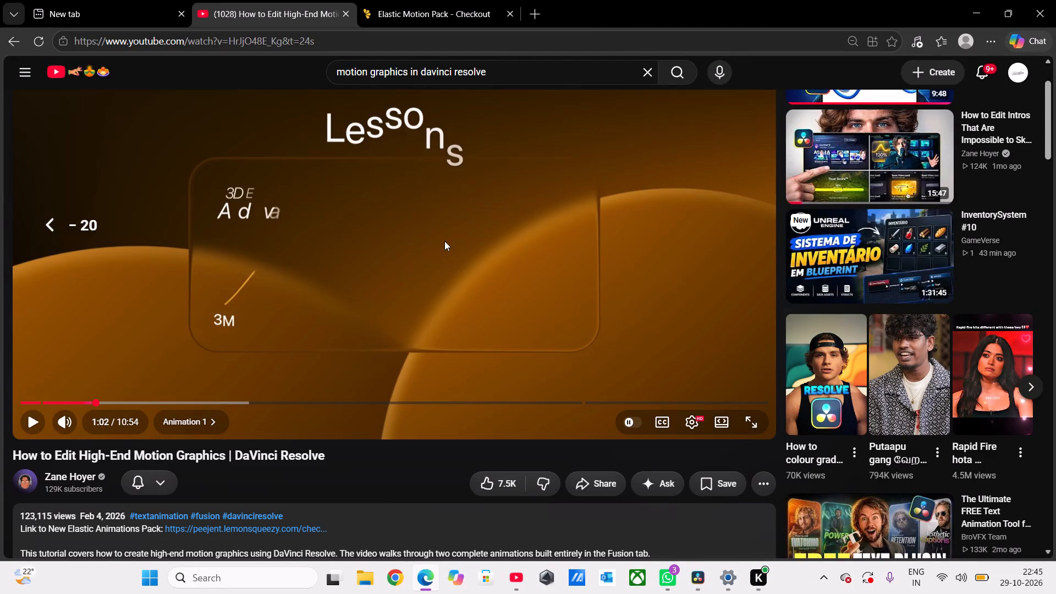
{"action": "left_click", "coordinate": [444, 241]}
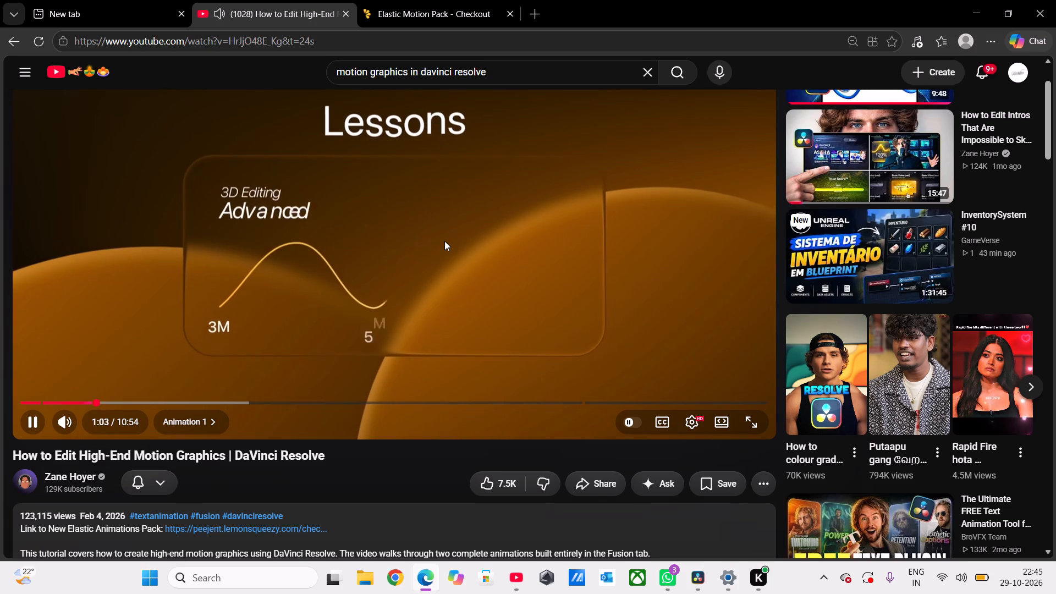
{"action": "key", "text": "Right"}
{"action": "key", "text": "Right"}
{"action": "key", "text": "Right"}
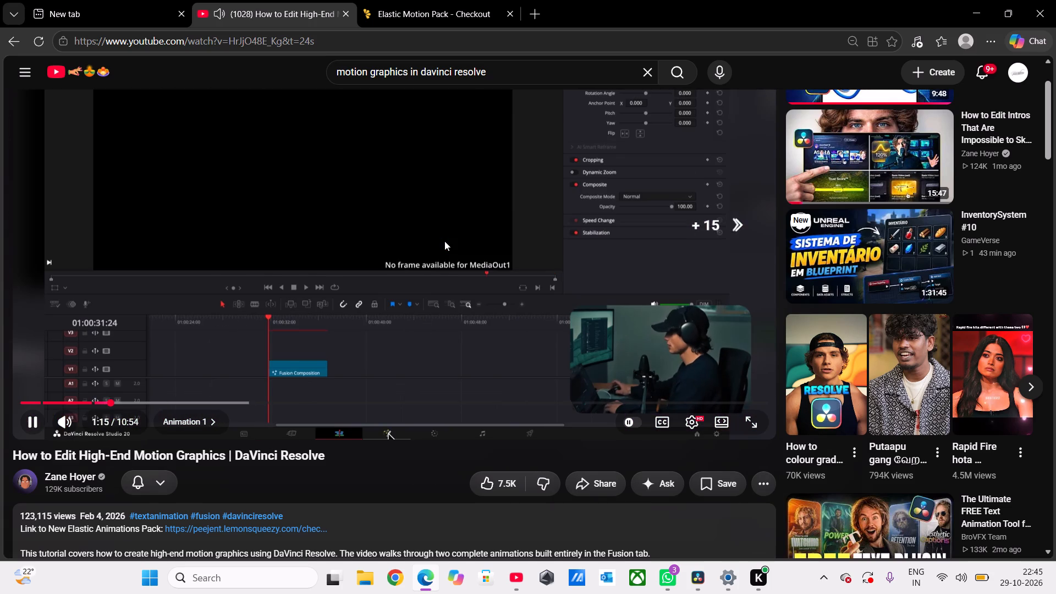
{"action": "key", "text": "Right"}
{"action": "key", "text": "Right"}
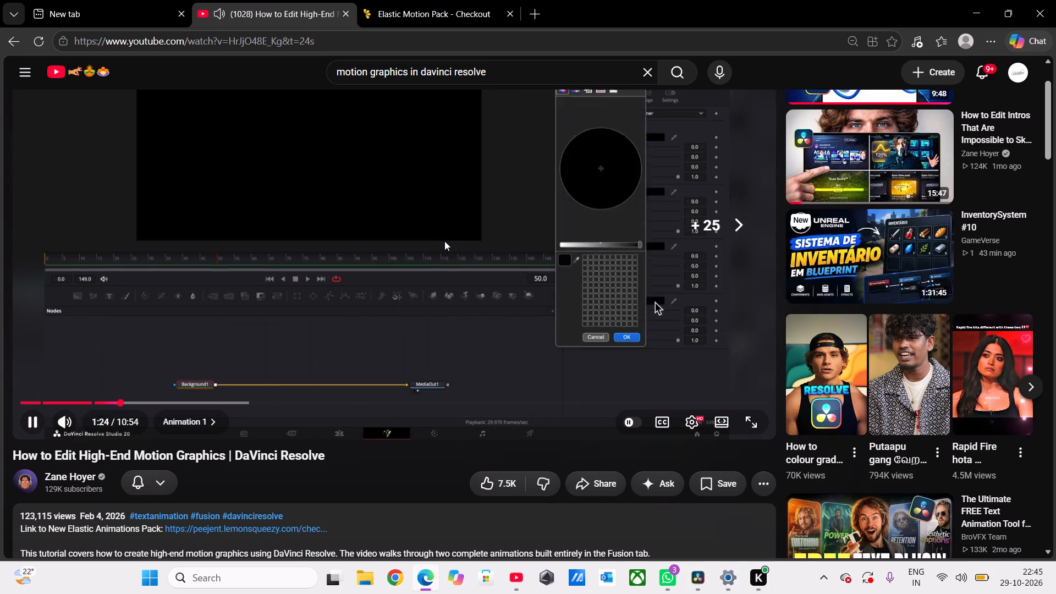
Go back to the Animation Pack part of the tutorial and pause where the pz_ tools are listed.
{"action": "key", "text": "Left"}
{"action": "key", "text": "Left"}
{"action": "key", "text": "Left"}
{"action": "key", "text": "Left"}
{"action": "key", "text": "Left"}
{"action": "key", "text": "Left"}
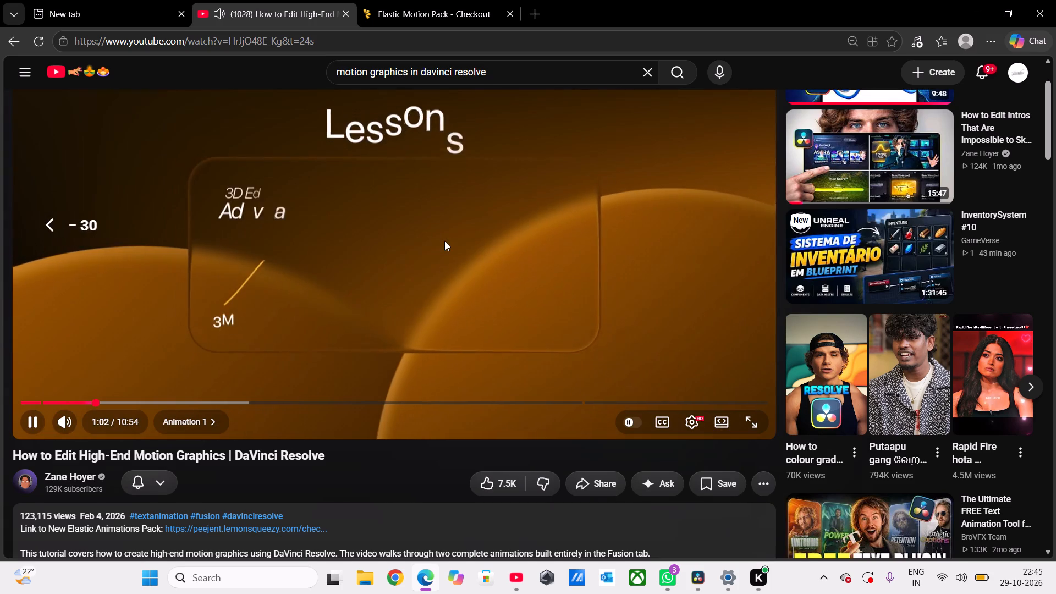
{"action": "key", "text": "Left"}
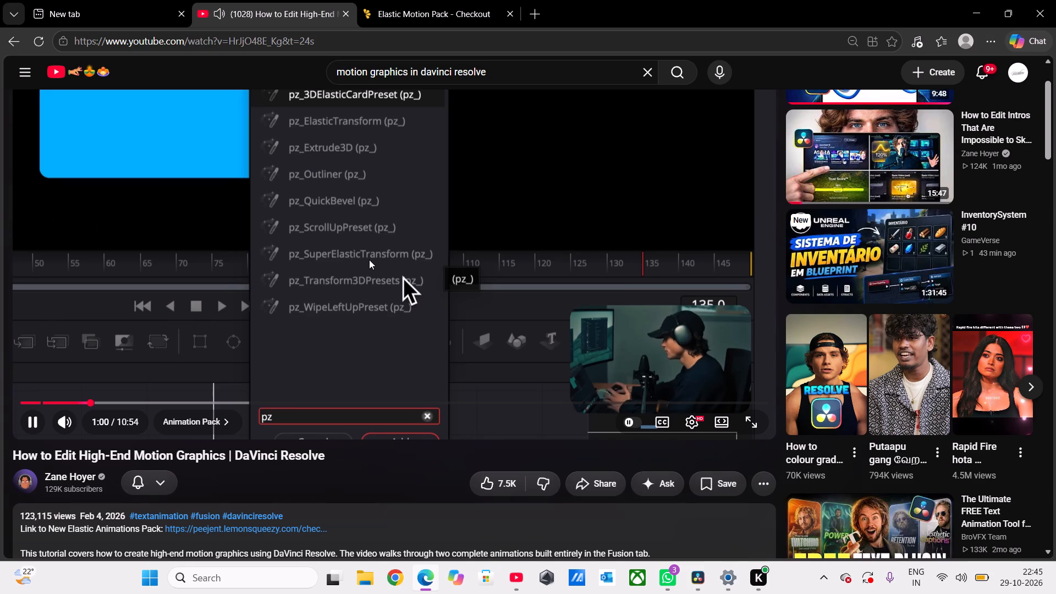
{"action": "left_click", "coordinate": [369, 259]}
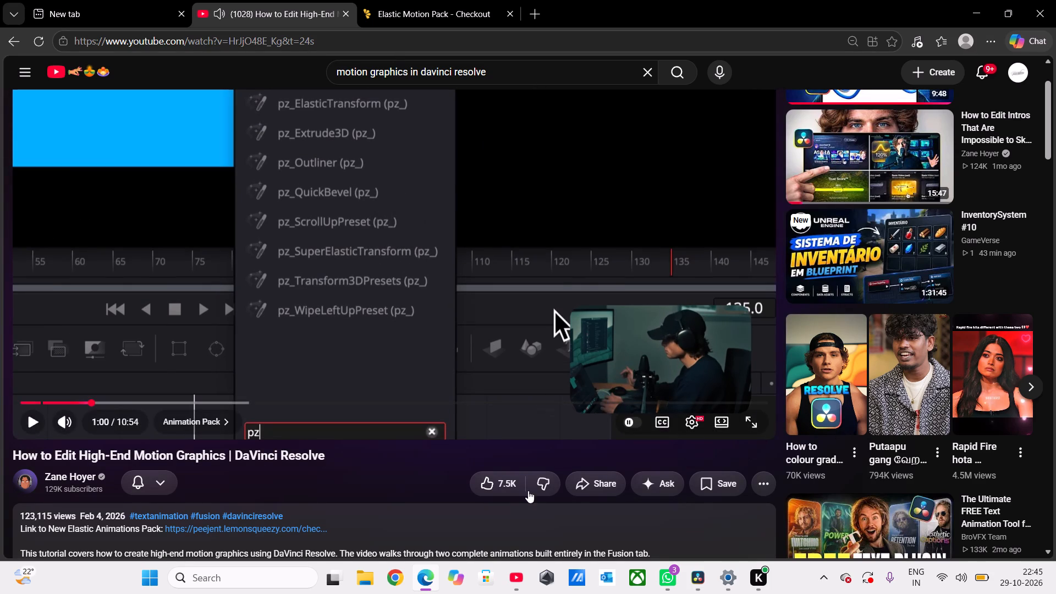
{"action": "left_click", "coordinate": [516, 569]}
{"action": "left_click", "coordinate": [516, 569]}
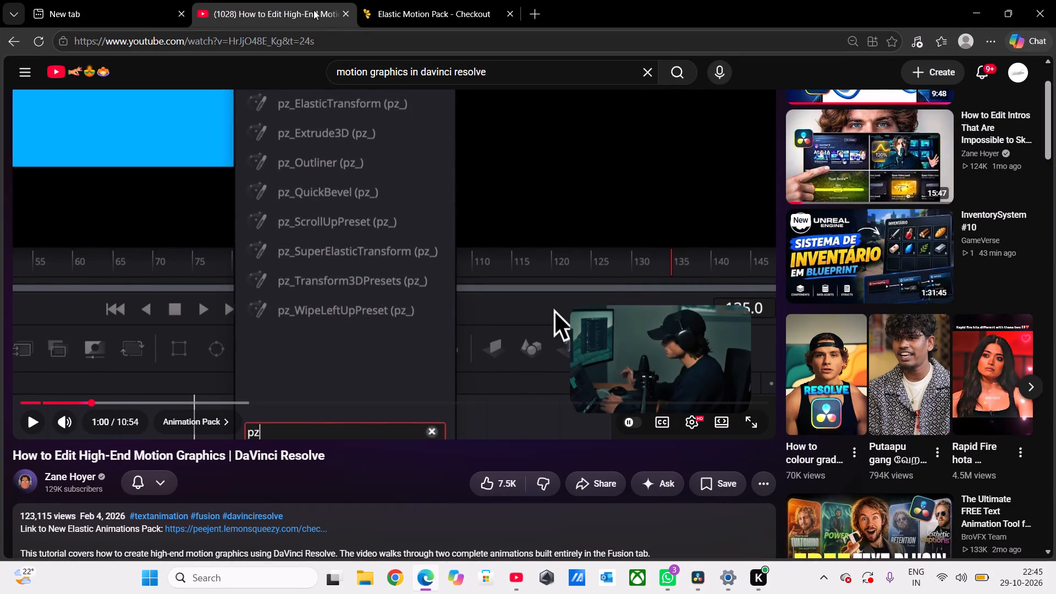
Duplicate the tutorial's browser tab so the original video stays open at its paused position.
{"action": "right_click", "coordinate": [309, 5]}
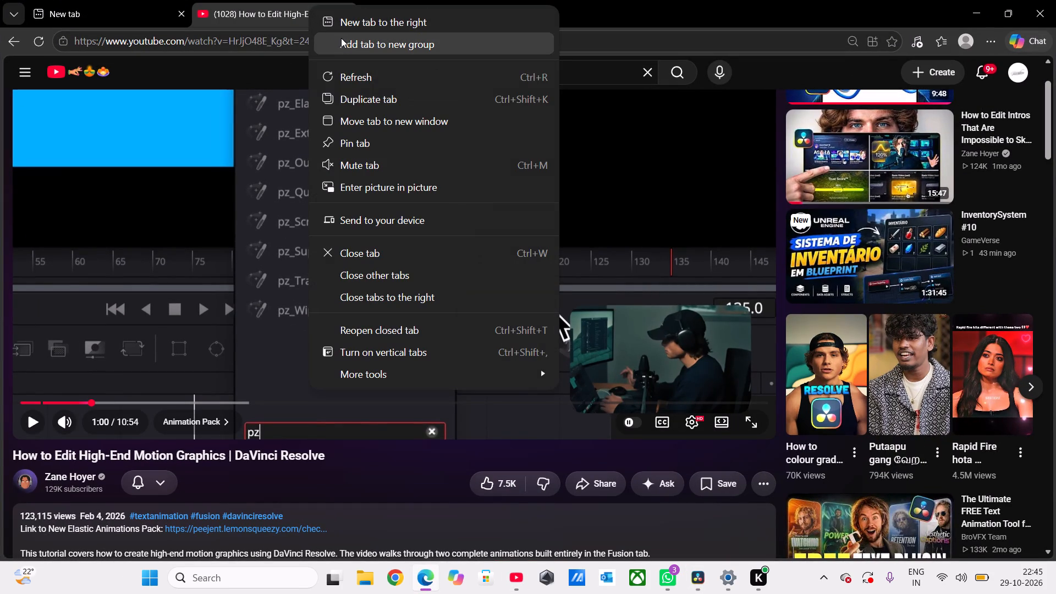
{"action": "left_click", "coordinate": [369, 100]}
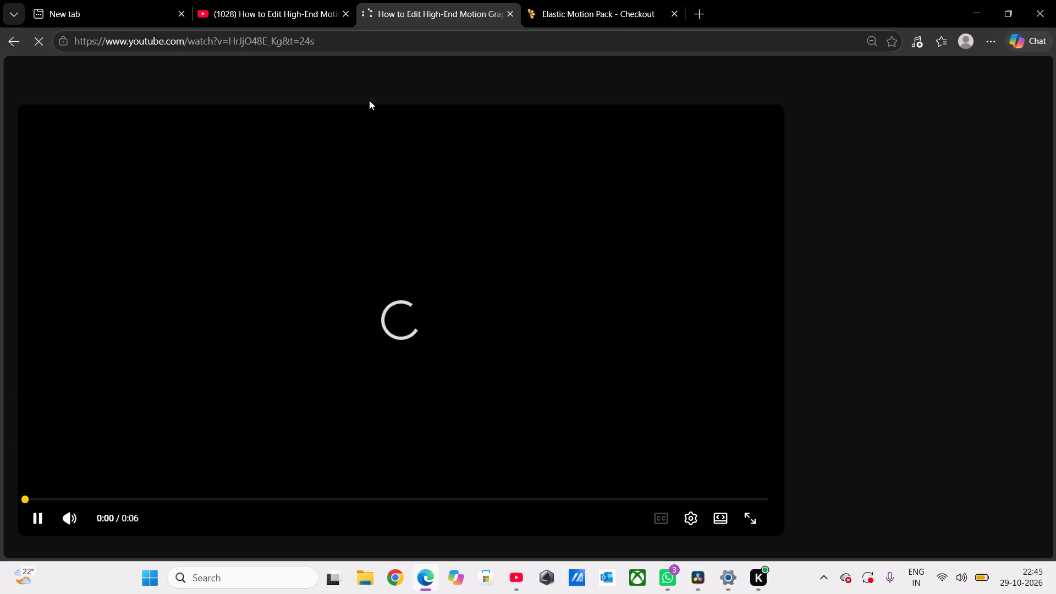
{"action": "left_click", "coordinate": [428, 289]}
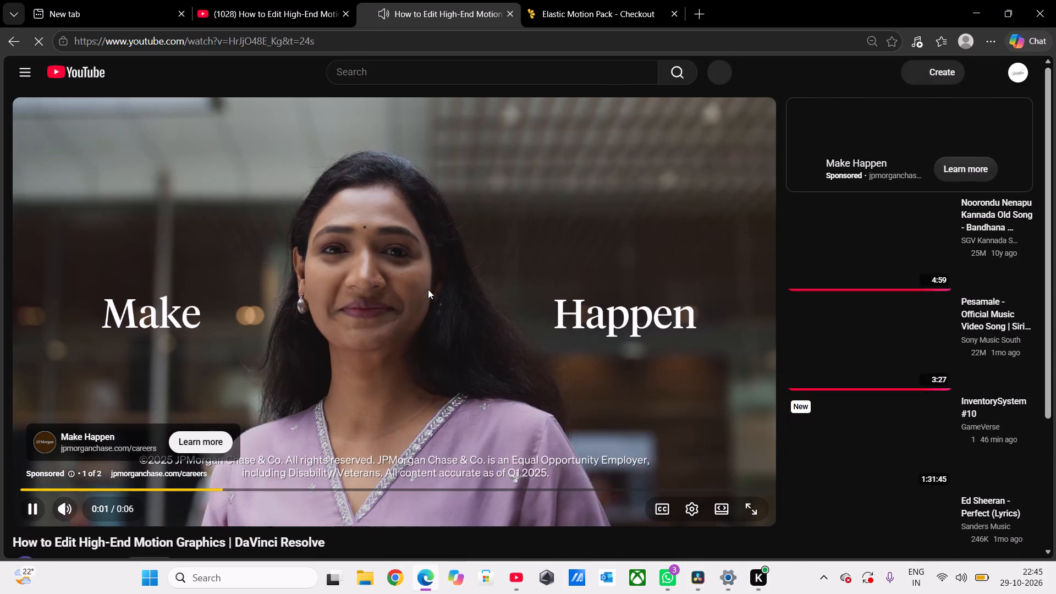
{"action": "left_click", "coordinate": [402, 256]}
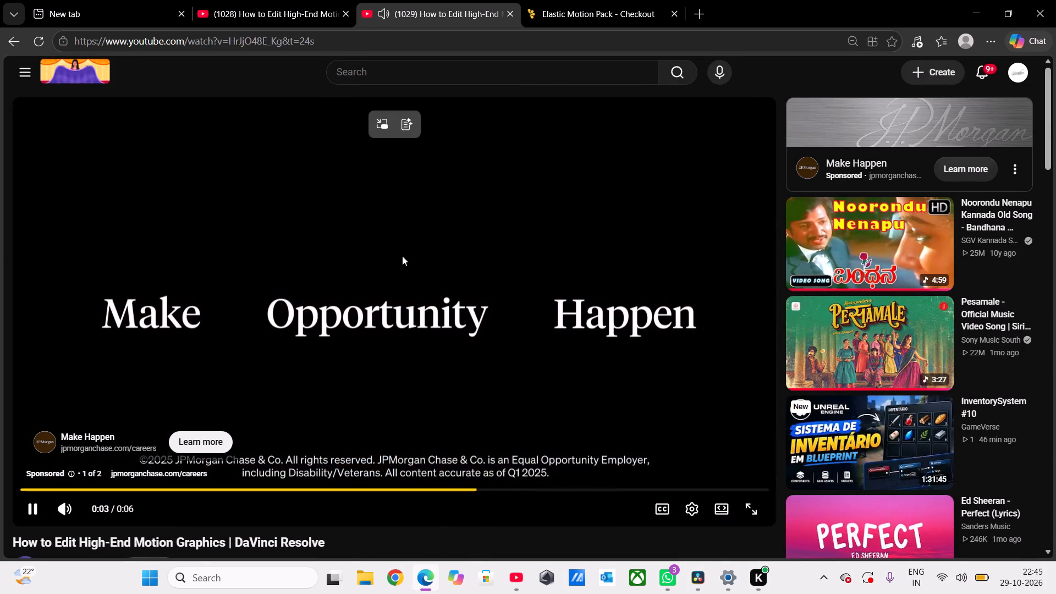
Search YouTube in the duplicated tab for "how to get pz quick bevel in davinci resolve".
{"action": "left_click", "coordinate": [499, 67]}
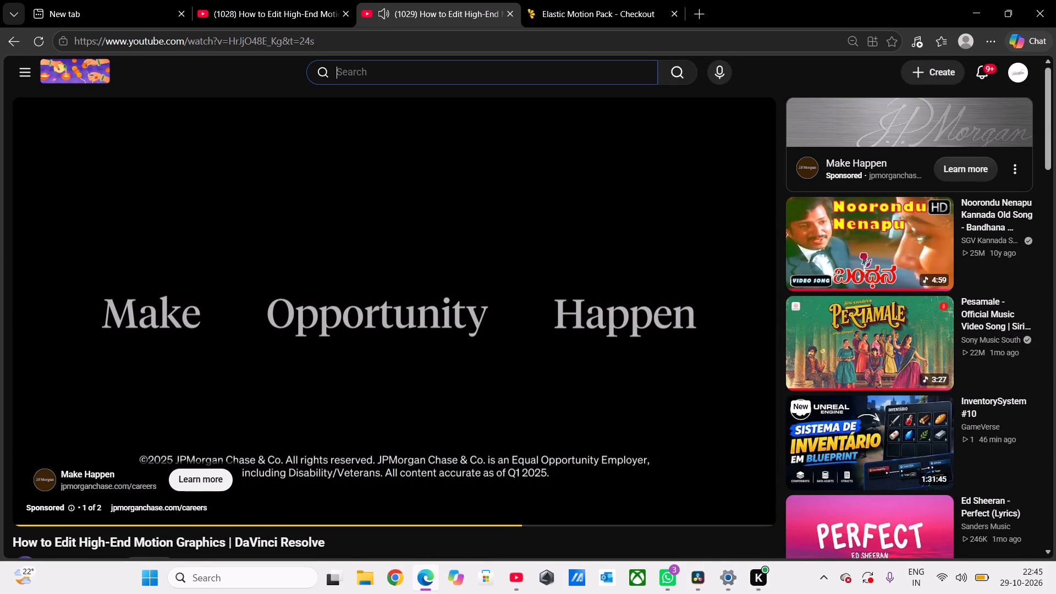
{"action": "key", "text": "h"}
{"action": "key", "text": "p"}
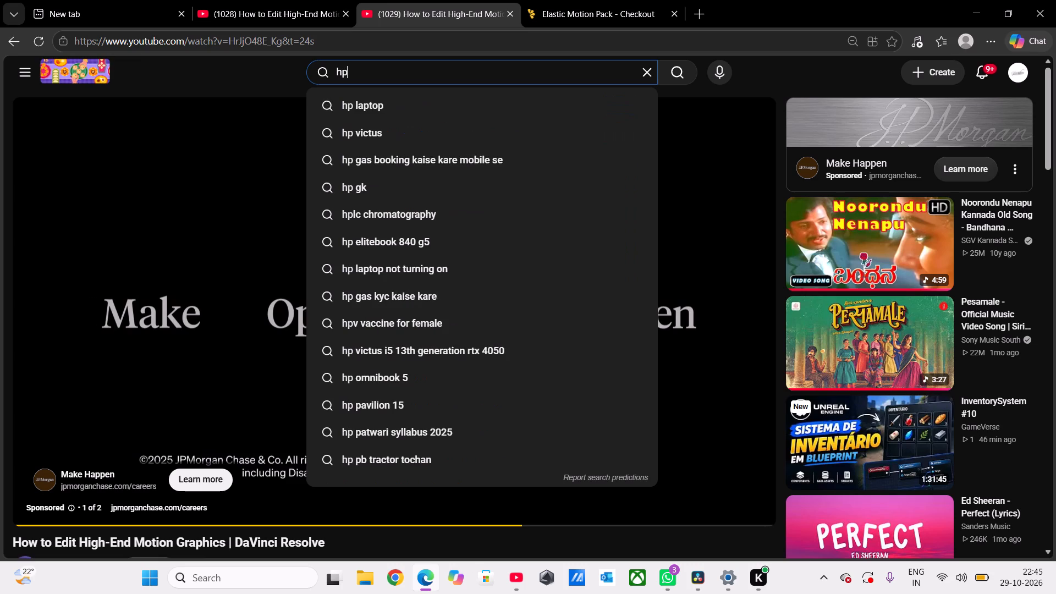
{"action": "key", "text": "BackSpace"}
{"action": "type", "text": "ow to"}
{"action": "key", "text": "space"}
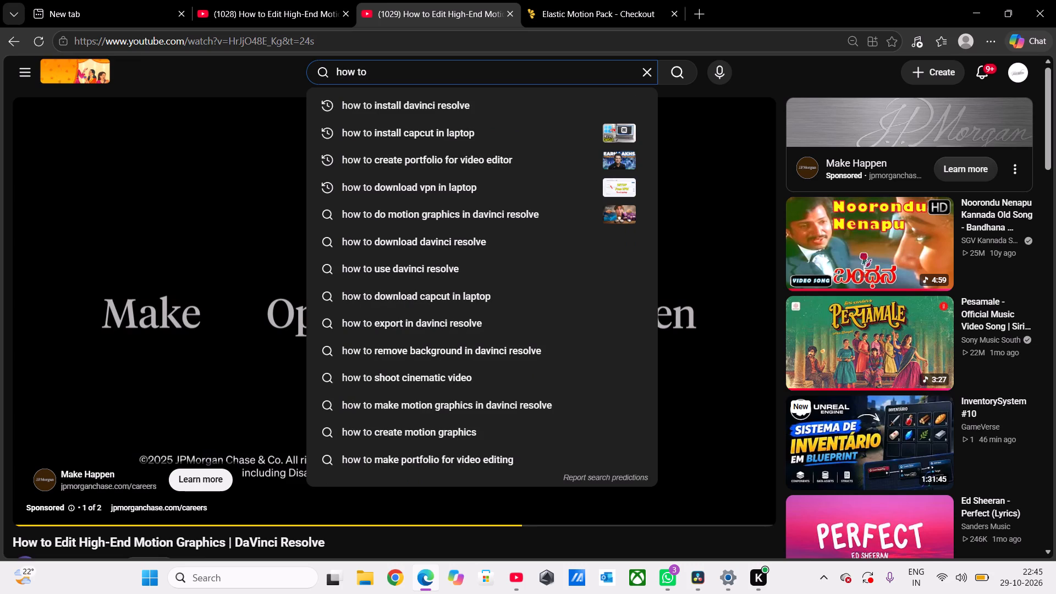
{"action": "type", "text": "get"}
{"action": "key", "text": "space"}
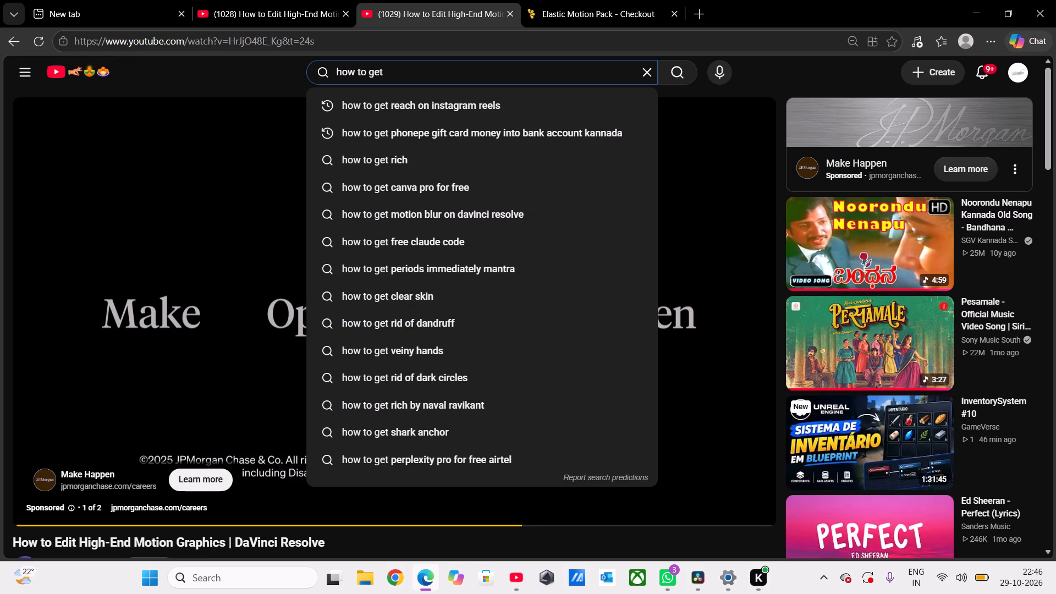
{"action": "key", "text": "p"}
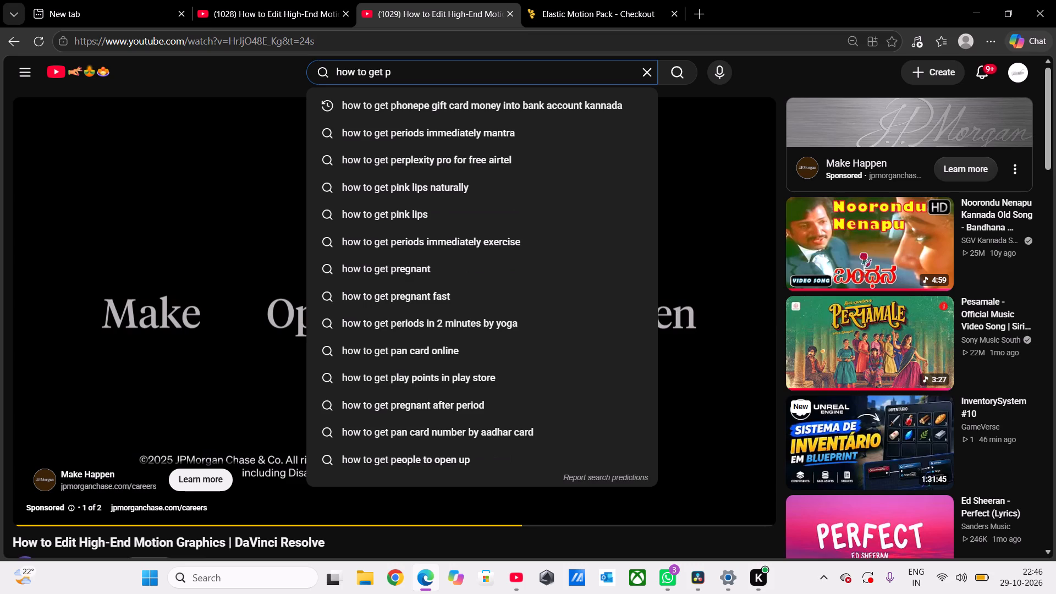
{"action": "key", "text": "z"}
{"action": "key", "text": "space"}
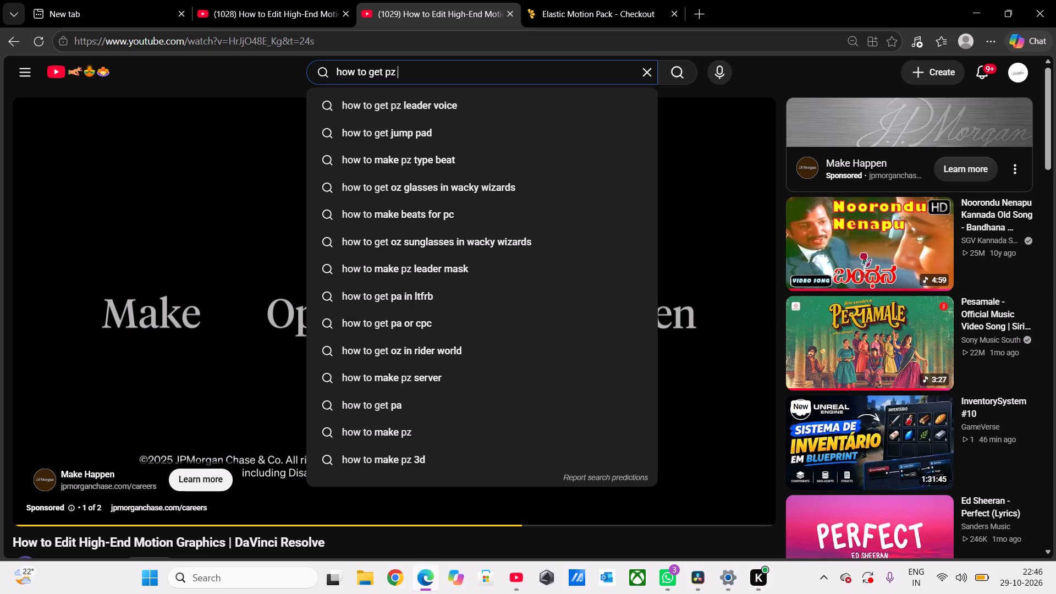
{"action": "type", "text": "qui"}
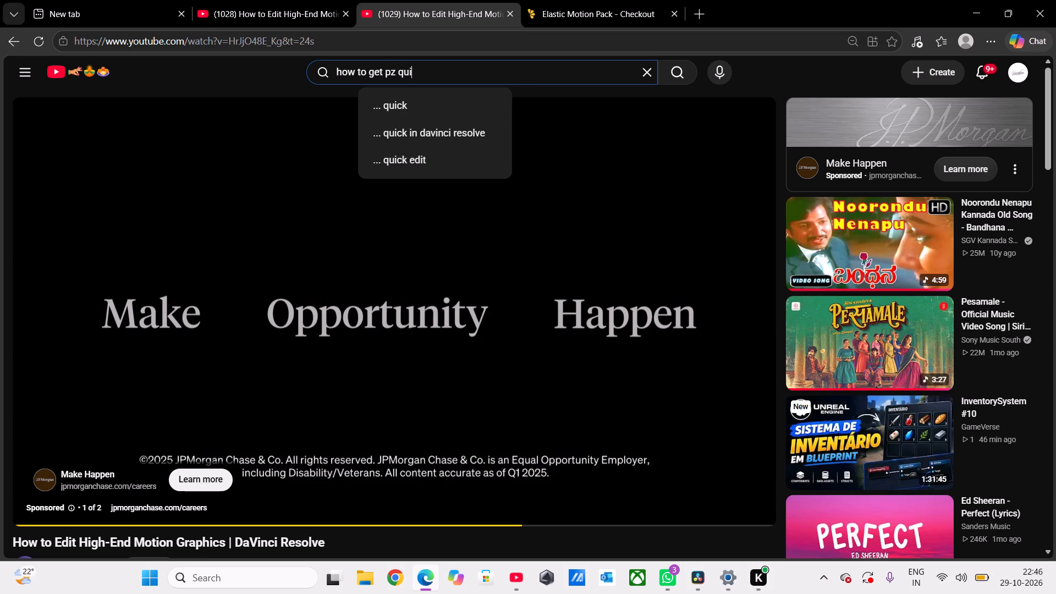
{"action": "type", "text": "ck"}
{"action": "key", "text": "space"}
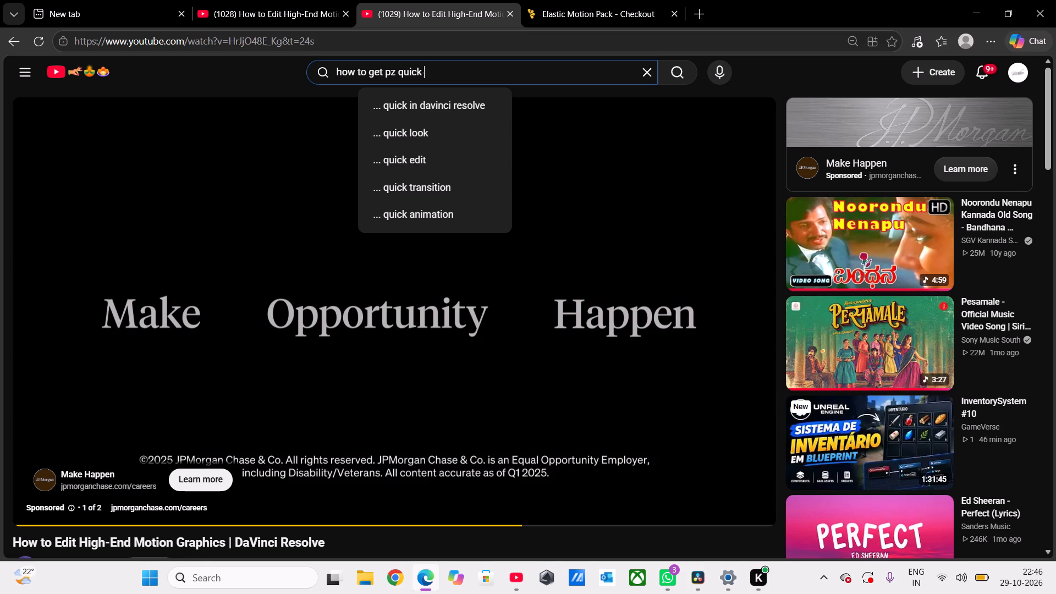
{"action": "type", "text": "bev"}
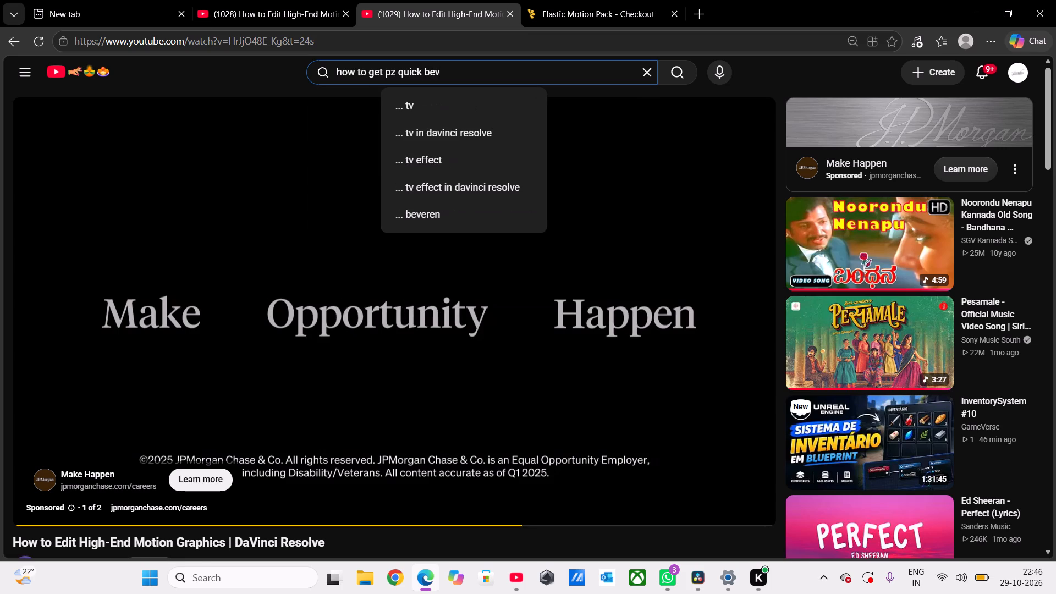
{"action": "key", "text": "e"}
{"action": "type", "text": "l"}
{"action": "key", "text": "space"}
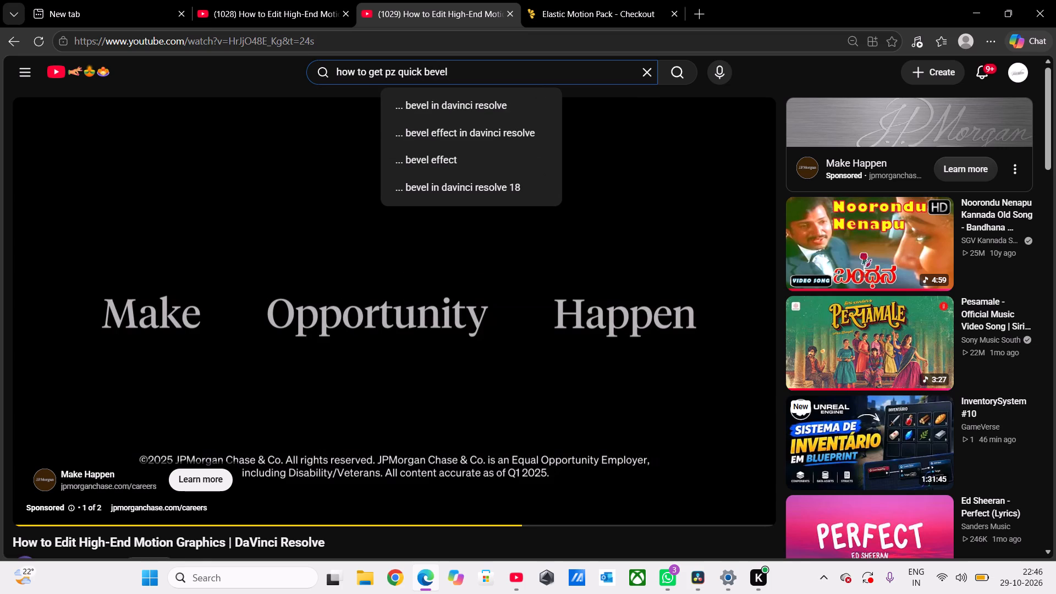
{"action": "left_click", "coordinate": [492, 107]}
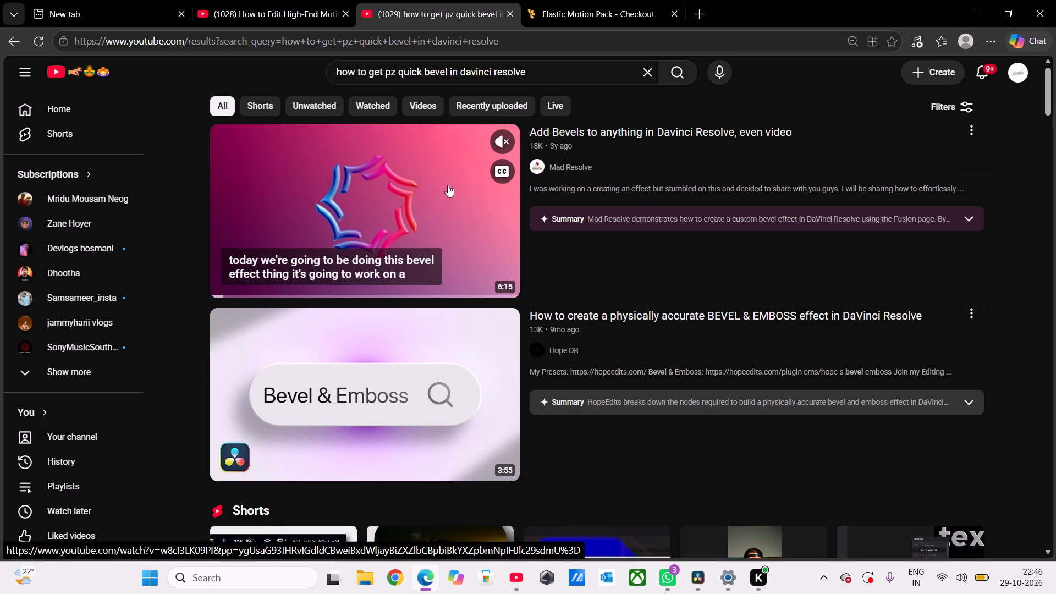
Preview the Add Bevels to anything video with sound, skipping ahead to about 0:36 and turning its captions off.
{"action": "left_click", "coordinate": [497, 142]}
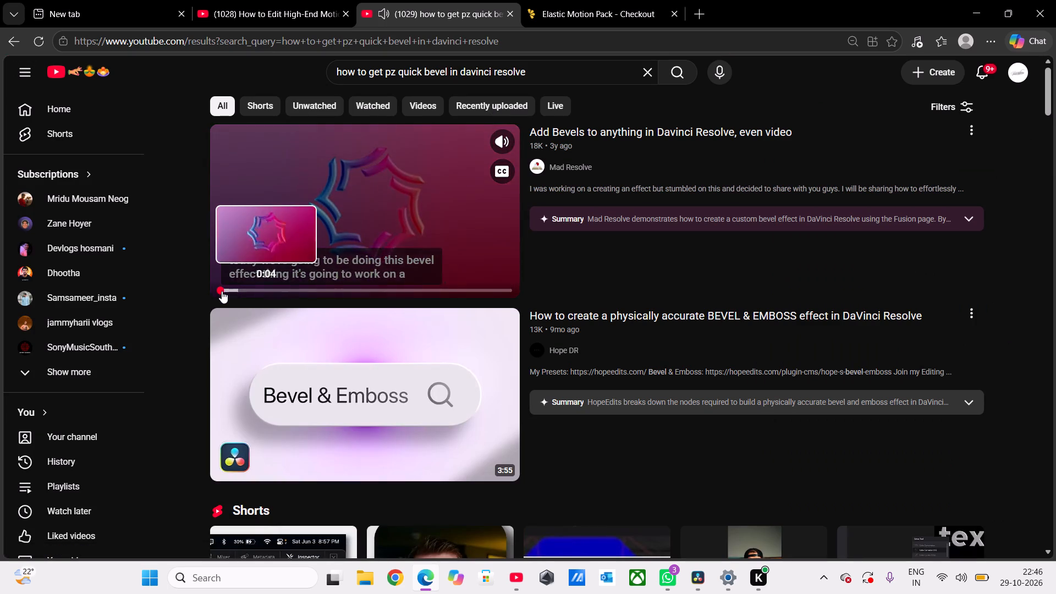
{"action": "left_click_drag", "start_coordinate": [222, 291], "coordinate": [247, 293]}
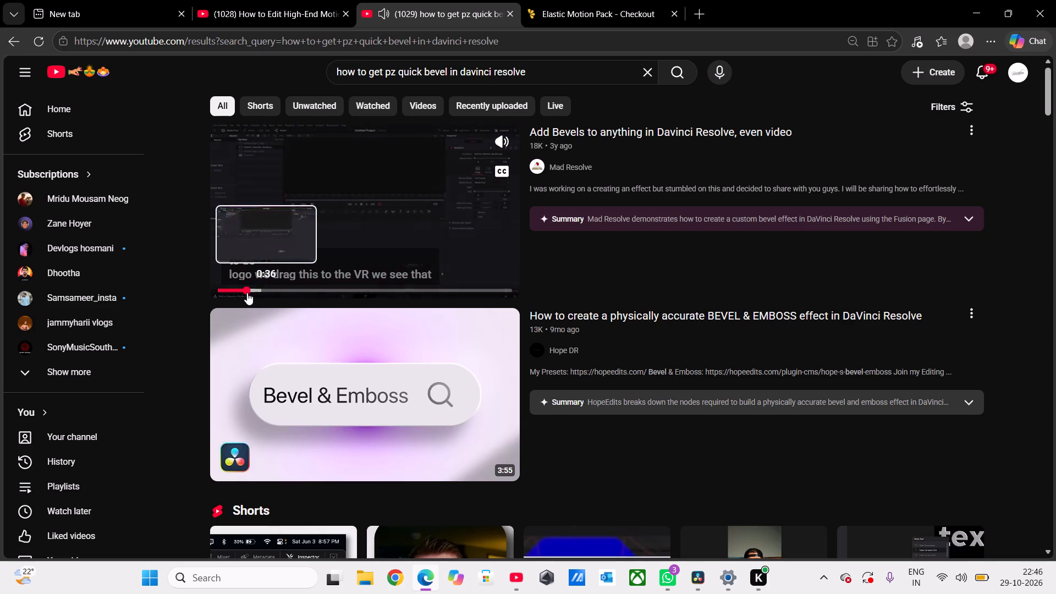
{"action": "left_click", "coordinate": [505, 175]}
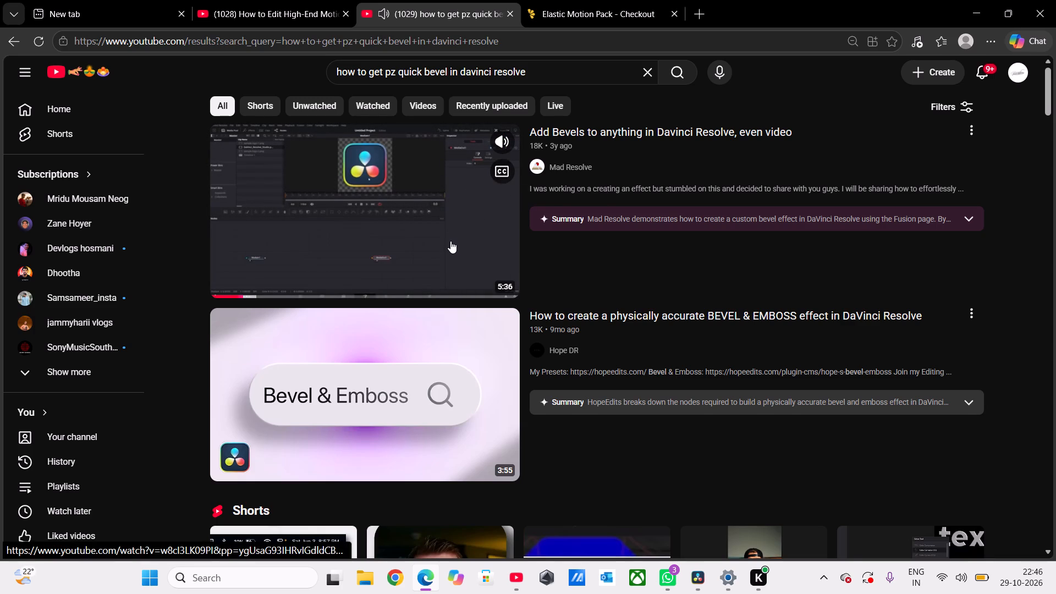
Look through the search results for a tutorial on making or getting a drag-and-drop bevel effect.
{"action": "scroll", "coordinate": [450, 241], "scroll_direction": "down", "scroll_amount": 1}
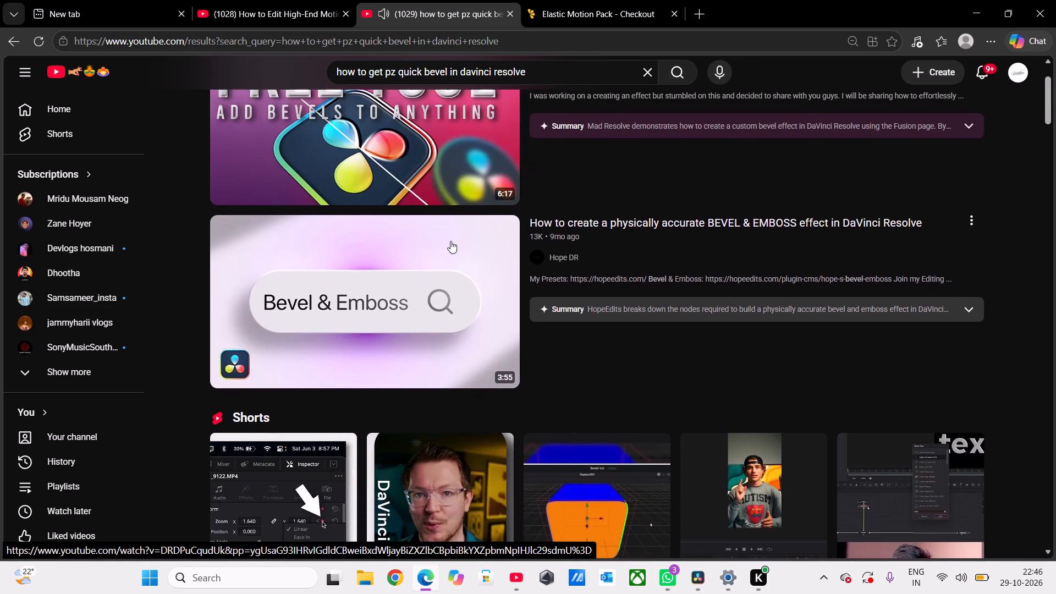
{"action": "scroll", "coordinate": [450, 241], "scroll_direction": "down", "scroll_amount": 2}
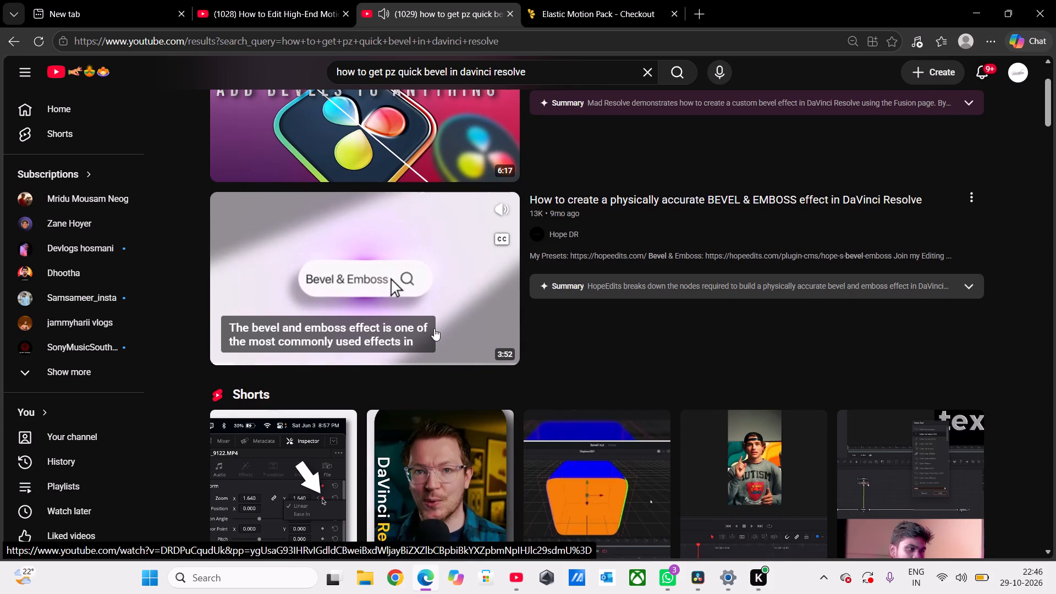
{"action": "scroll", "coordinate": [434, 328], "scroll_direction": "down", "scroll_amount": 8}
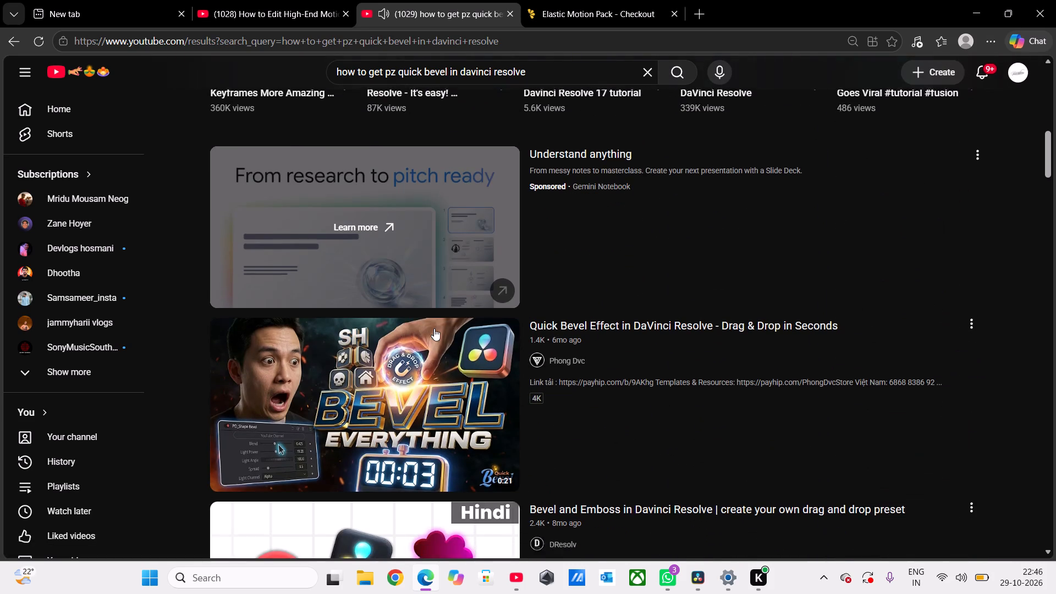
{"action": "scroll", "coordinate": [434, 328], "scroll_direction": "down", "scroll_amount": 2}
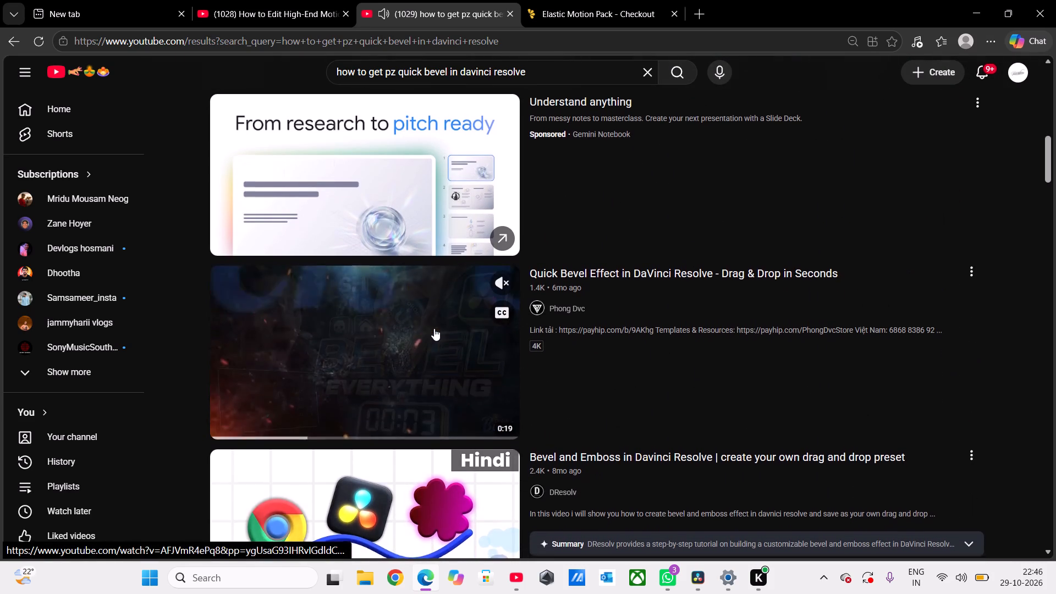
{"action": "scroll", "coordinate": [434, 328], "scroll_direction": "down", "scroll_amount": 2}
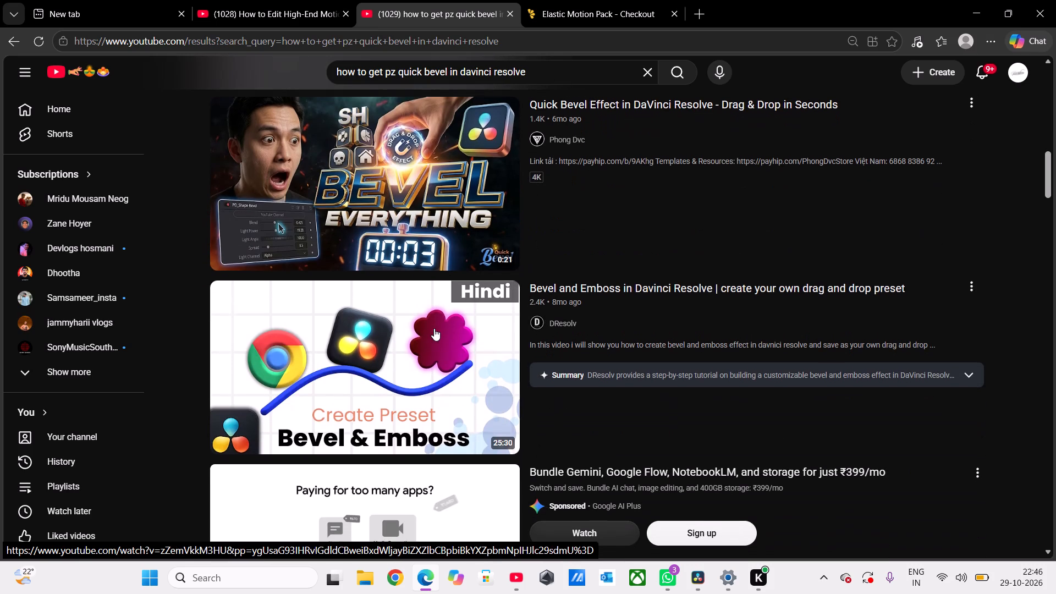
{"action": "scroll", "coordinate": [434, 328], "scroll_direction": "down", "scroll_amount": 3}
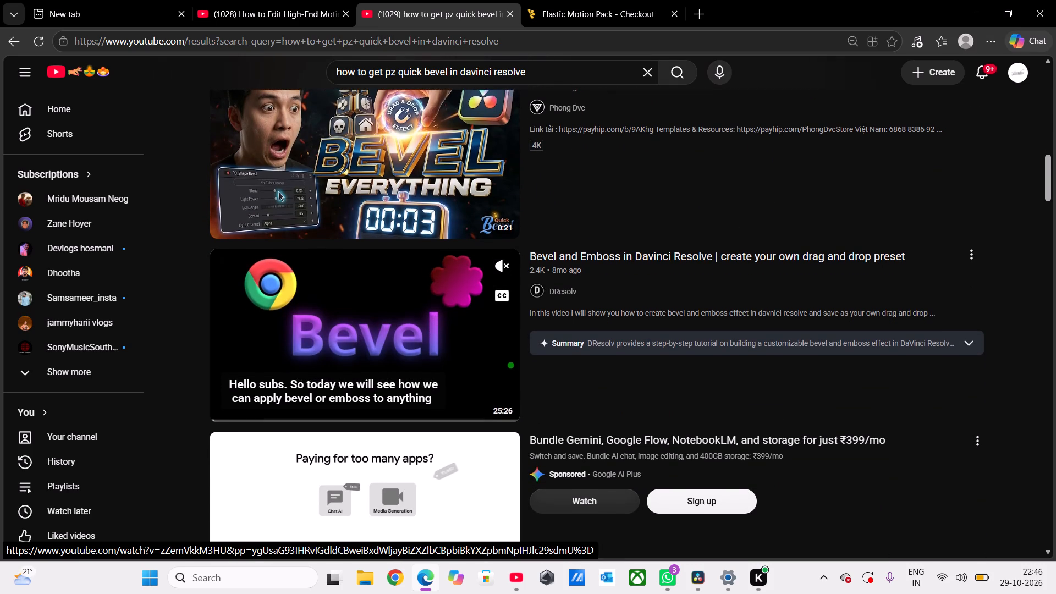
{"action": "scroll", "coordinate": [434, 328], "scroll_direction": "down", "scroll_amount": 1}
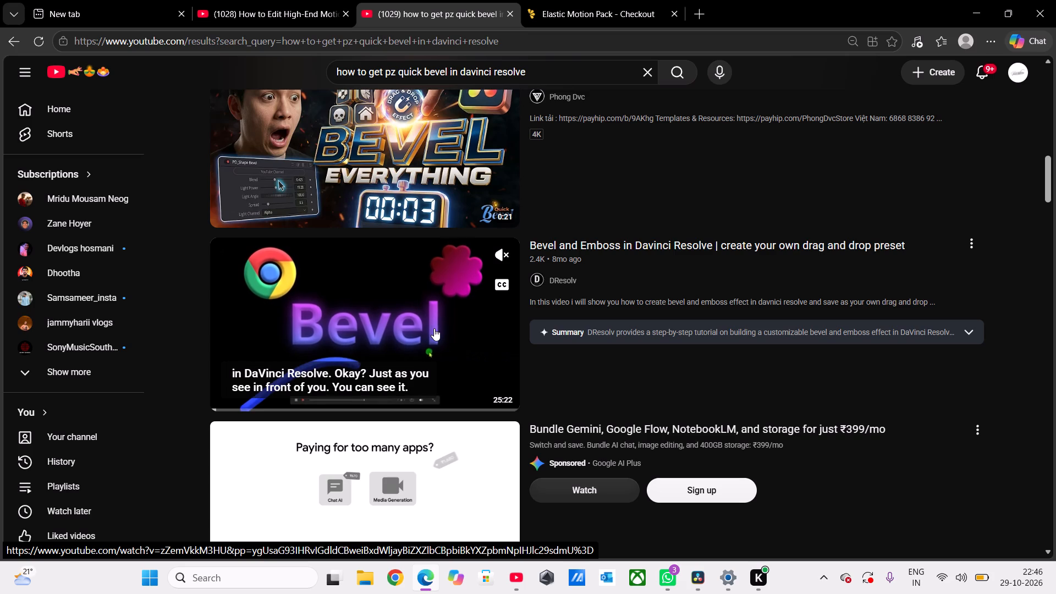
Turn off captions in the preview of DResolv's Bevel and Emboss video, skip ahead to about 1:44 and open the video.
{"action": "left_click", "coordinate": [509, 290]}
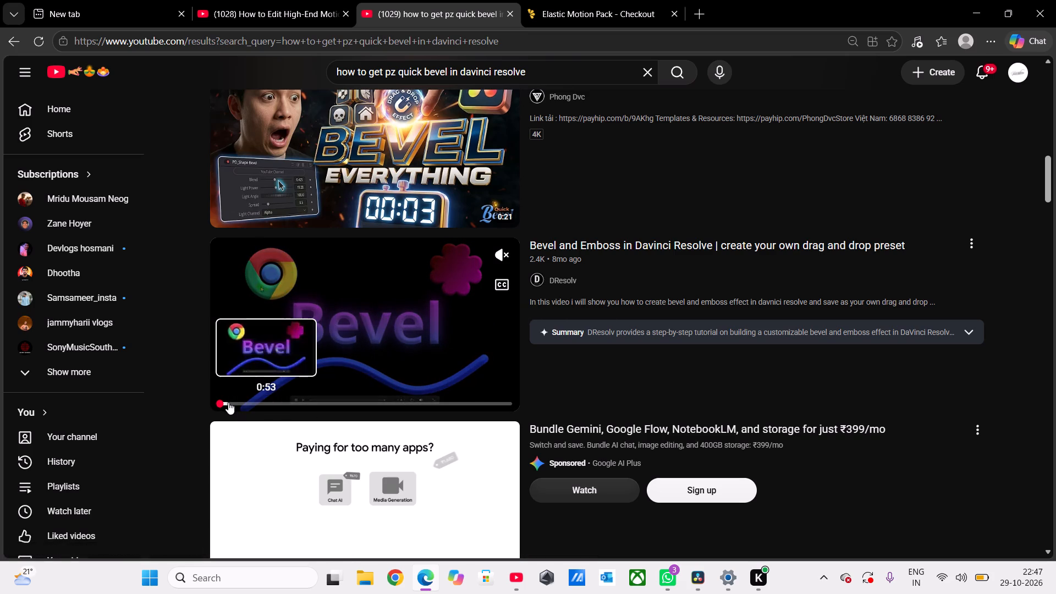
{"action": "left_click_drag", "start_coordinate": [226, 402], "coordinate": [238, 402]}
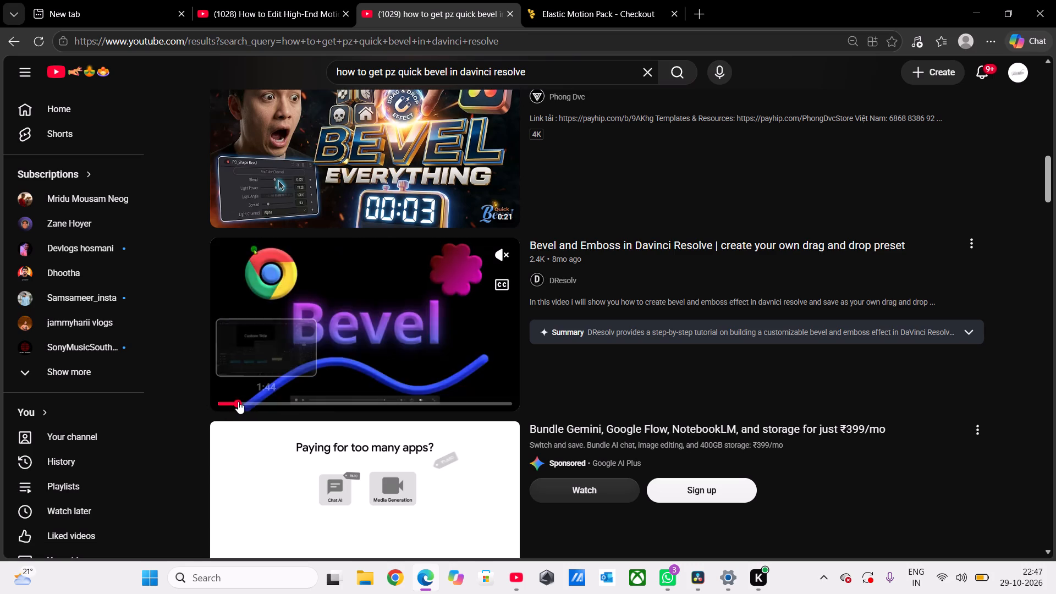
{"action": "left_click", "coordinate": [426, 320]}
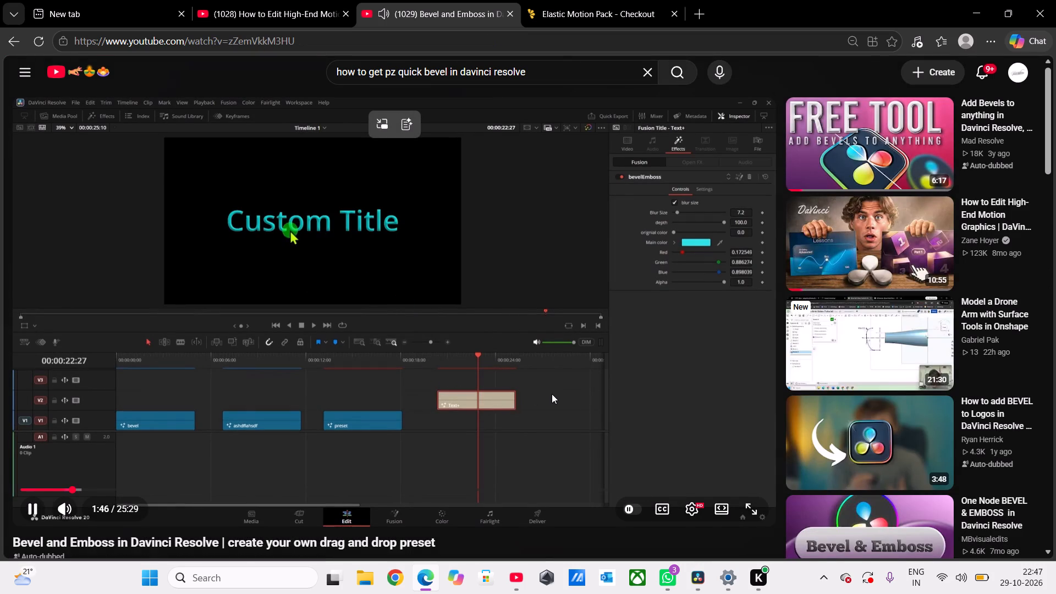
Expand the Bevel and Emboss video's description and read what it covers before returning to the picture.
{"action": "scroll", "coordinate": [552, 394], "scroll_direction": "down", "scroll_amount": 4}
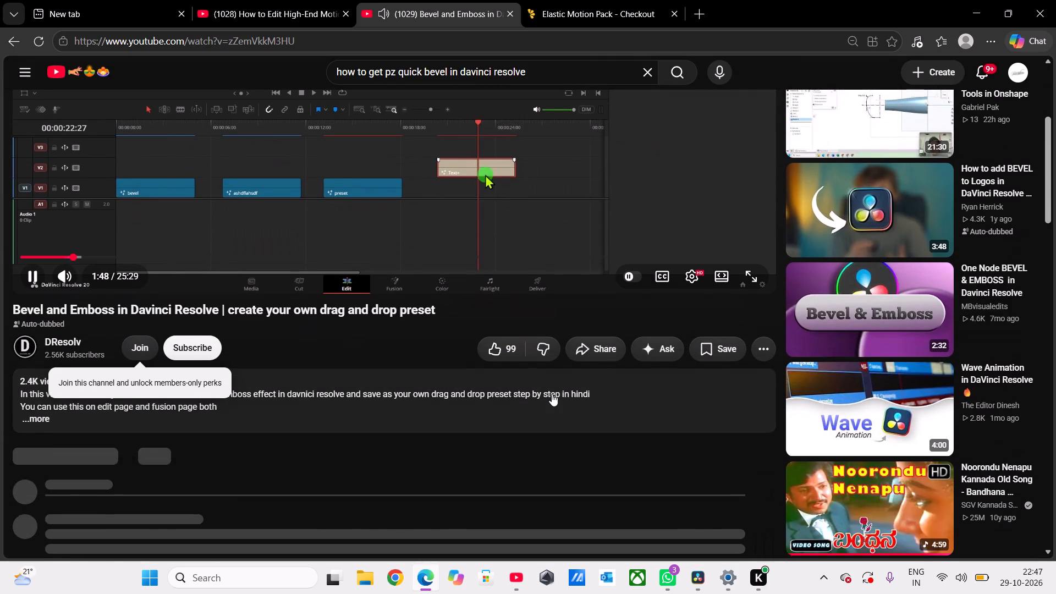
{"action": "scroll", "coordinate": [552, 394], "scroll_direction": "down", "scroll_amount": 1}
{"action": "left_click", "coordinate": [47, 417]}
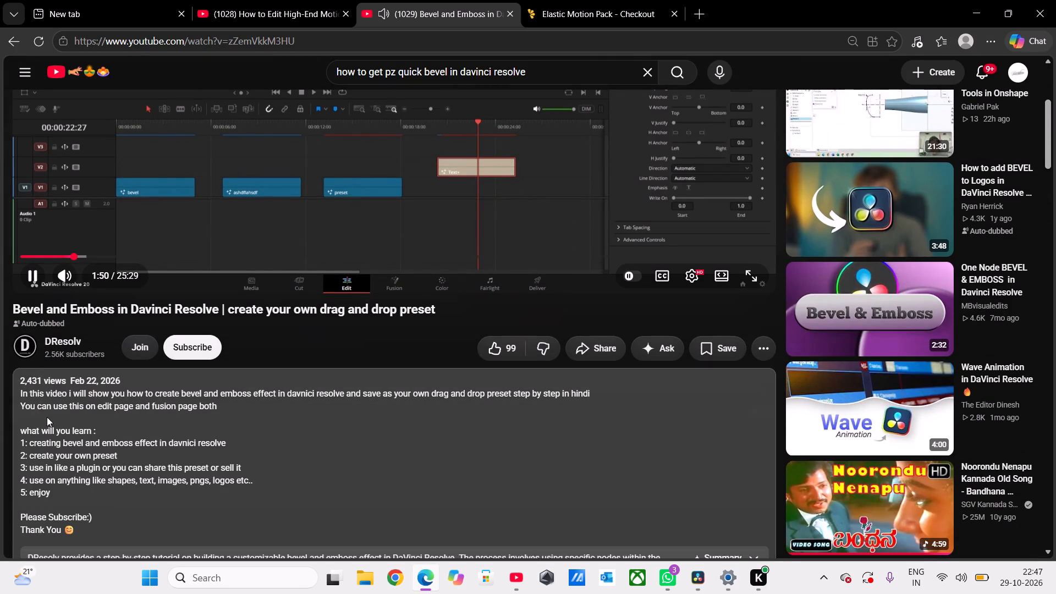
{"action": "scroll", "coordinate": [177, 436], "scroll_direction": "up", "scroll_amount": 2}
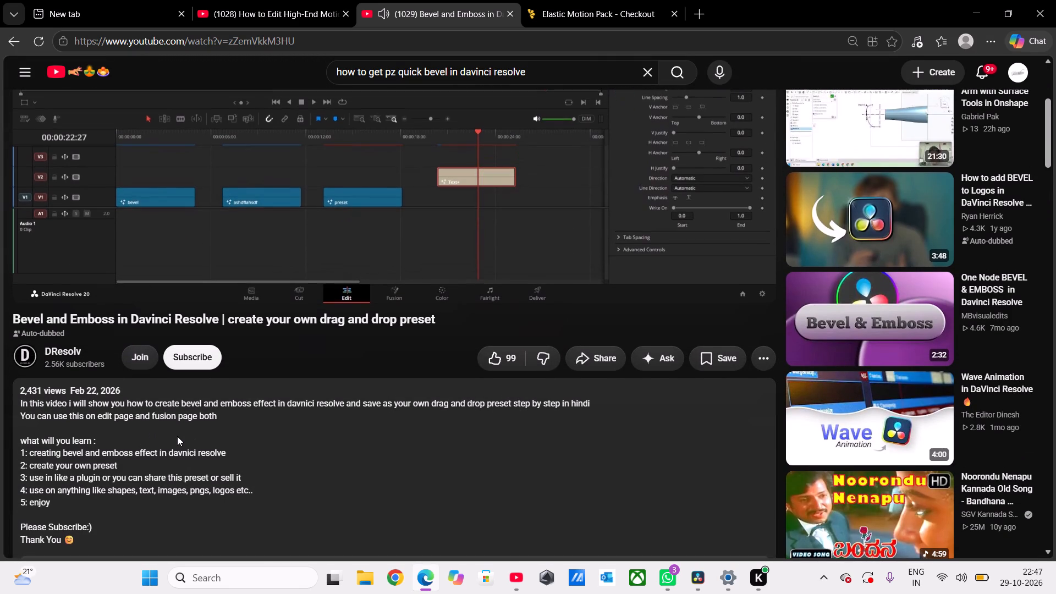
{"action": "scroll", "coordinate": [177, 436], "scroll_direction": "up", "scroll_amount": 2}
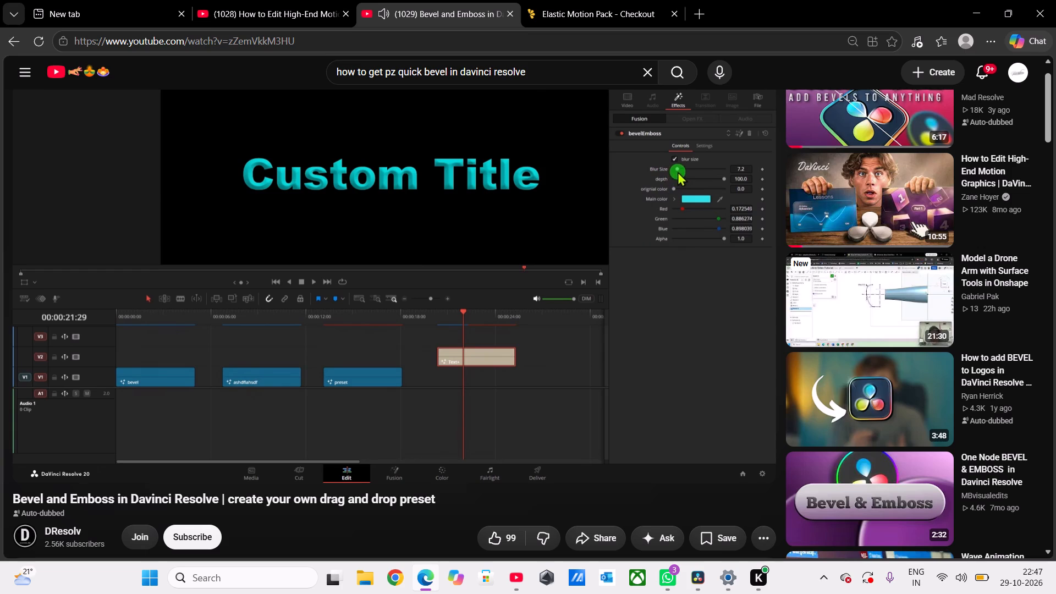
Skip to about 24:12, skim how the finished bevel node is applied to a drawn curve, and pause at 24:38.
{"action": "key", "text": "Right"}
{"action": "key", "text": "Right"}
{"action": "key", "text": "Left"}
{"action": "key", "text": "Left"}
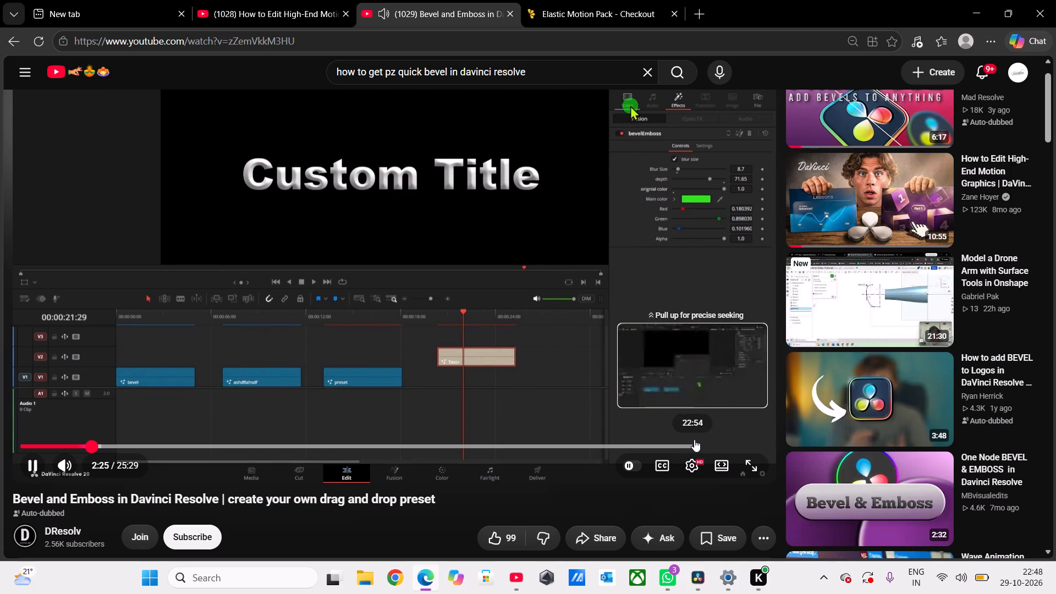
{"action": "left_click", "coordinate": [732, 443]}
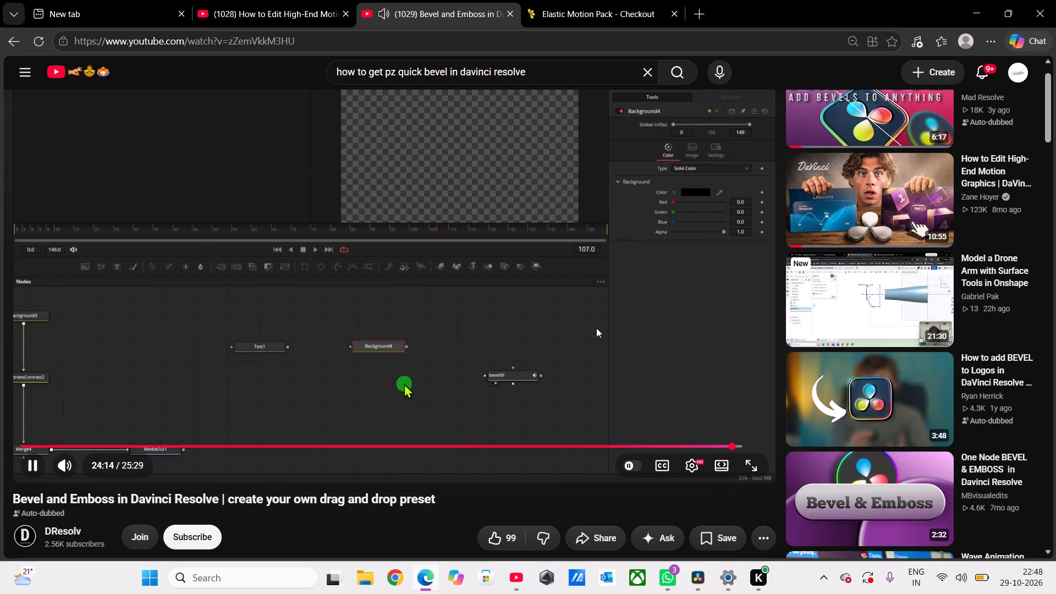
{"action": "key", "text": "Right"}
{"action": "key", "text": "Right"}
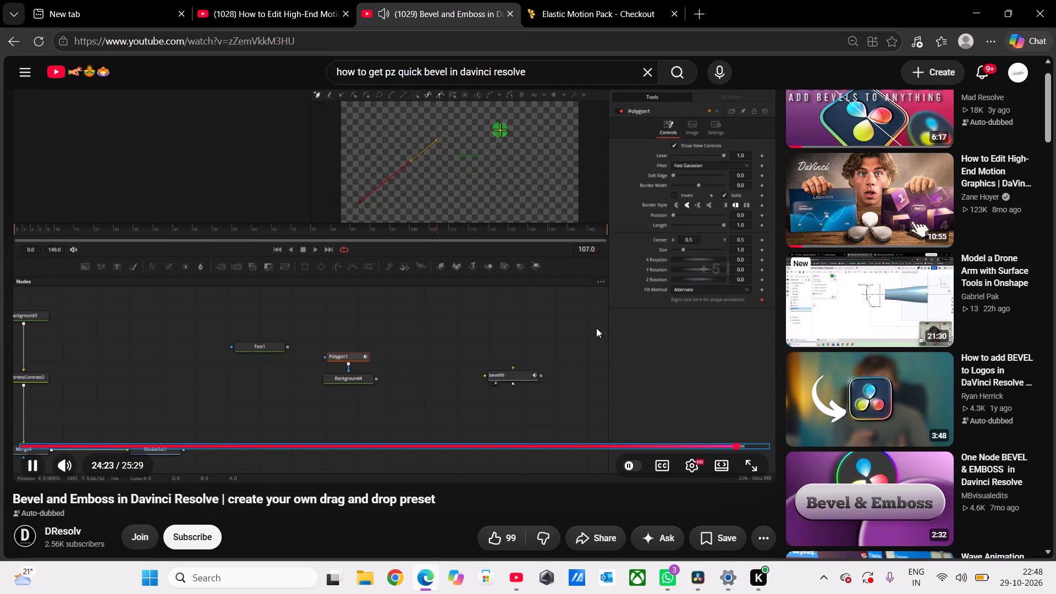
{"action": "key", "text": "Right"}
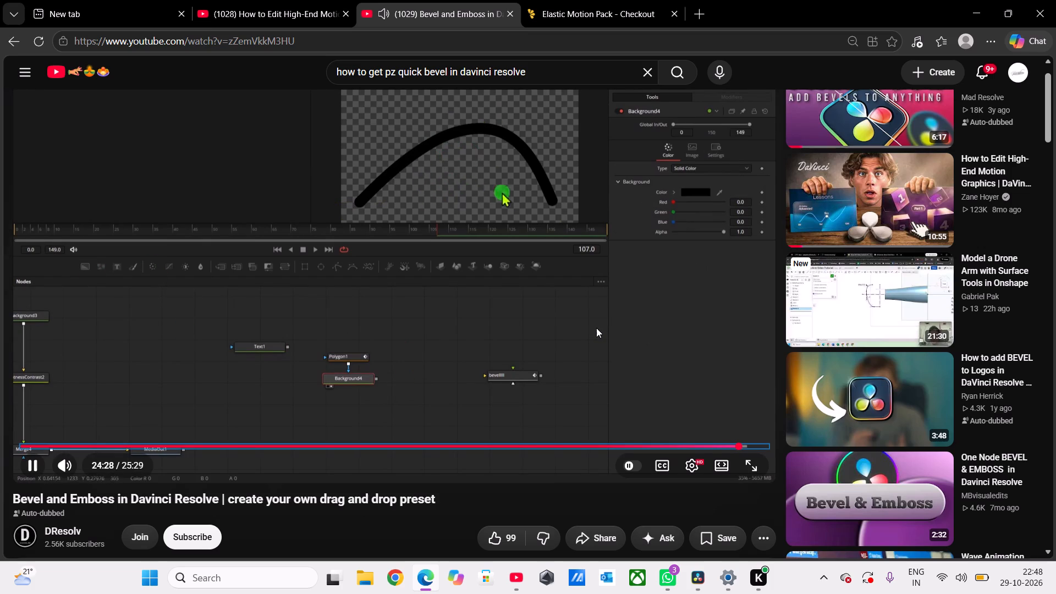
{"action": "key", "text": "Right"}
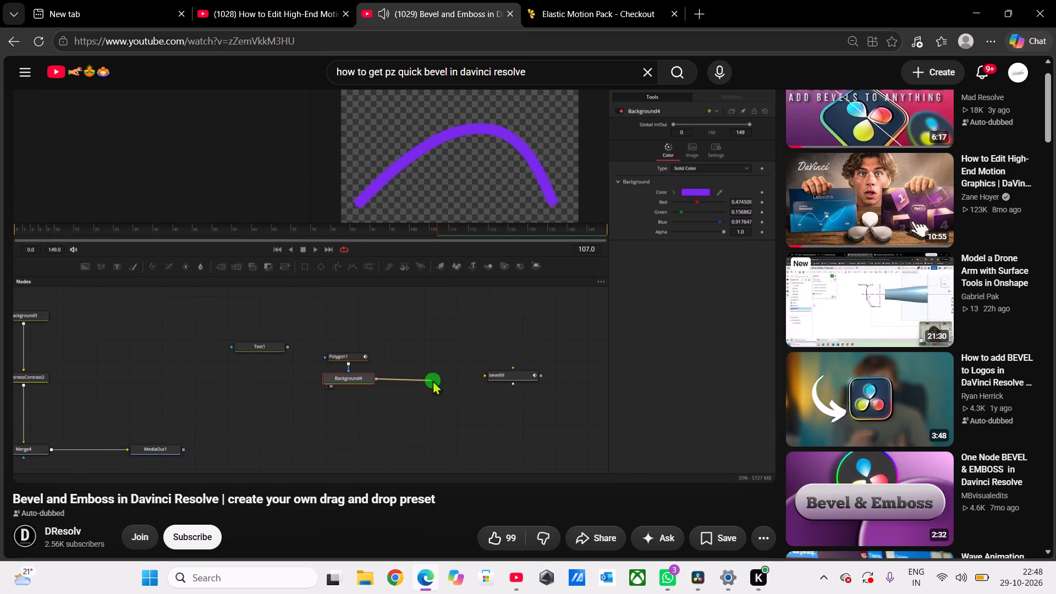
{"action": "key", "text": "Right"}
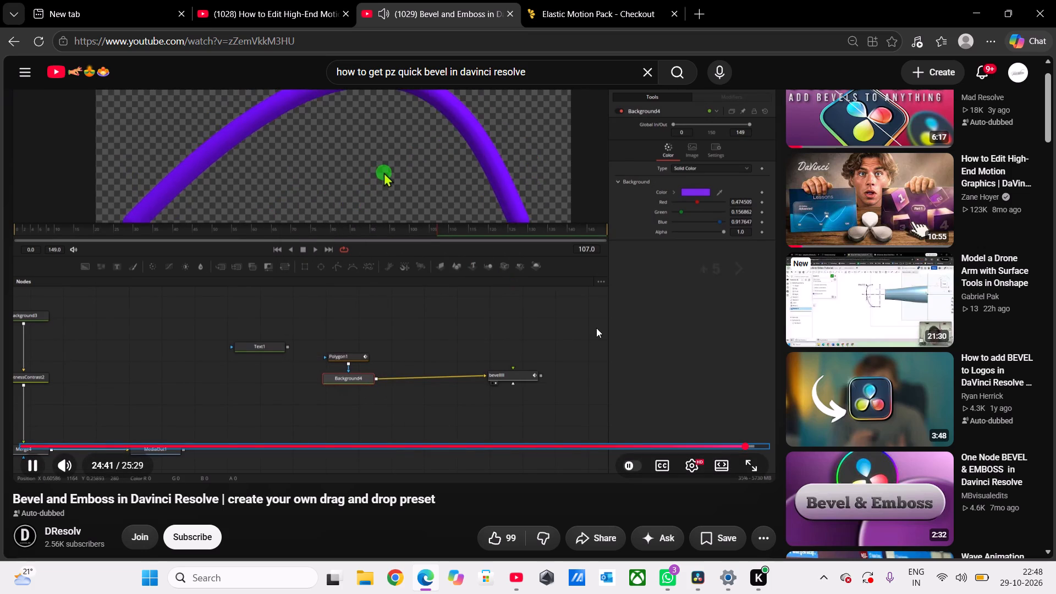
{"action": "key", "text": "Left"}
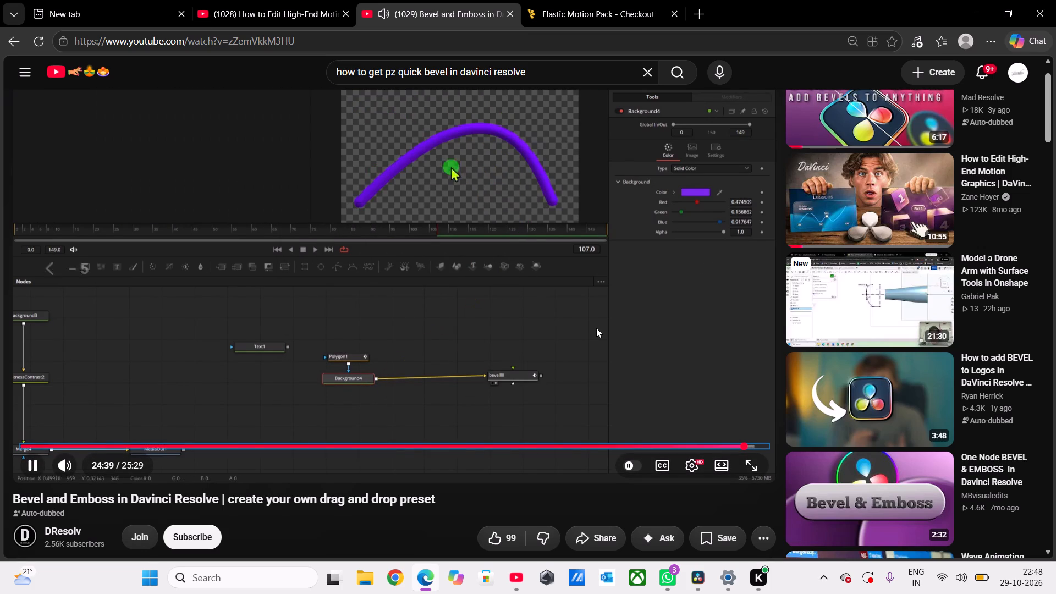
{"action": "key", "text": "Left"}
{"action": "key", "text": "Left"}
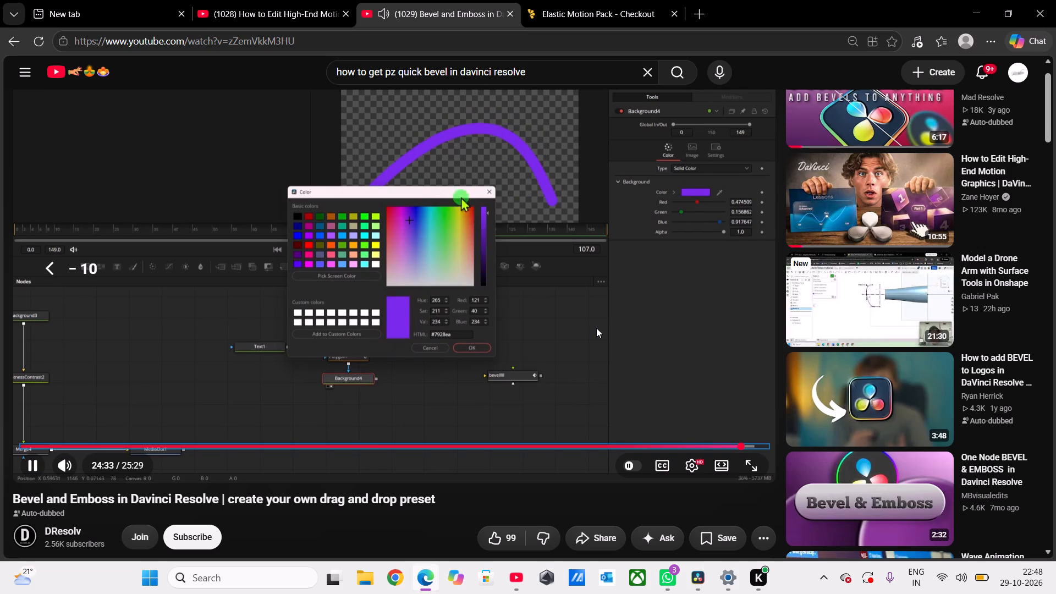
{"action": "key", "text": "Right"}
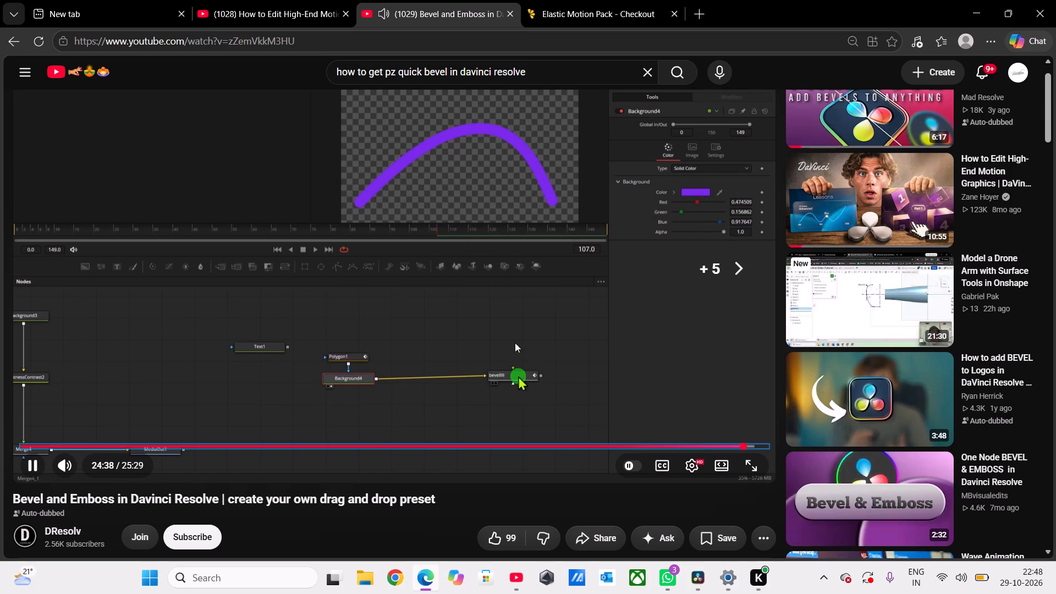
{"action": "left_click", "coordinate": [446, 351]}
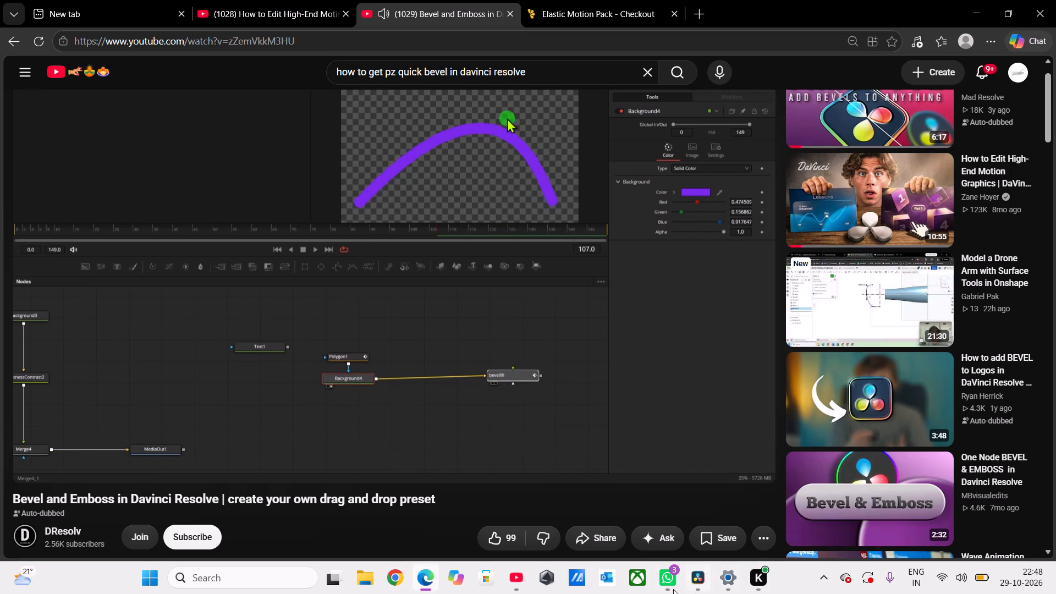
Switch to DaVinci Resolve and search Fusion's Select Tool dialog for "be", closing it without adding a tool.
{"action": "left_click", "coordinate": [691, 583]}
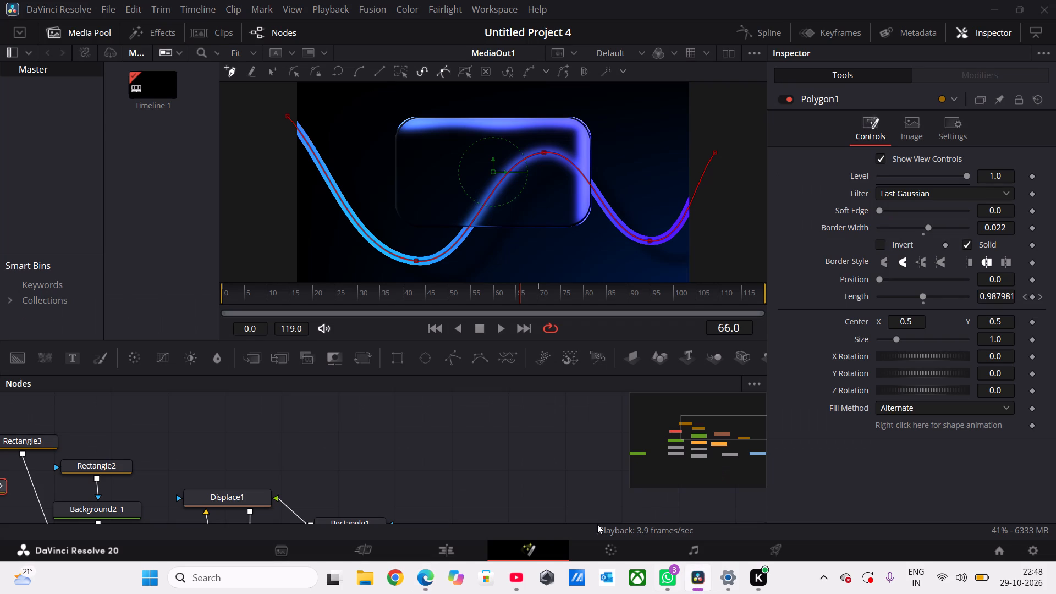
{"action": "scroll", "coordinate": [461, 450], "scroll_direction": "right", "scroll_amount": 1}
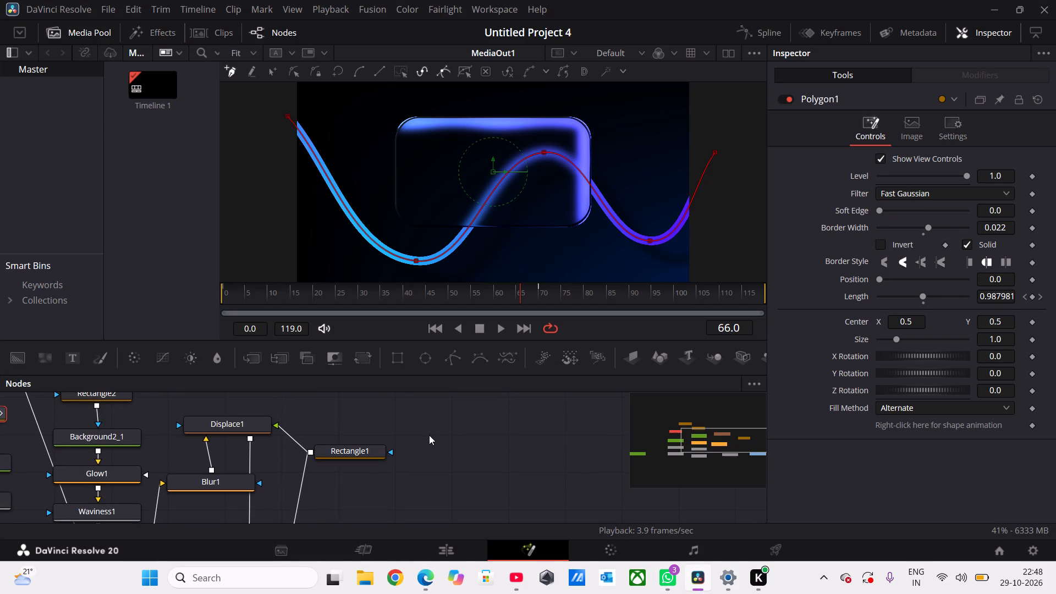
{"action": "scroll", "coordinate": [428, 435], "scroll_direction": "up", "scroll_amount": 1}
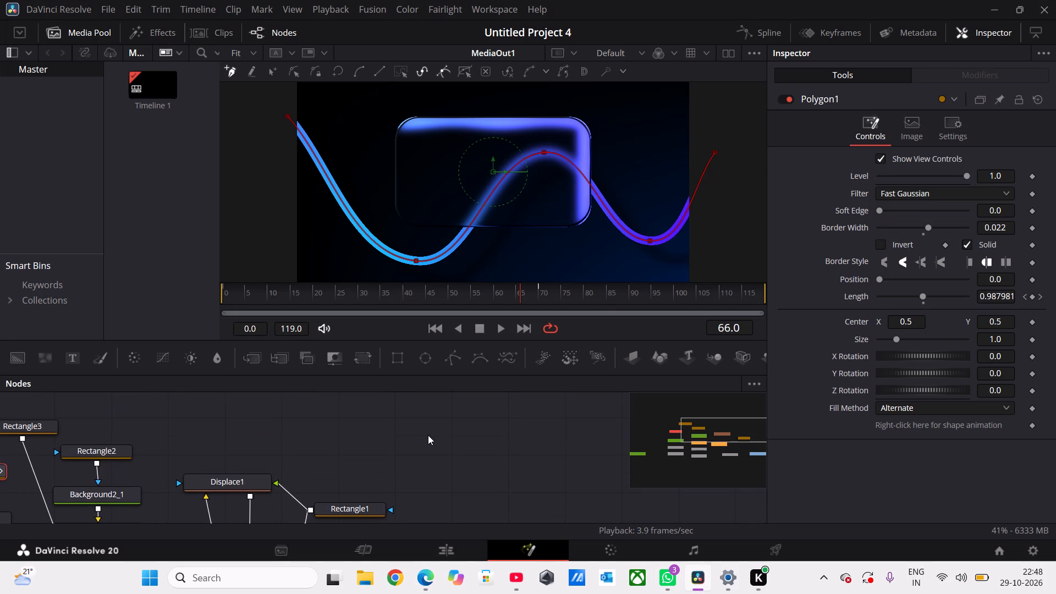
{"action": "key", "text": "shift+space"}
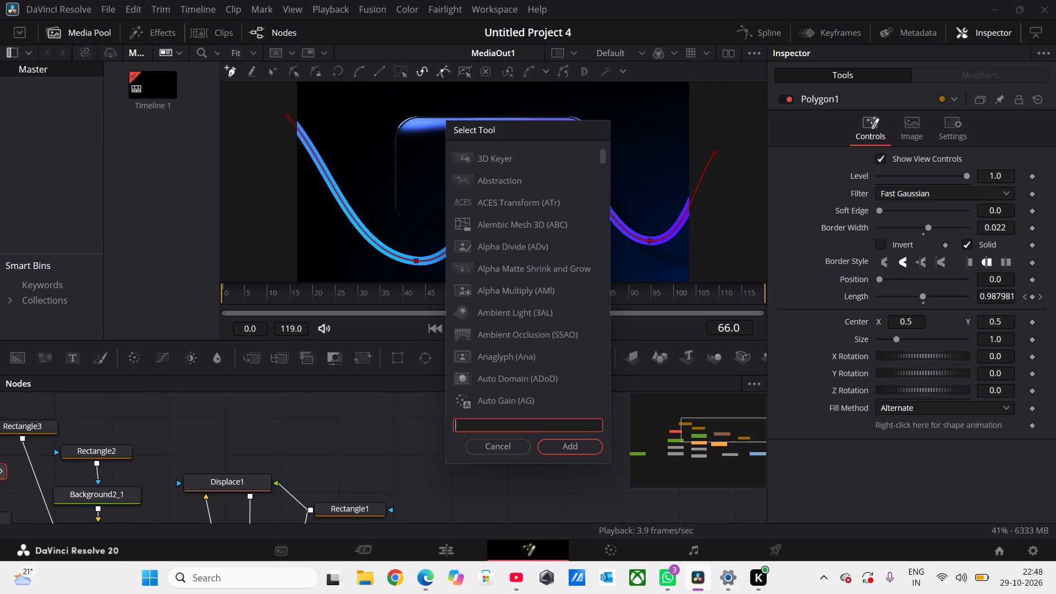
{"action": "type", "text": "be"}
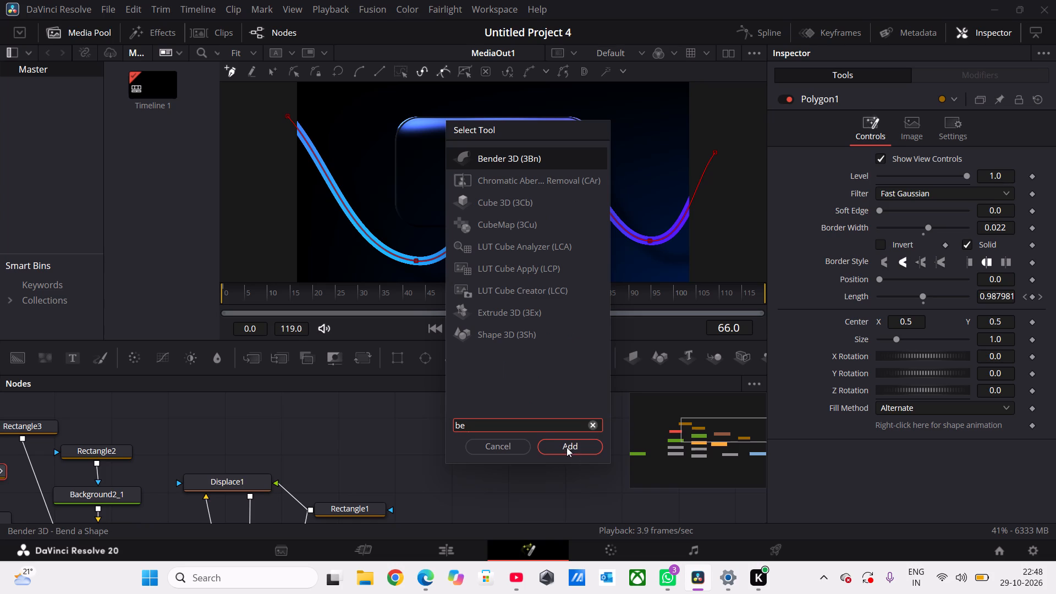
{"action": "left_click", "coordinate": [514, 439]}
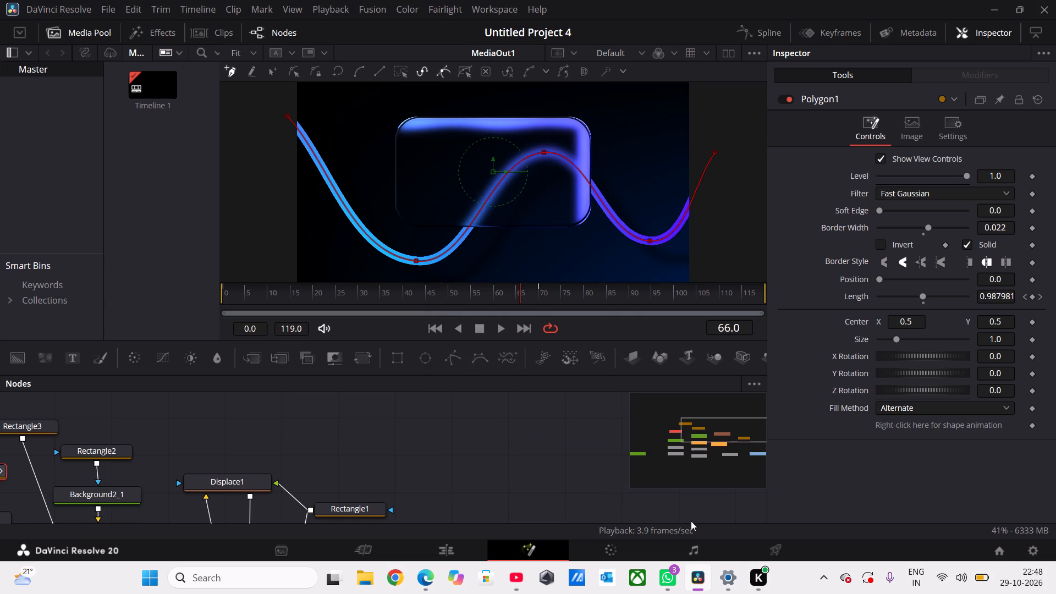
Return to the bevel tutorial in Edge and open the suggested Add Bevels to anything video, pausing at 0:45 before resuming playback.
{"action": "left_click", "coordinate": [522, 577]}
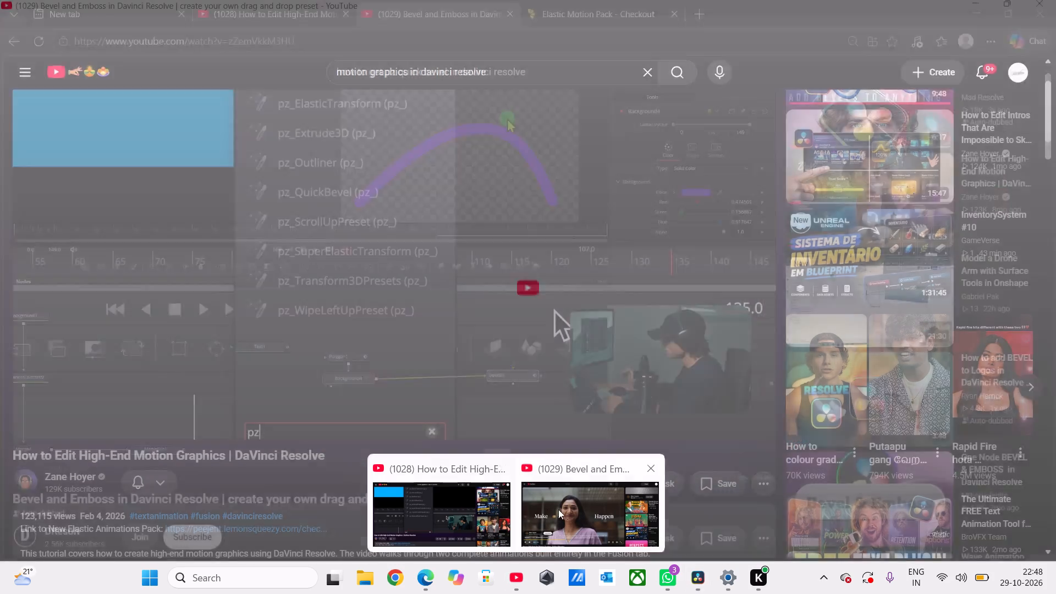
{"action": "left_click", "coordinate": [576, 512]}
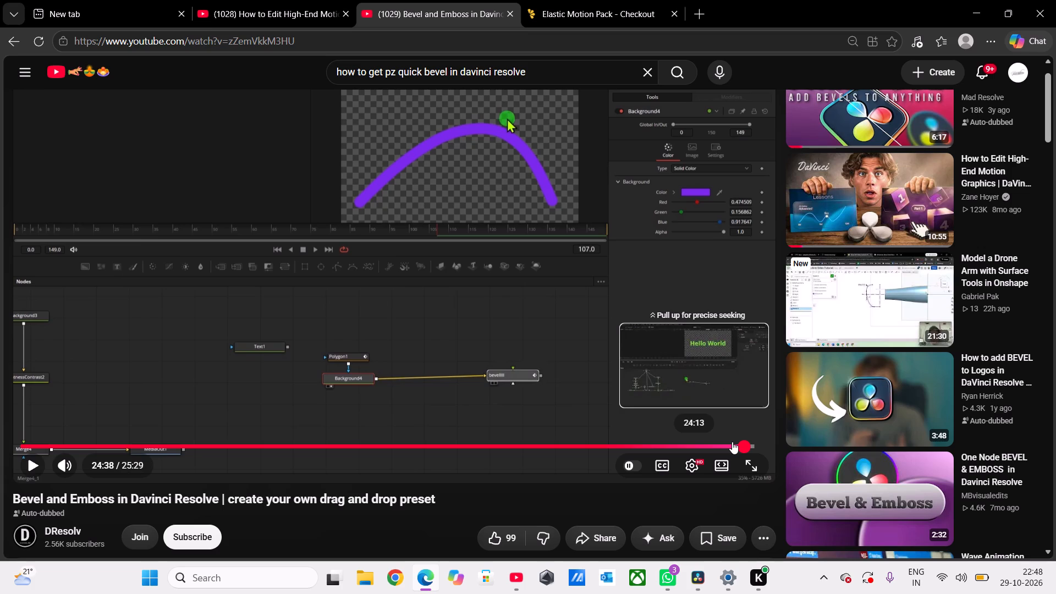
{"action": "left_click", "coordinate": [916, 120]}
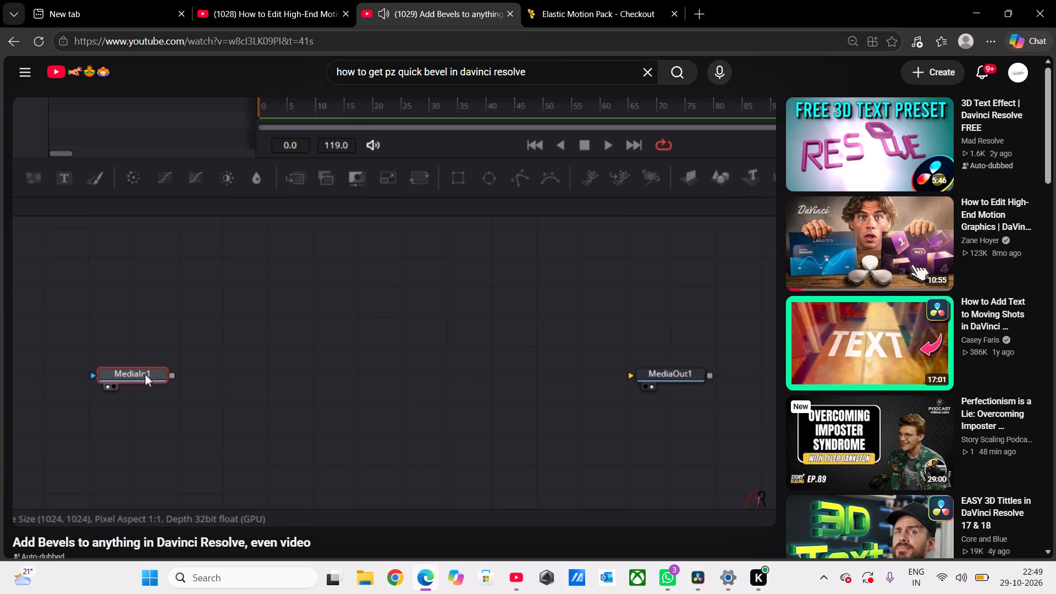
{"action": "left_click", "coordinate": [415, 258]}
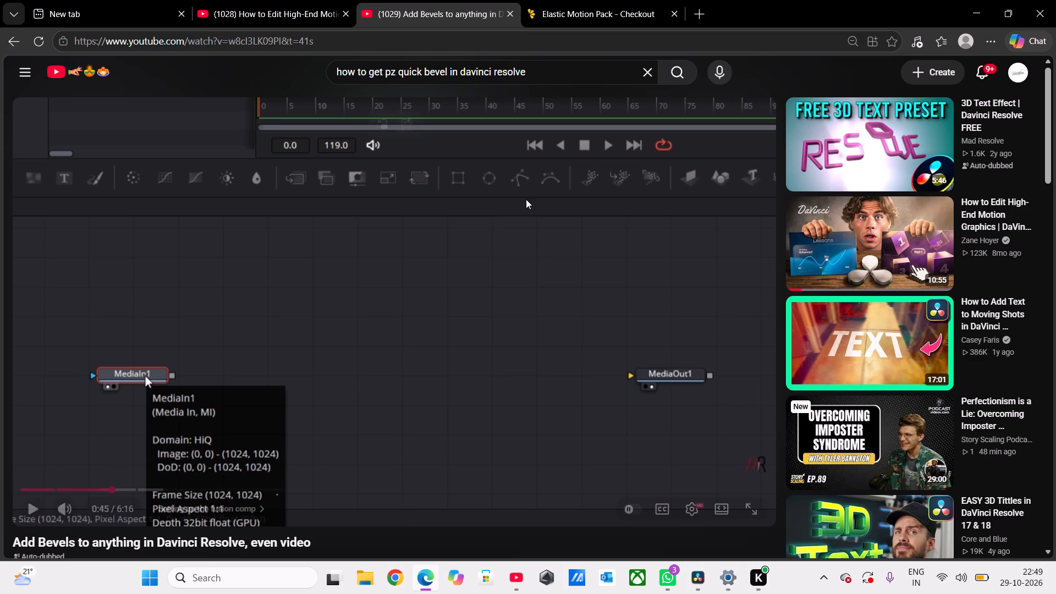
{"action": "left_click", "coordinate": [502, 234]}
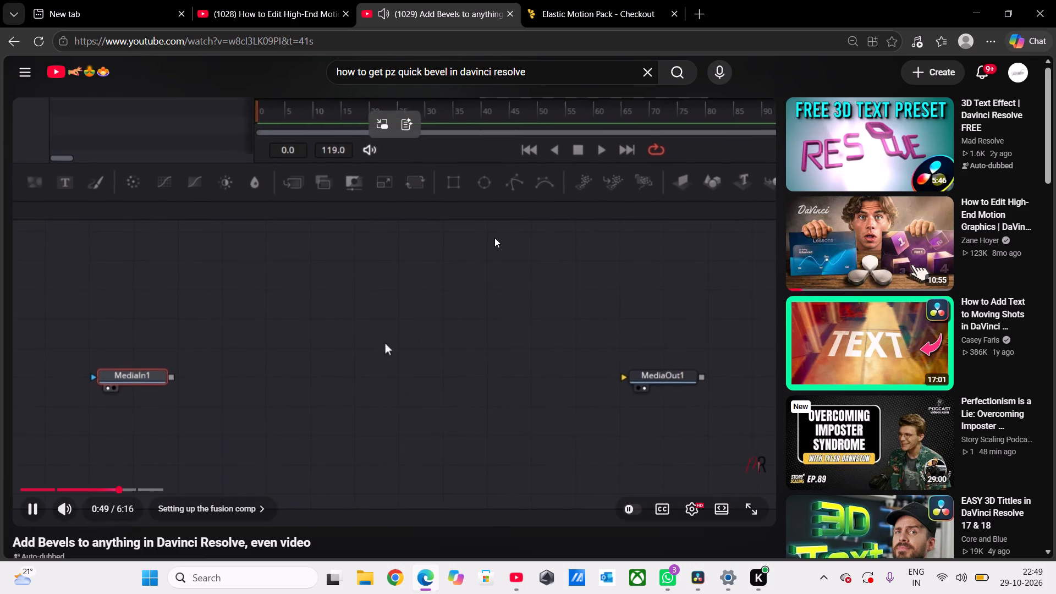
Resume the Add Bevels video and skim to about 2:35, examining how the EdgeDetect, Bitmap and Displace nodes are set up and connected.
{"action": "left_click", "coordinate": [495, 237]}
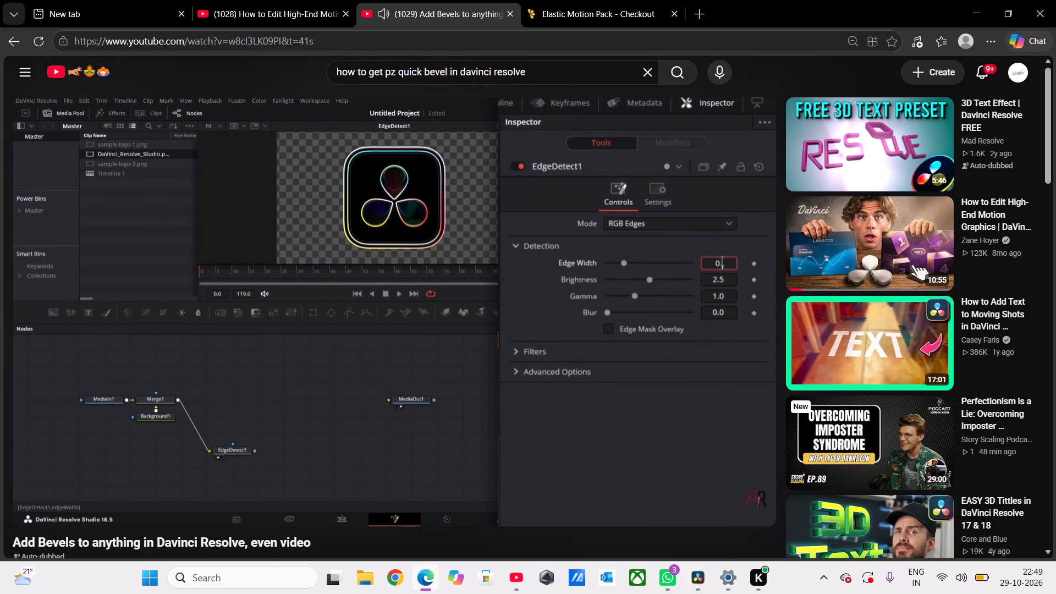
{"action": "key", "text": "Right"}
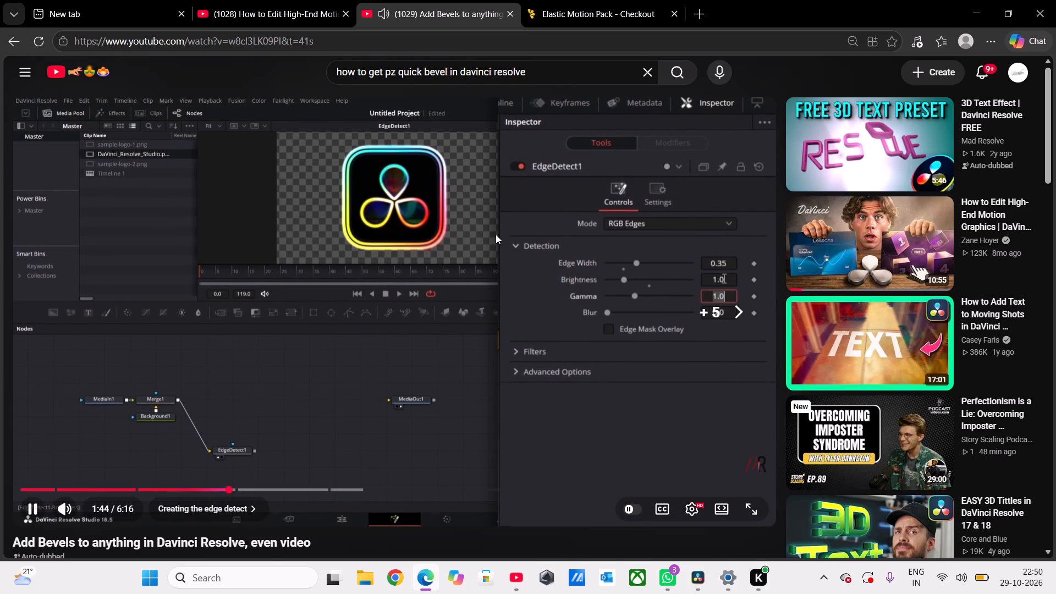
{"action": "key", "text": "Right"}
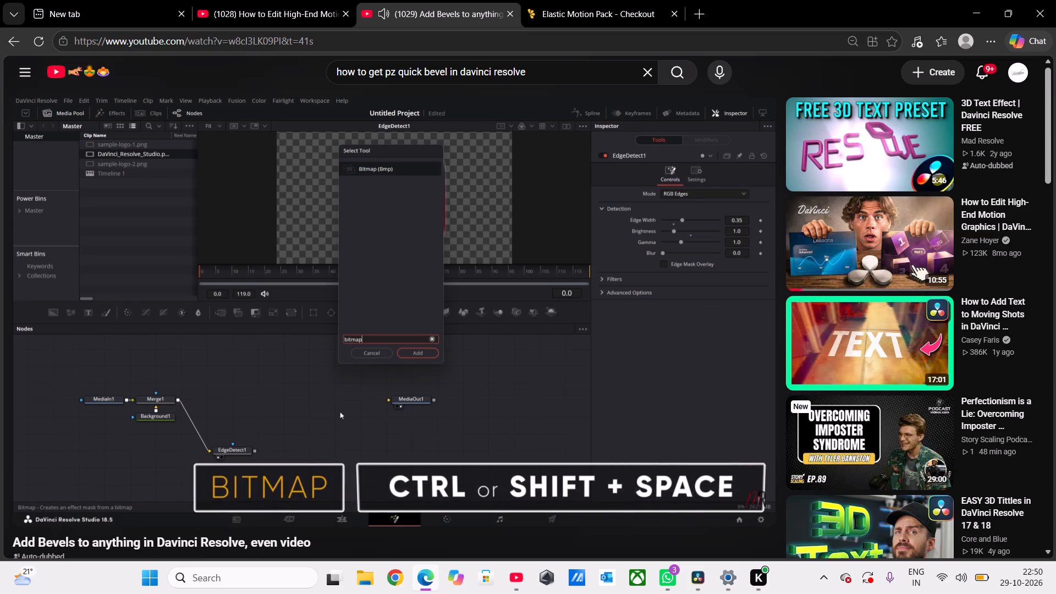
{"action": "key", "text": "Right"}
{"action": "key", "text": "Right"}
{"action": "key", "text": "Right"}
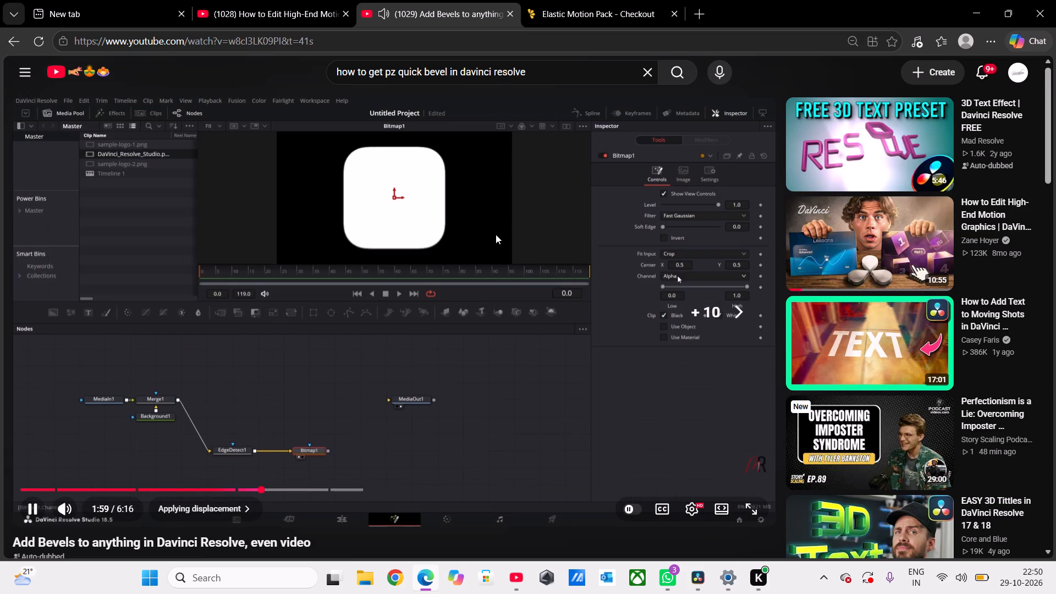
{"action": "key", "text": "Right"}
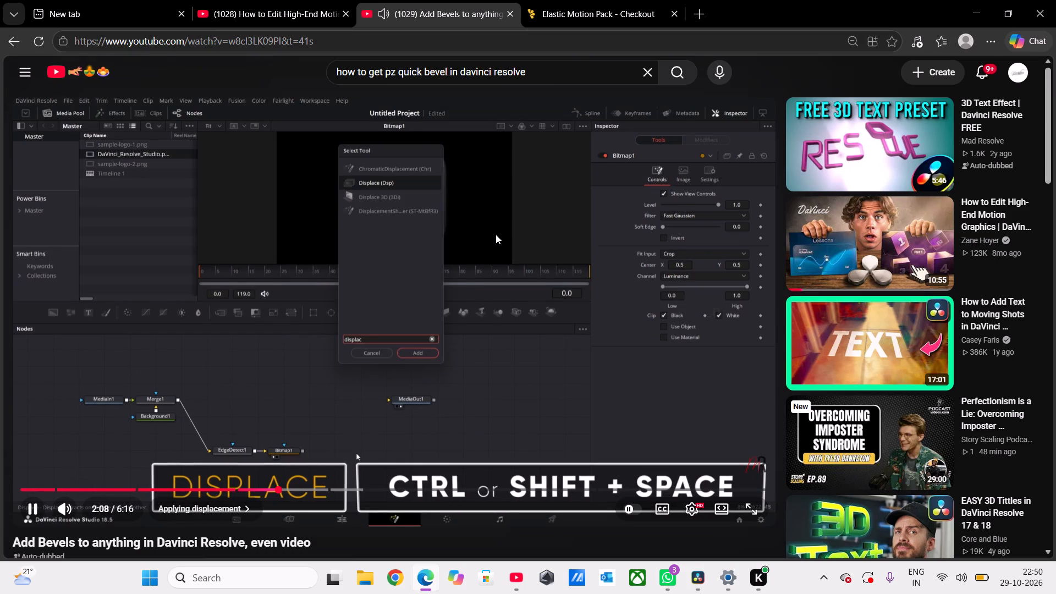
{"action": "key", "text": "Right"}
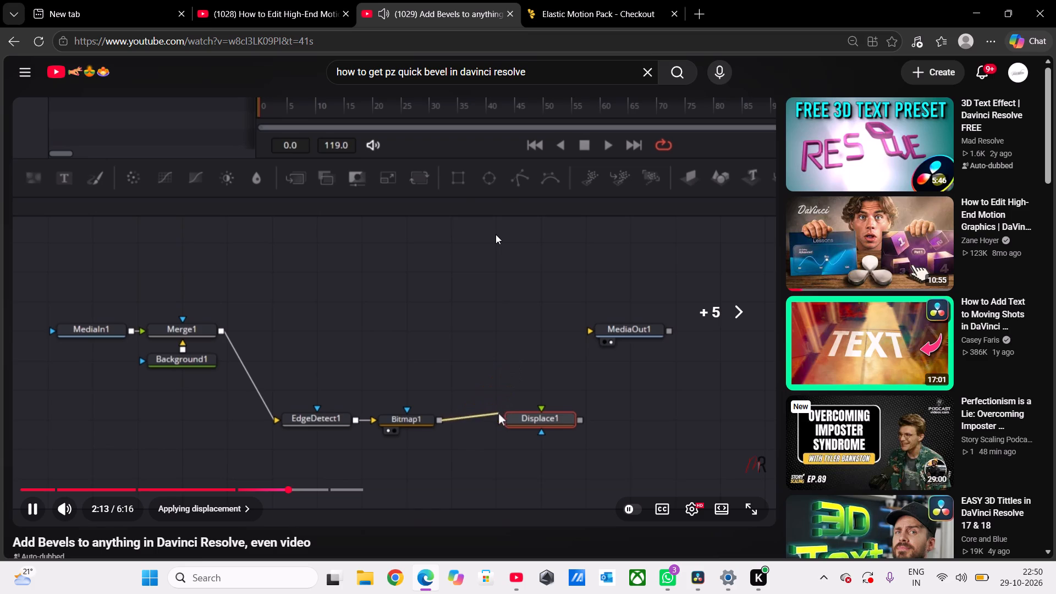
{"action": "key", "text": "Right"}
{"action": "key", "text": "Right"}
{"action": "key", "text": "Right"}
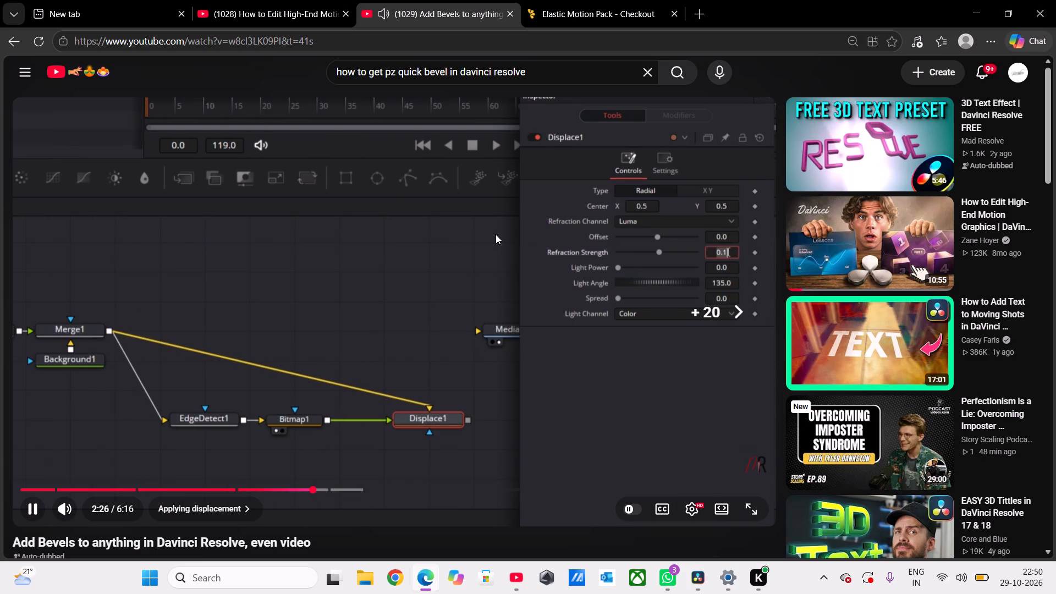
{"action": "key", "text": "Right"}
{"action": "key", "text": "Right"}
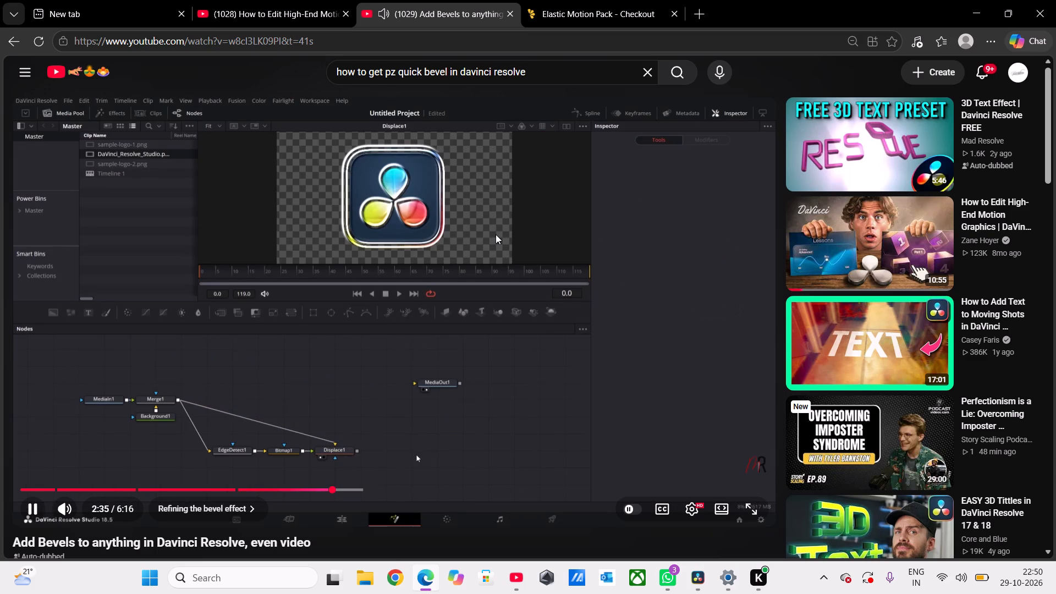
Skim the bevel refinement section to about 3:38, examining the MatteControl and second Bitmap connections and the Displace and Bitmap settings.
{"action": "key", "text": "Right"}
{"action": "key", "text": "Right"}
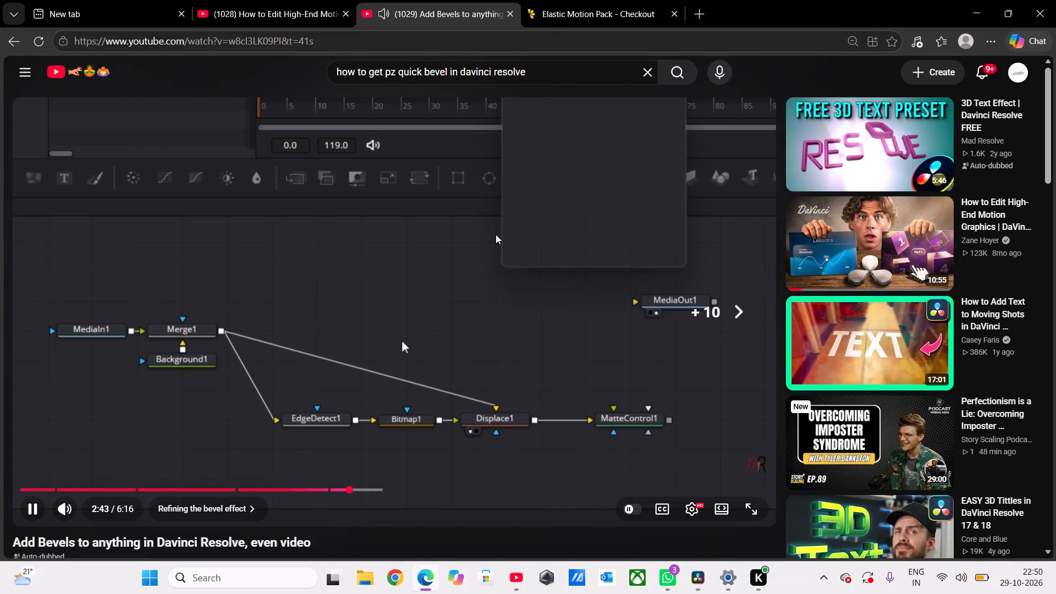
{"action": "key", "text": "Right"}
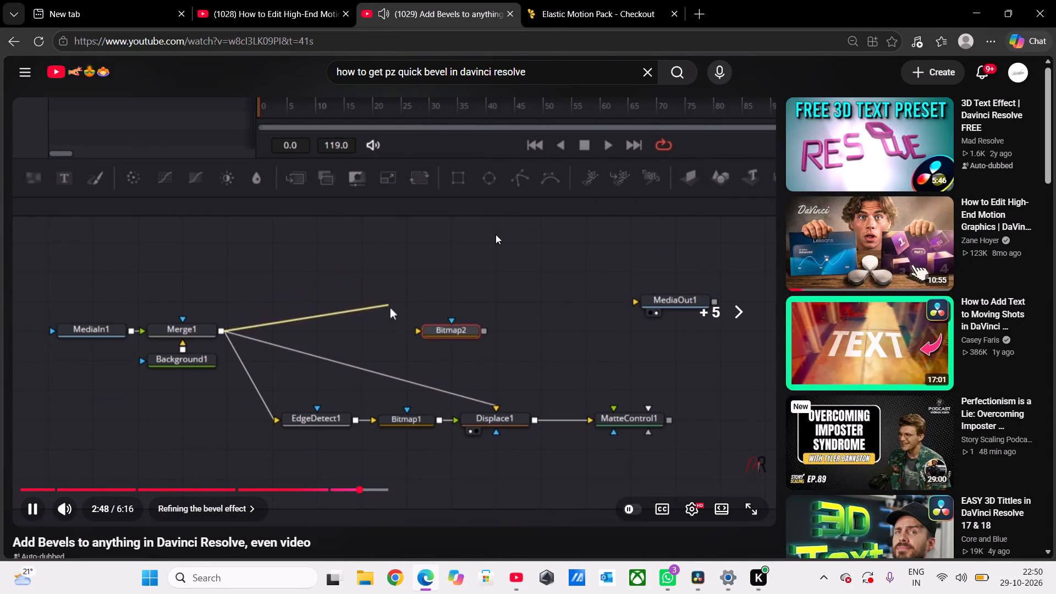
{"action": "key", "text": "Right"}
{"action": "key", "text": "Right"}
{"action": "key", "text": "Right"}
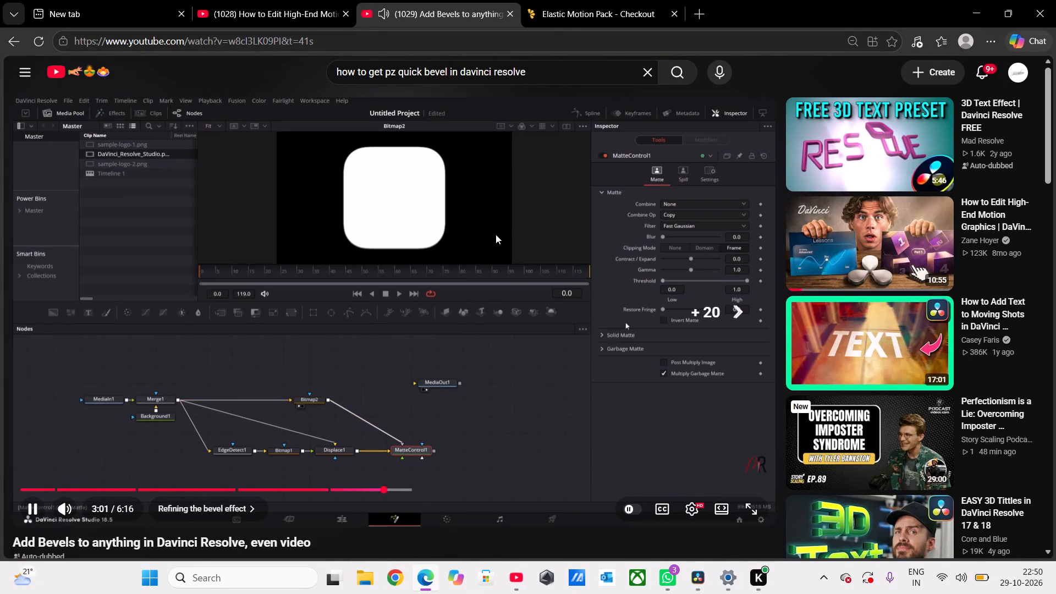
{"action": "key", "text": "Right"}
{"action": "key", "text": "Right"}
{"action": "key", "text": "Right"}
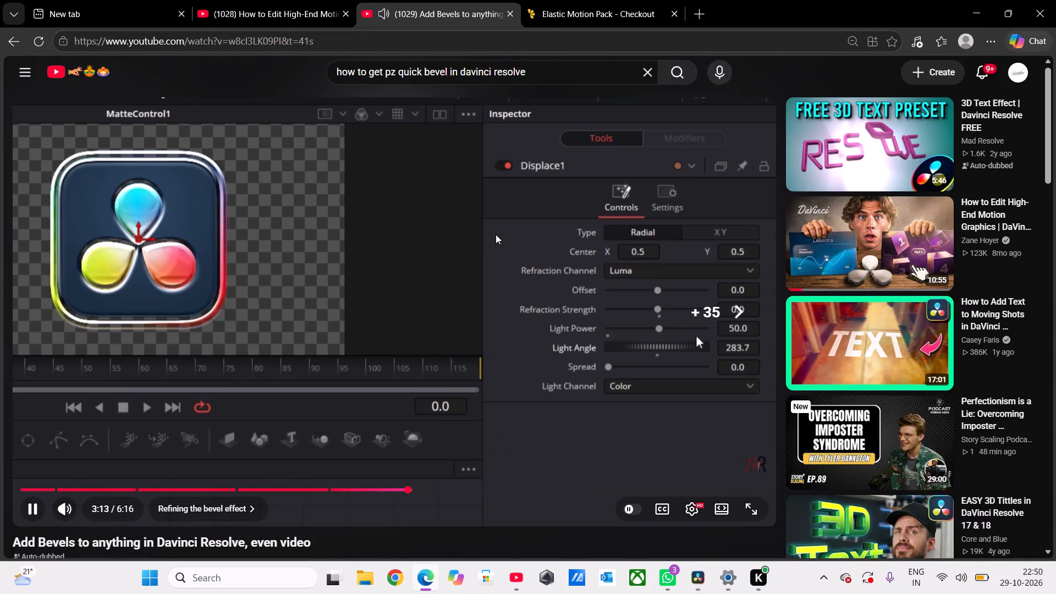
{"action": "key", "text": "Right"}
{"action": "key", "text": "Right"}
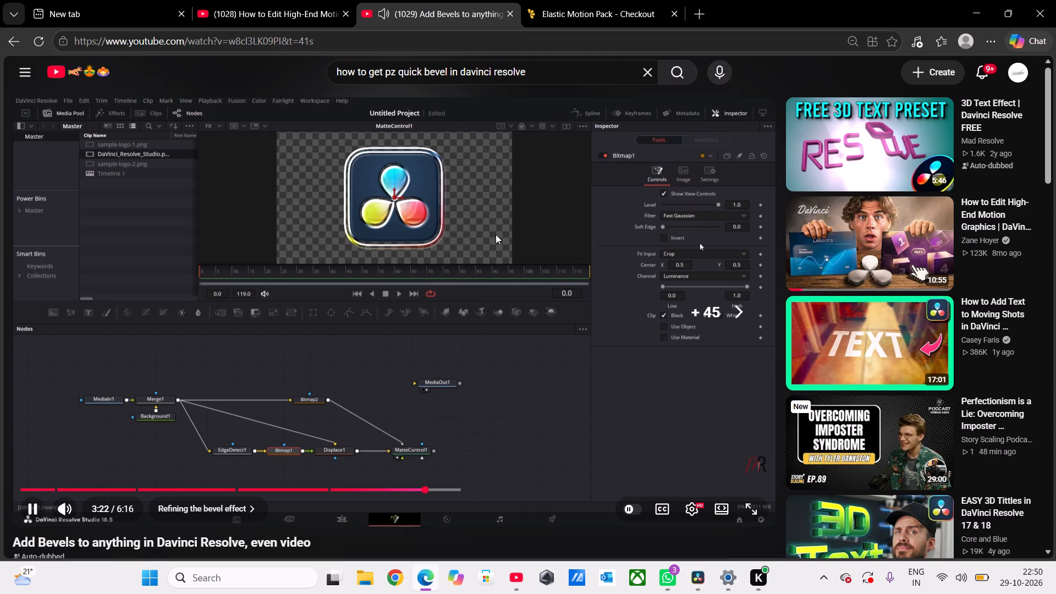
{"action": "key", "text": "Right"}
{"action": "key", "text": "Right"}
{"action": "key", "text": "Right"}
{"action": "key", "text": "Right"}
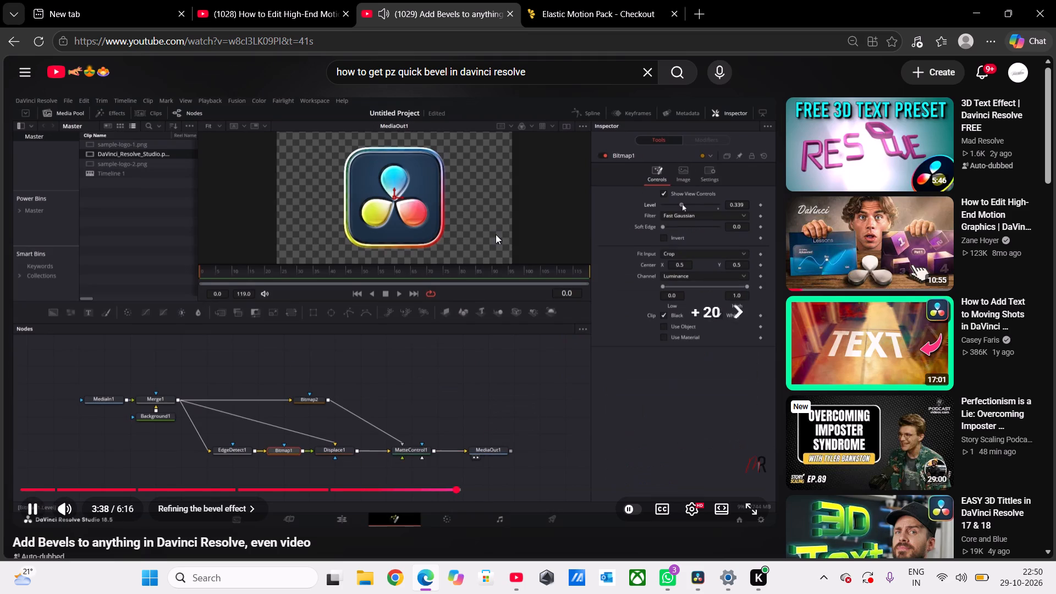
Skip through the section on creating a macro, reaching the bevel effect usage section at about 5:10.
{"action": "key", "text": "Right"}
{"action": "key", "text": "Right"}
{"action": "key", "text": "Right"}
{"action": "key", "text": "Right"}
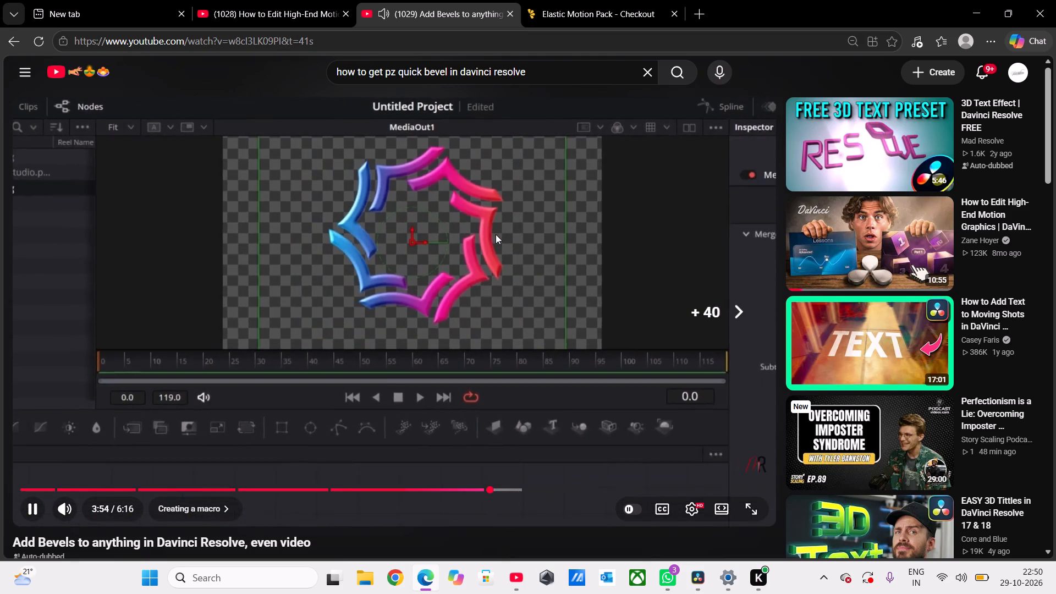
{"action": "key", "text": "Right"}
{"action": "key", "text": "Right"}
{"action": "key", "text": "Right"}
{"action": "key", "text": "Right"}
{"action": "key", "text": "Right"}
{"action": "key", "text": "Right"}
{"action": "key", "text": "Right"}
{"action": "key", "text": "Right"}
{"action": "key", "text": "Right"}
{"action": "key", "text": "Right"}
{"action": "key", "text": "Right"}
{"action": "key", "text": "Right"}
{"action": "key", "text": "Right"}
{"action": "key", "text": "Right"}
{"action": "key", "text": "Right"}
{"action": "key", "text": "Right"}
{"action": "key", "text": "Right"}
{"action": "key", "text": "Right"}
{"action": "key", "text": "Right"}
{"action": "key", "text": "Right"}
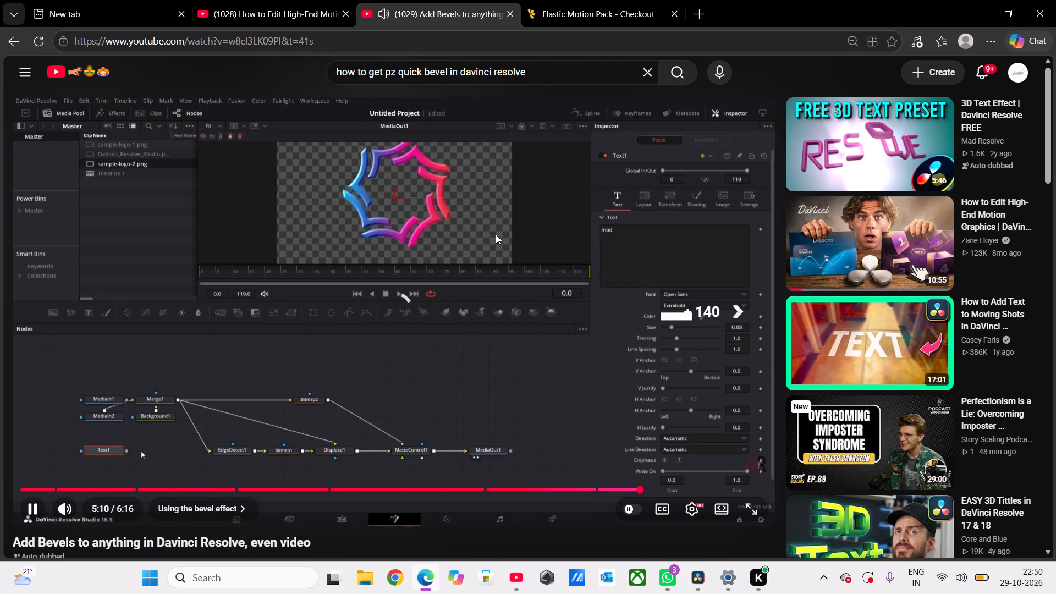
Examine how the MR-Bevel effect is applied to a title clip, going back to about 5:20 to rewatch that part.
{"action": "key", "text": "Right"}
{"action": "key", "text": "Right"}
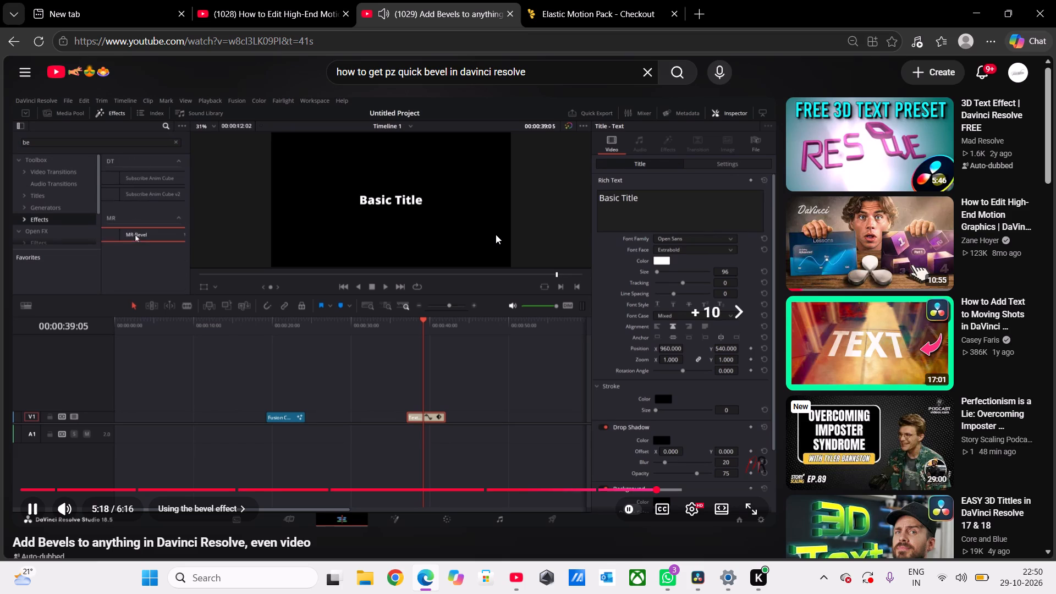
{"action": "key", "text": "Right"}
{"action": "key", "text": "Right"}
{"action": "key", "text": "Right"}
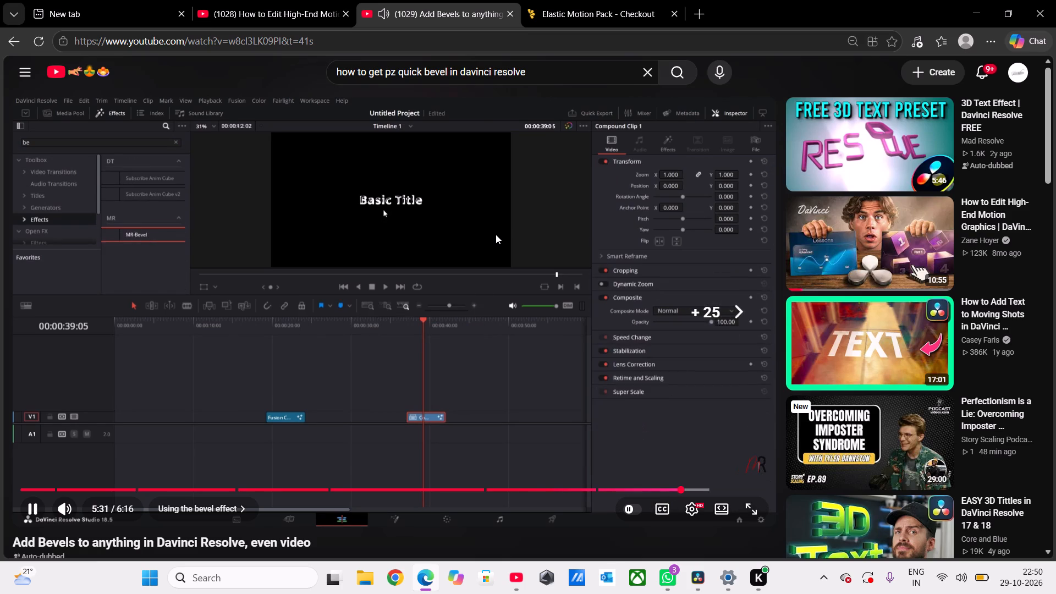
{"action": "key", "text": "Right"}
{"action": "key", "text": "Left"}
{"action": "key", "text": "Left"}
{"action": "key", "text": "Left"}
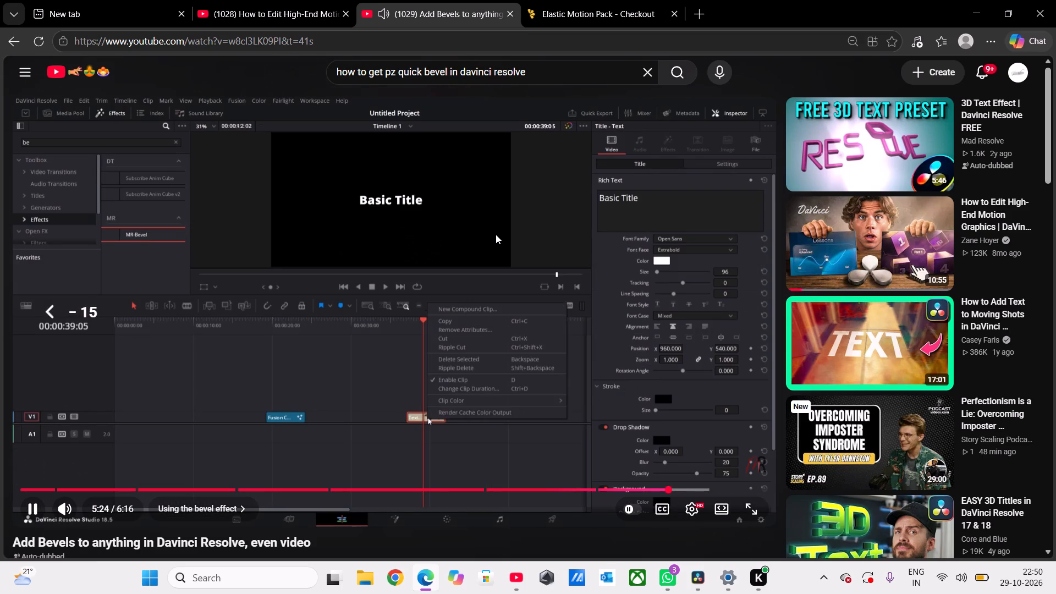
{"action": "key", "text": "Left"}
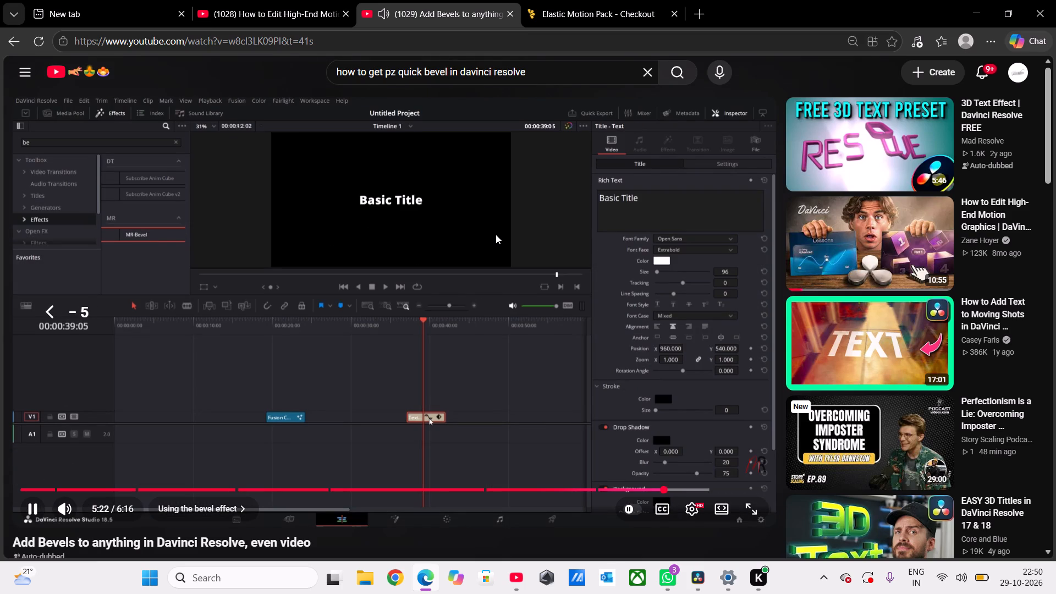
{"action": "key", "text": "Left"}
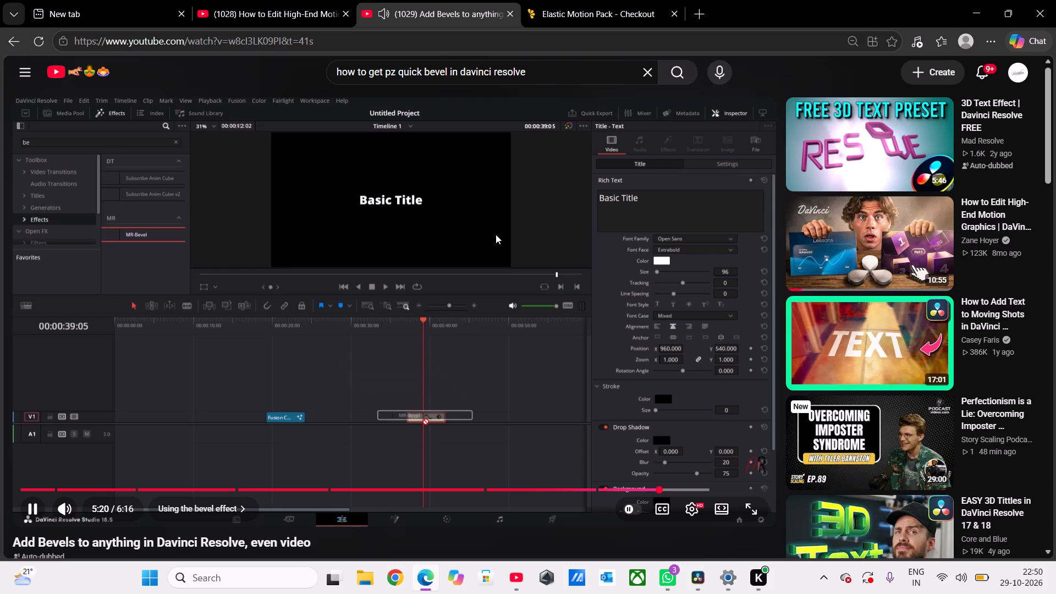
{"action": "key", "text": "Left"}
{"action": "key", "text": "Left"}
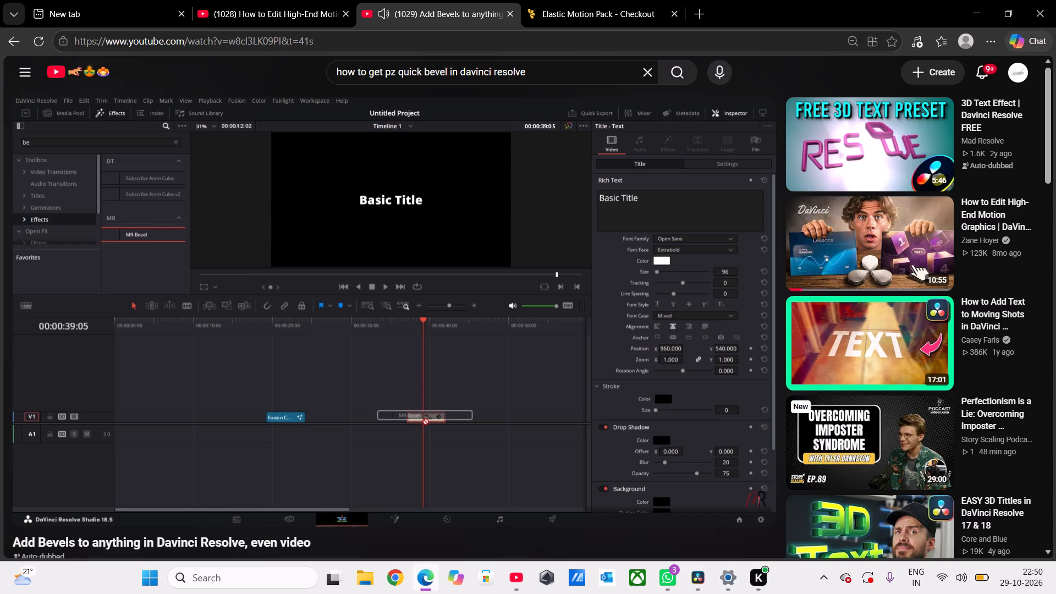
{"action": "left_click", "coordinate": [536, 244]}
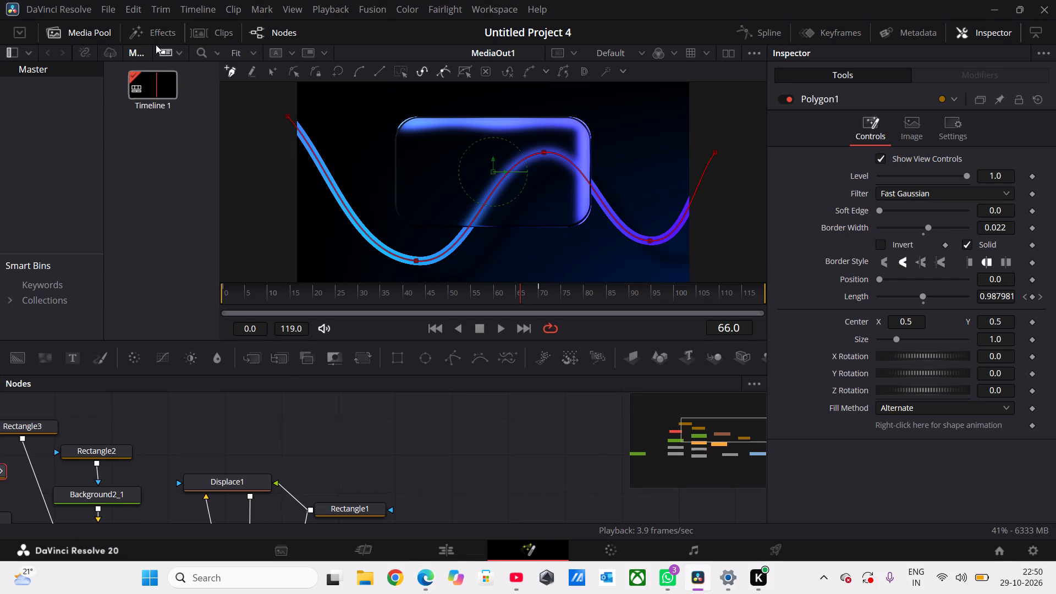
Switch to DaVinci Resolve and search the Effects library for "bevell", closing the library without adding an effect.
{"action": "left_click", "coordinate": [151, 31]}
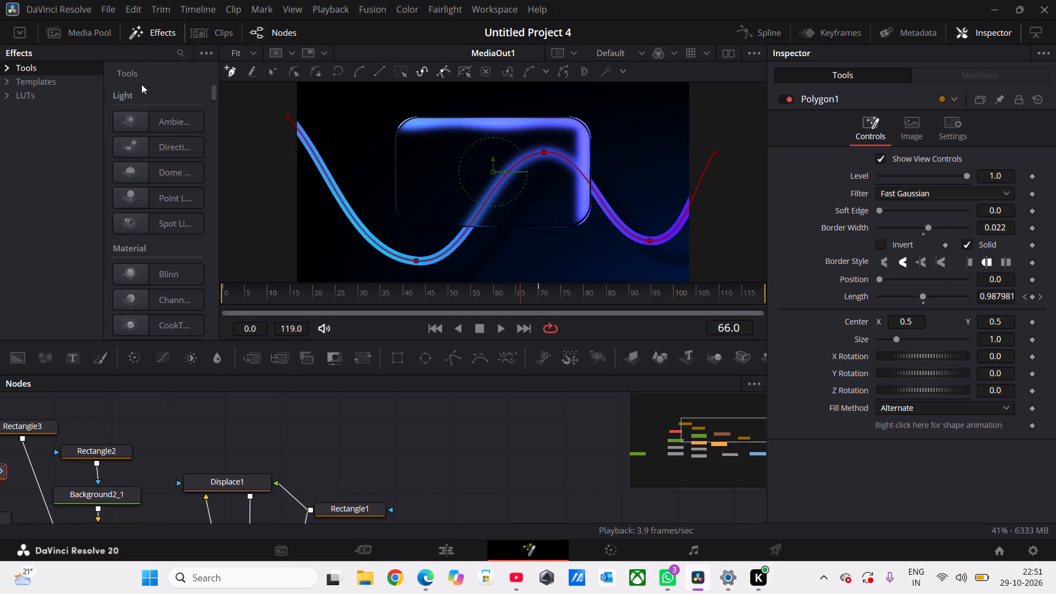
{"action": "scroll", "coordinate": [117, 89], "scroll_direction": "up", "scroll_amount": 1}
{"action": "left_click", "coordinate": [182, 51]}
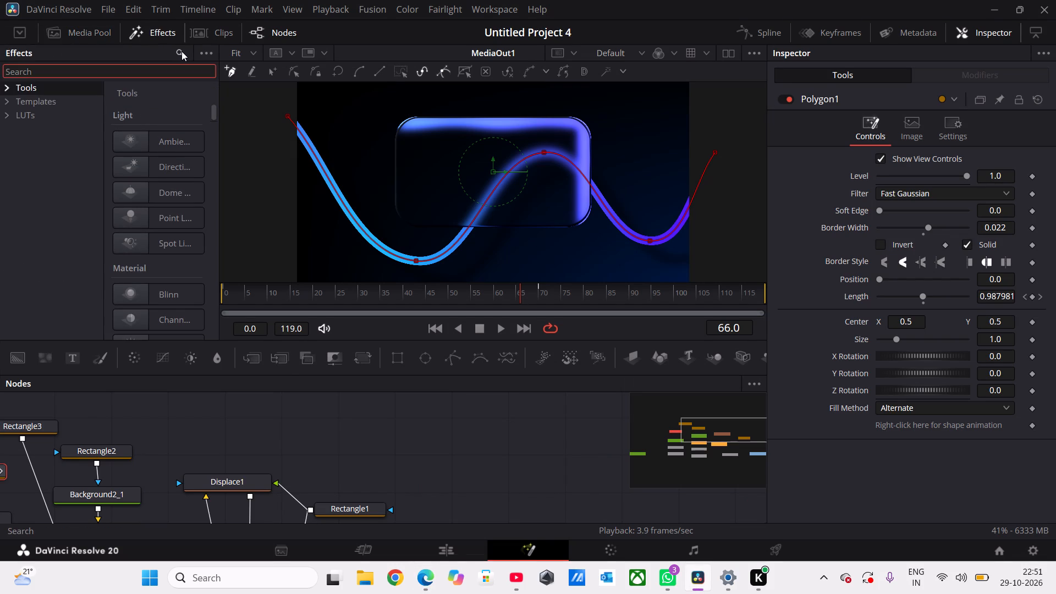
{"action": "type", "text": "be"}
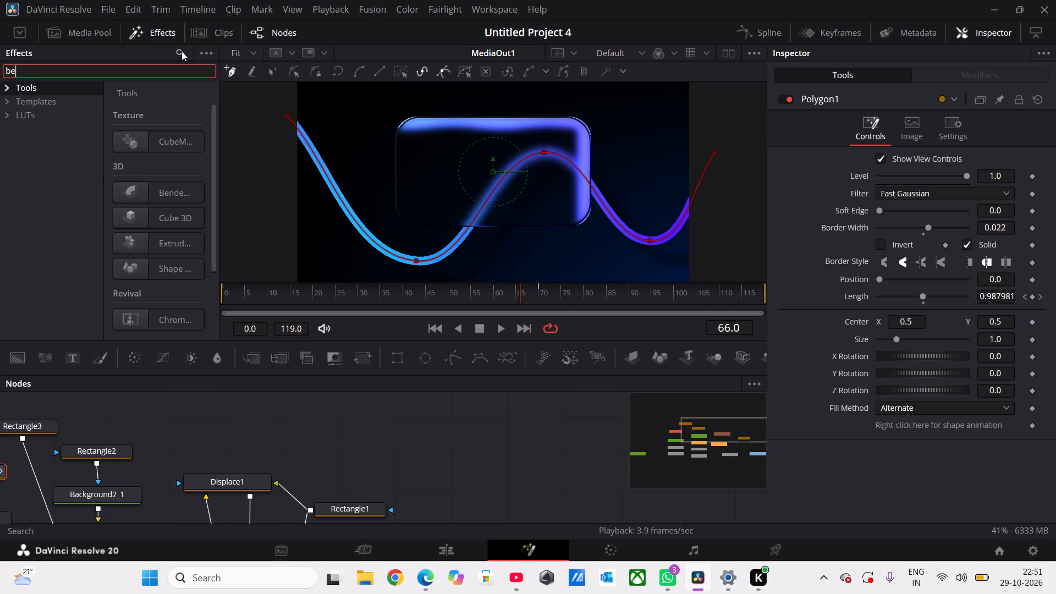
{"action": "type", "text": "ve"}
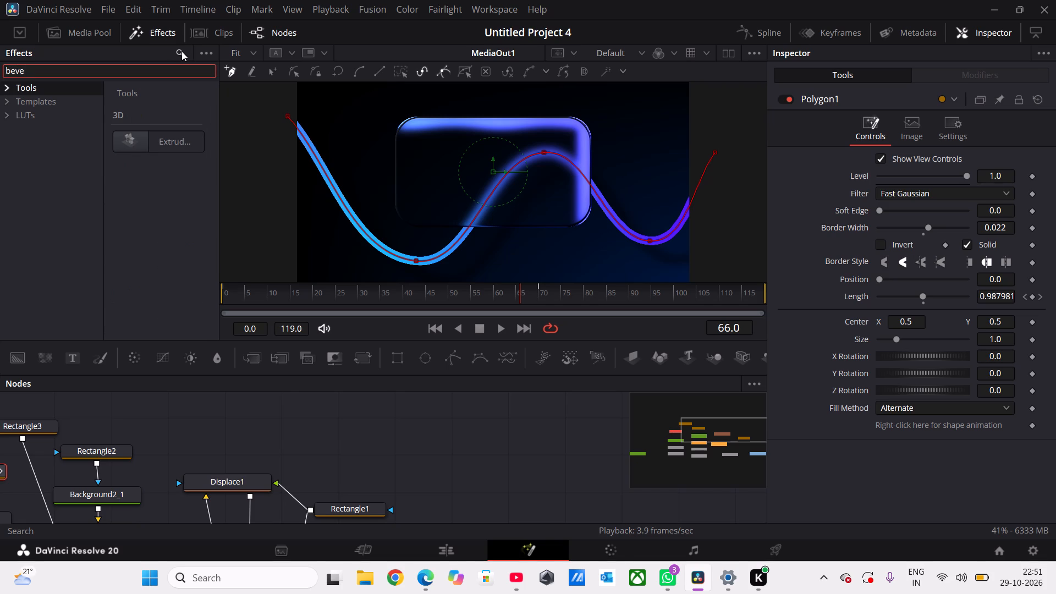
{"action": "type", "text": "ll"}
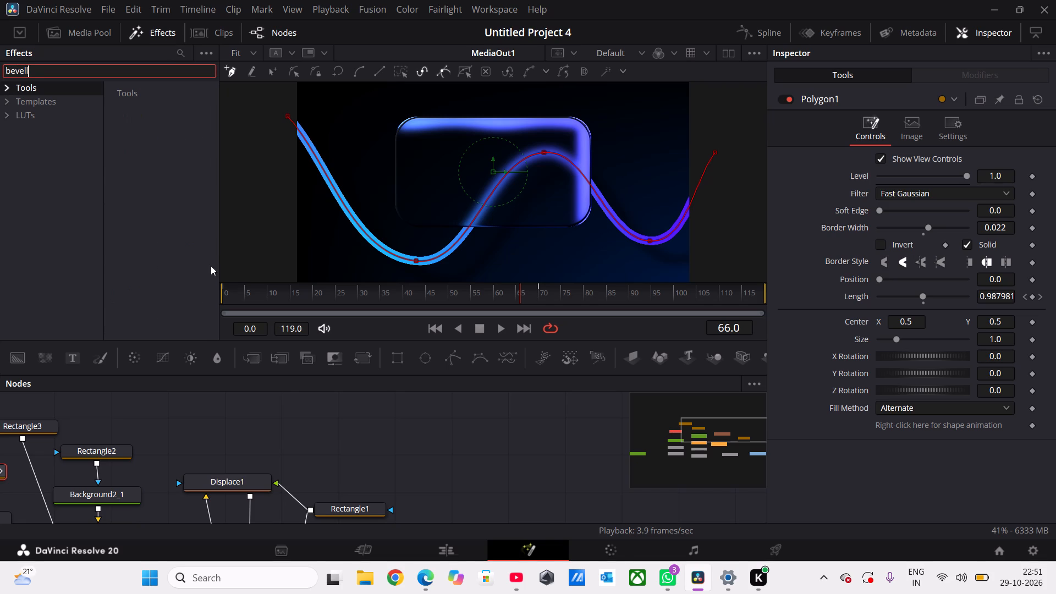
{"action": "left_click", "coordinate": [164, 31]}
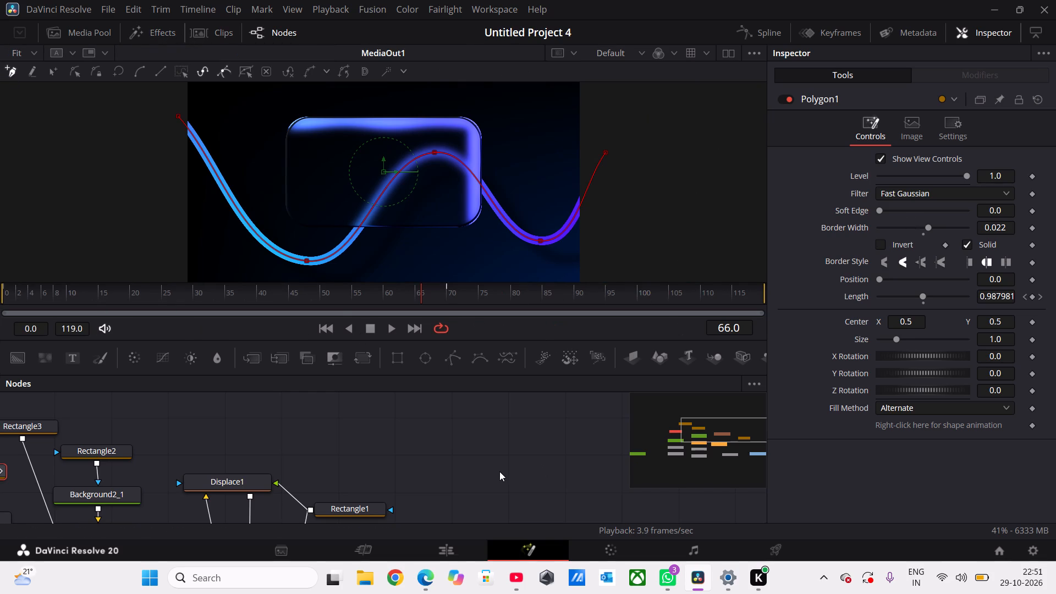
Look through the full Fusion Select Tool list for a built-in bevel equivalent, closing it without adding a tool.
{"action": "key", "text": "shift+space"}
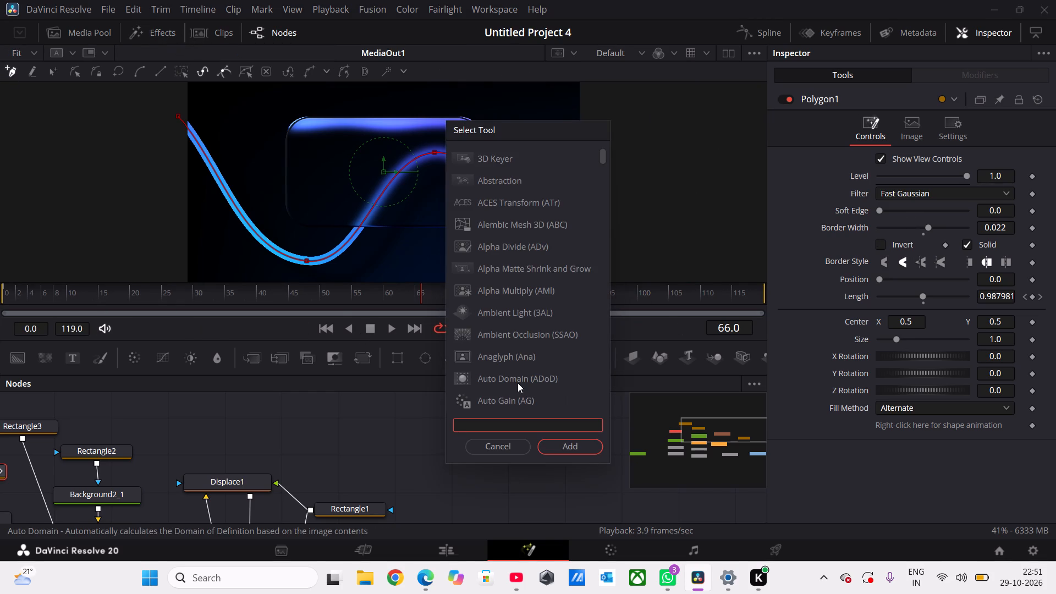
{"action": "scroll", "coordinate": [513, 386], "scroll_direction": "down", "scroll_amount": 1}
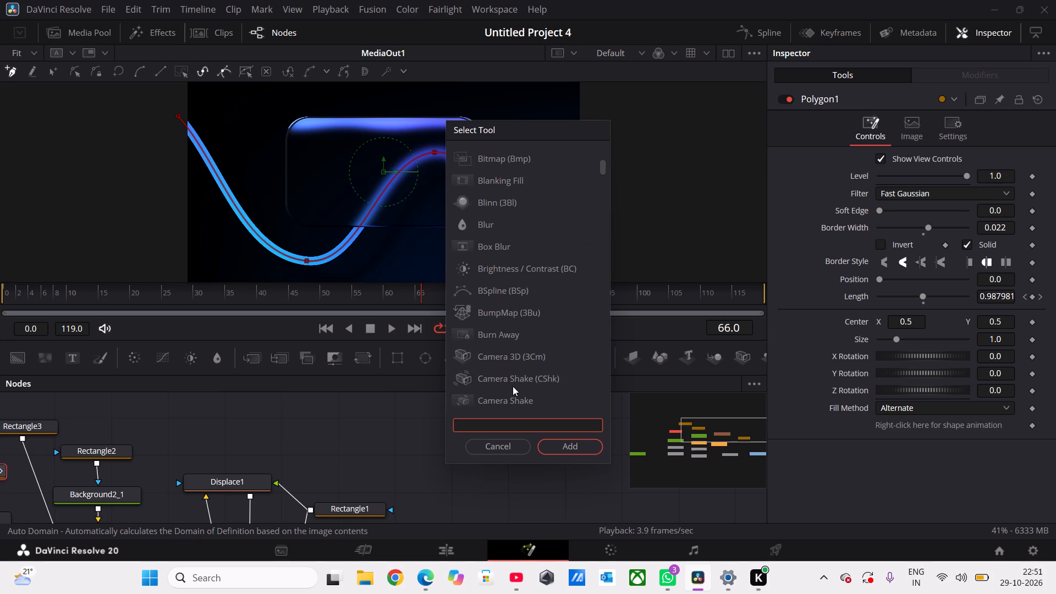
{"action": "scroll", "coordinate": [513, 386], "scroll_direction": "down", "scroll_amount": 2}
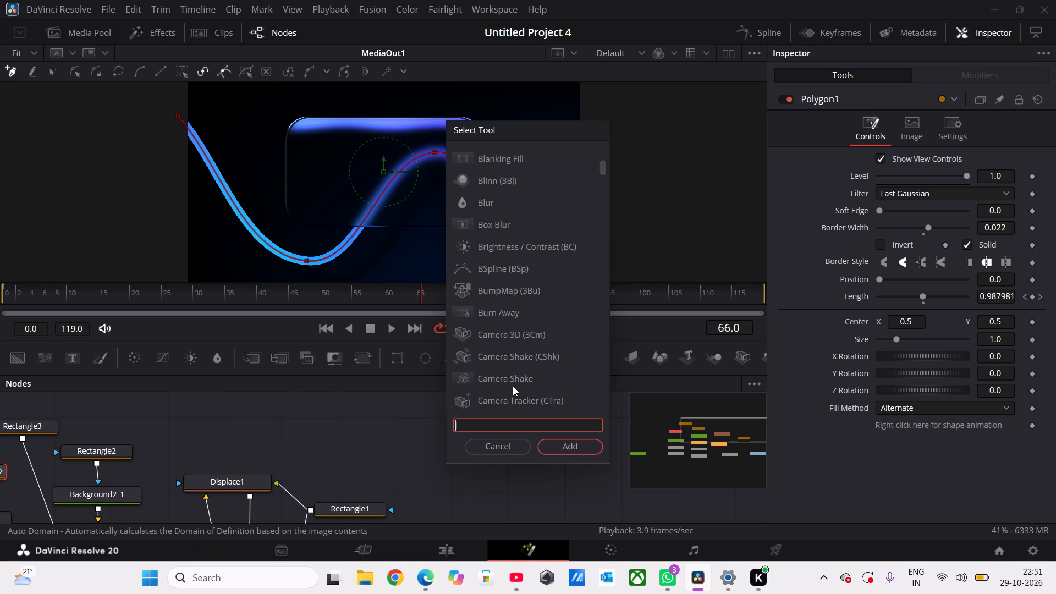
{"action": "scroll", "coordinate": [513, 386], "scroll_direction": "down", "scroll_amount": 1}
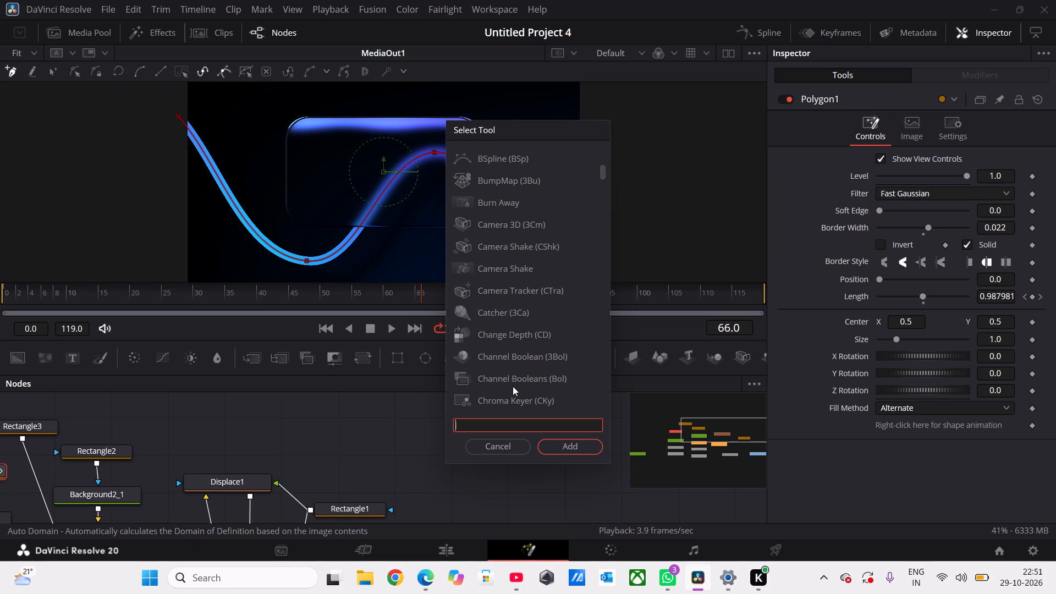
{"action": "scroll", "coordinate": [513, 386], "scroll_direction": "down", "scroll_amount": 5}
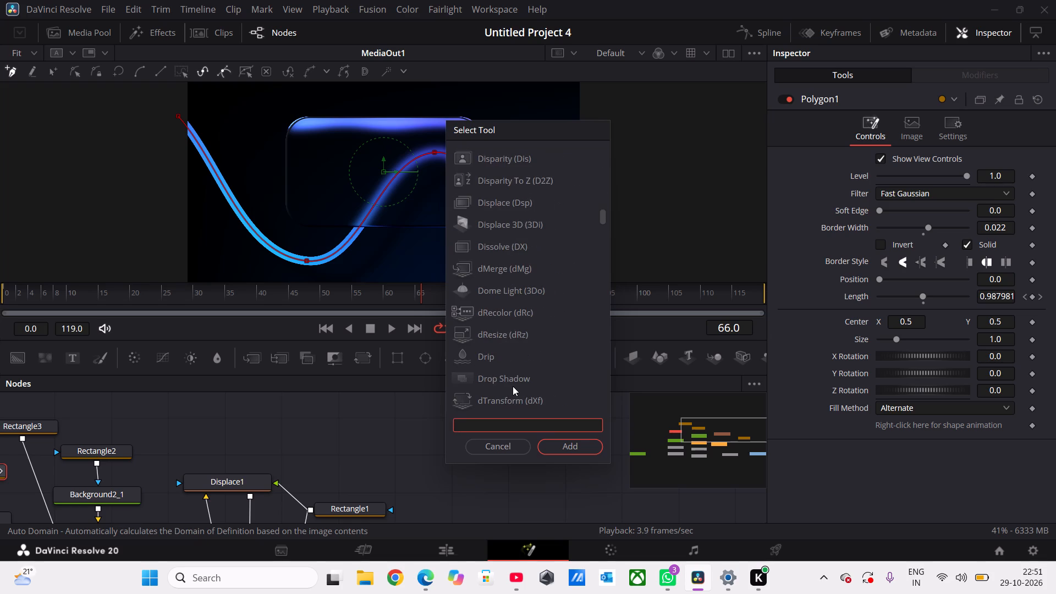
{"action": "scroll", "coordinate": [513, 386], "scroll_direction": "down", "scroll_amount": 3}
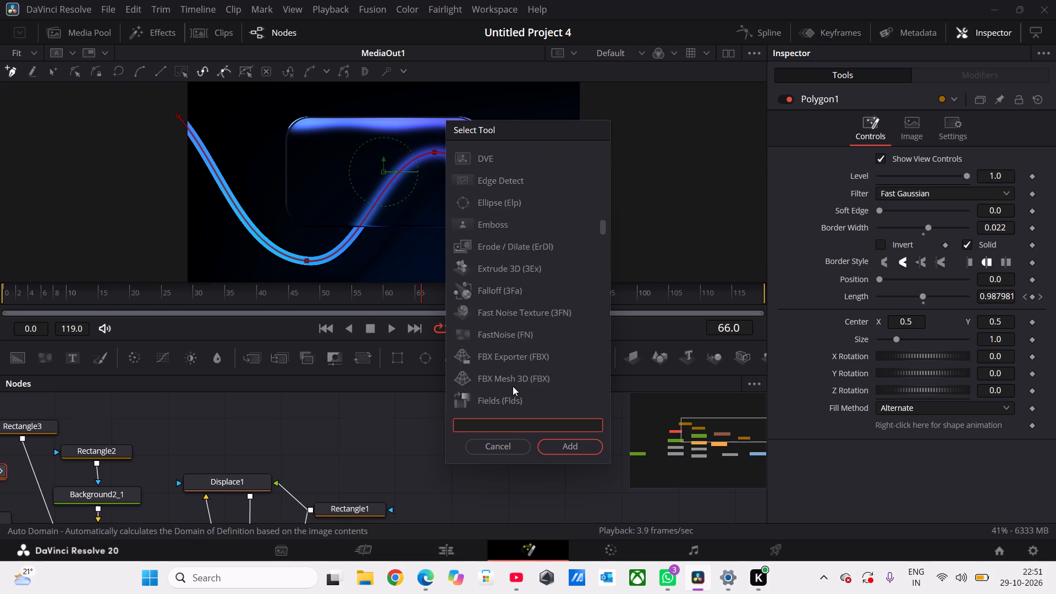
{"action": "scroll", "coordinate": [513, 386], "scroll_direction": "down", "scroll_amount": 8}
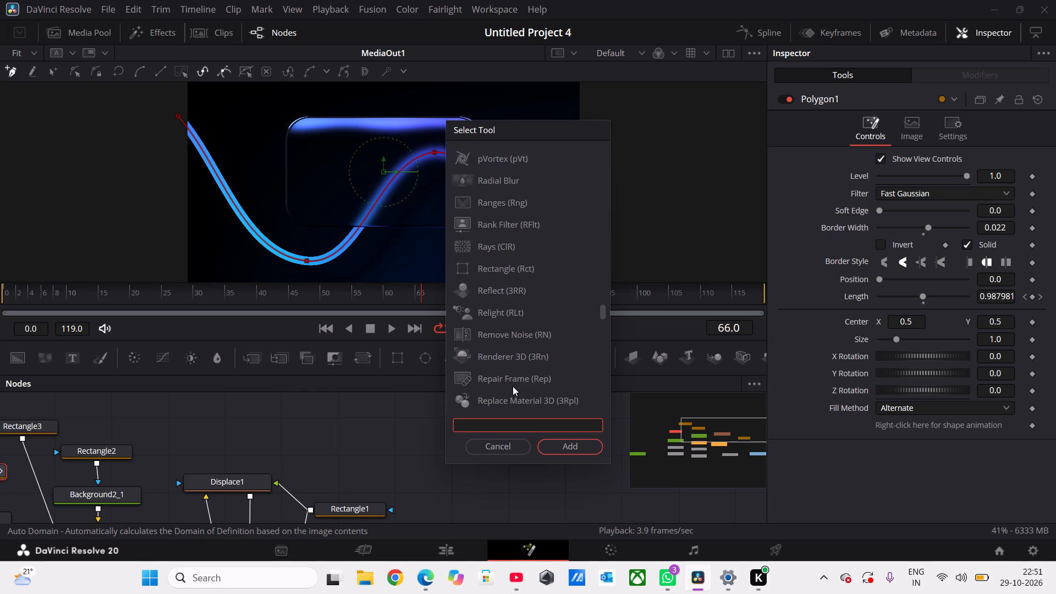
{"action": "scroll", "coordinate": [513, 386], "scroll_direction": "up", "scroll_amount": 1}
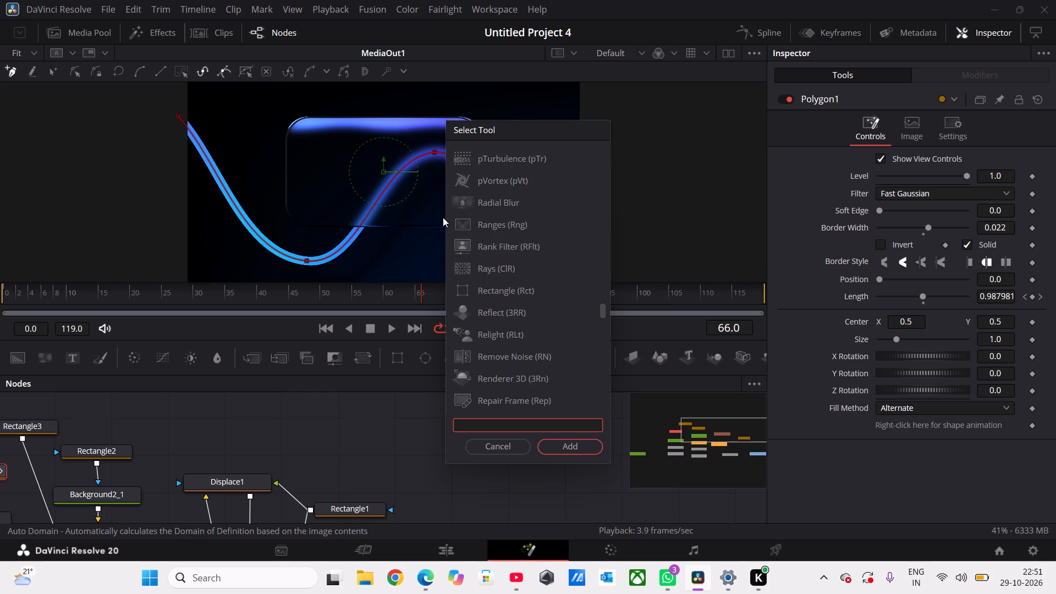
{"action": "scroll", "coordinate": [491, 249], "scroll_direction": "up", "scroll_amount": 1}
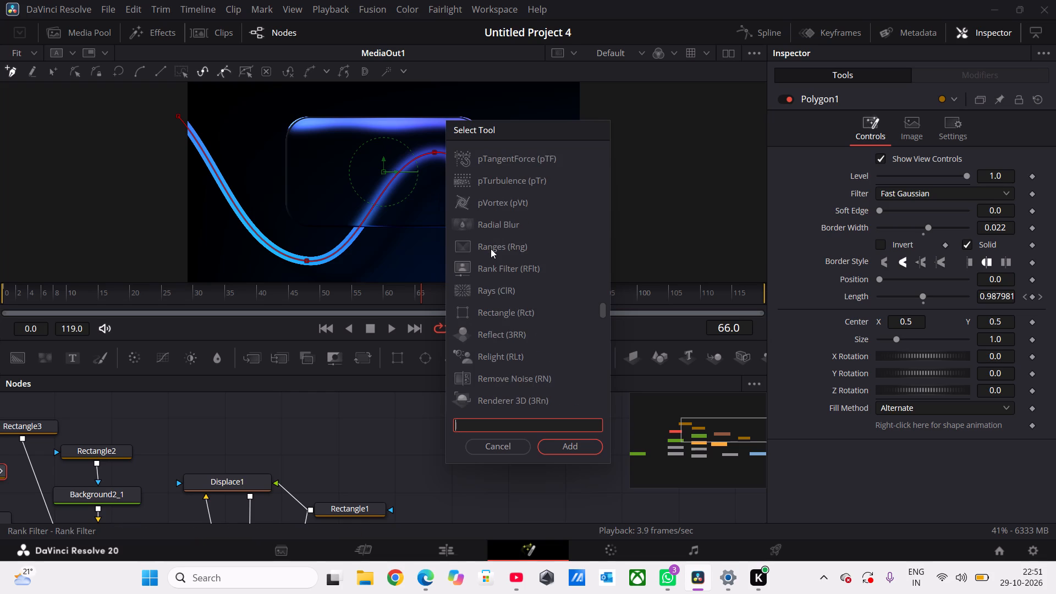
{"action": "scroll", "coordinate": [491, 249], "scroll_direction": "up", "scroll_amount": 1}
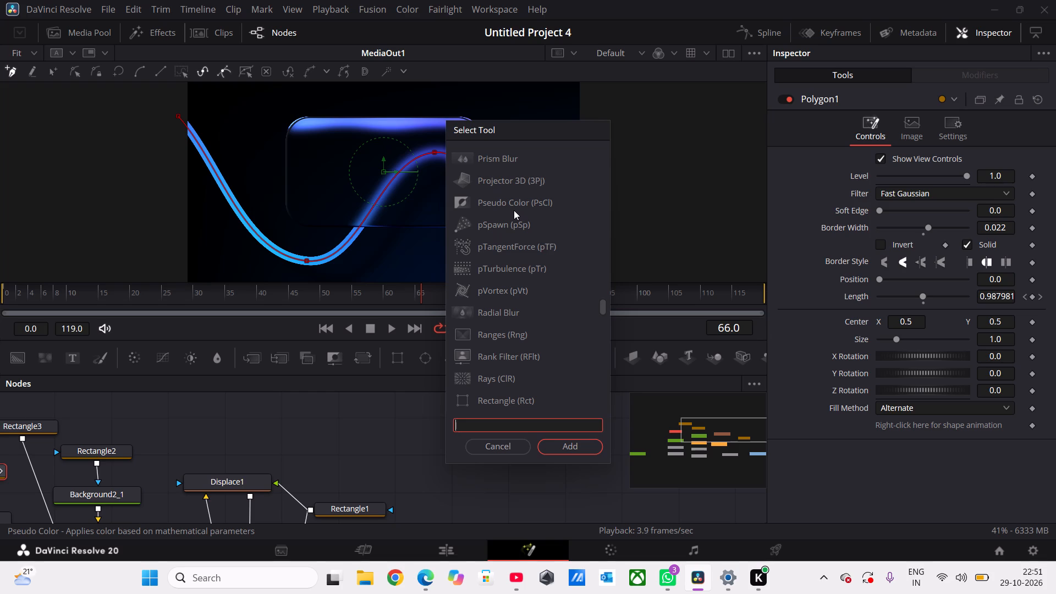
{"action": "scroll", "coordinate": [546, 291], "scroll_direction": "down", "scroll_amount": 1}
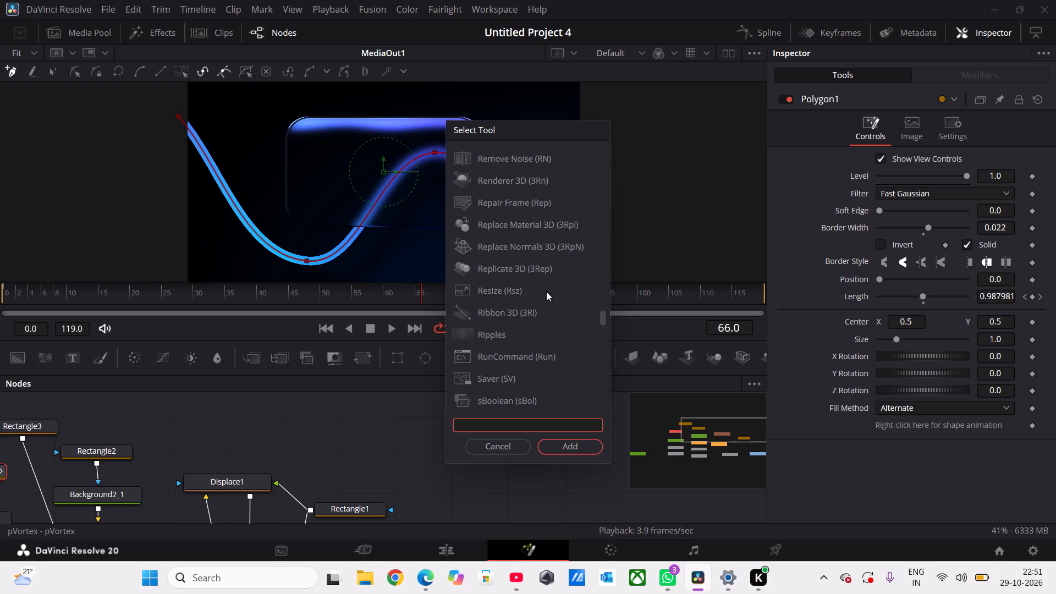
{"action": "scroll", "coordinate": [546, 291], "scroll_direction": "down", "scroll_amount": 2}
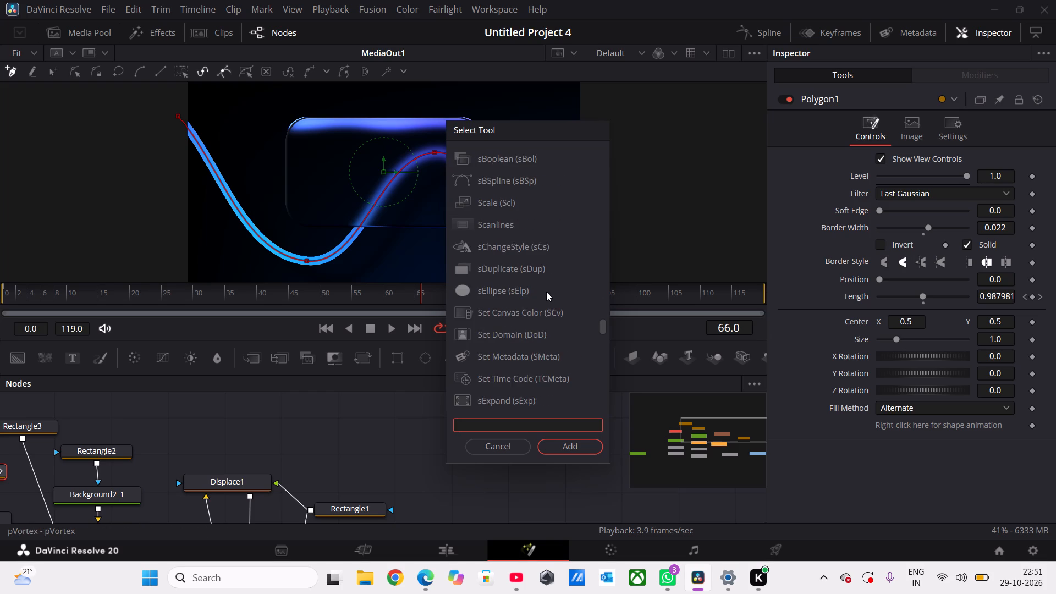
{"action": "scroll", "coordinate": [546, 291], "scroll_direction": "down", "scroll_amount": 4}
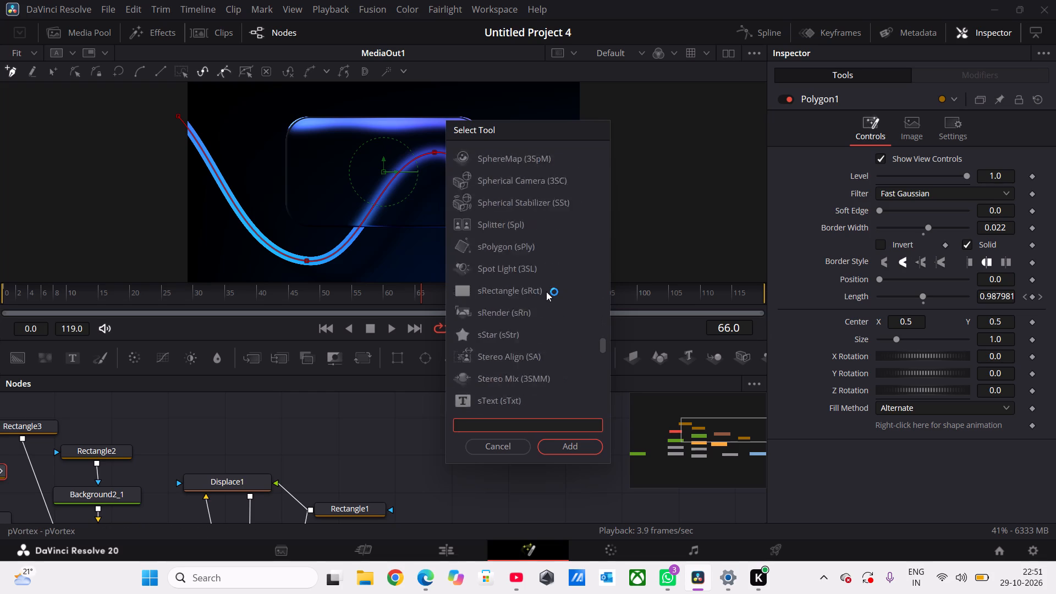
{"action": "scroll", "coordinate": [546, 291], "scroll_direction": "down", "scroll_amount": 3}
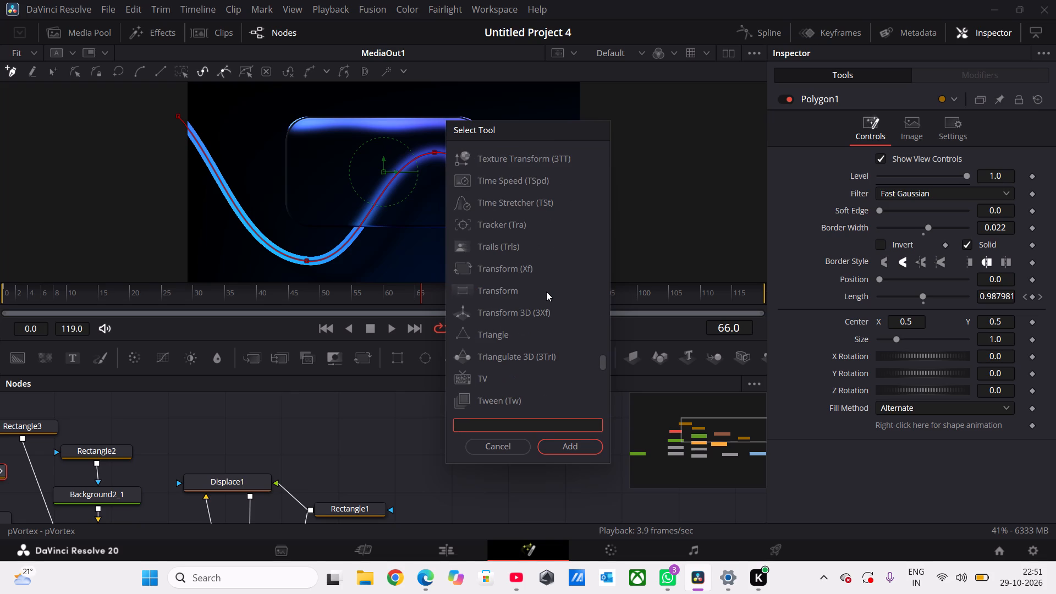
{"action": "scroll", "coordinate": [546, 291], "scroll_direction": "down", "scroll_amount": 2}
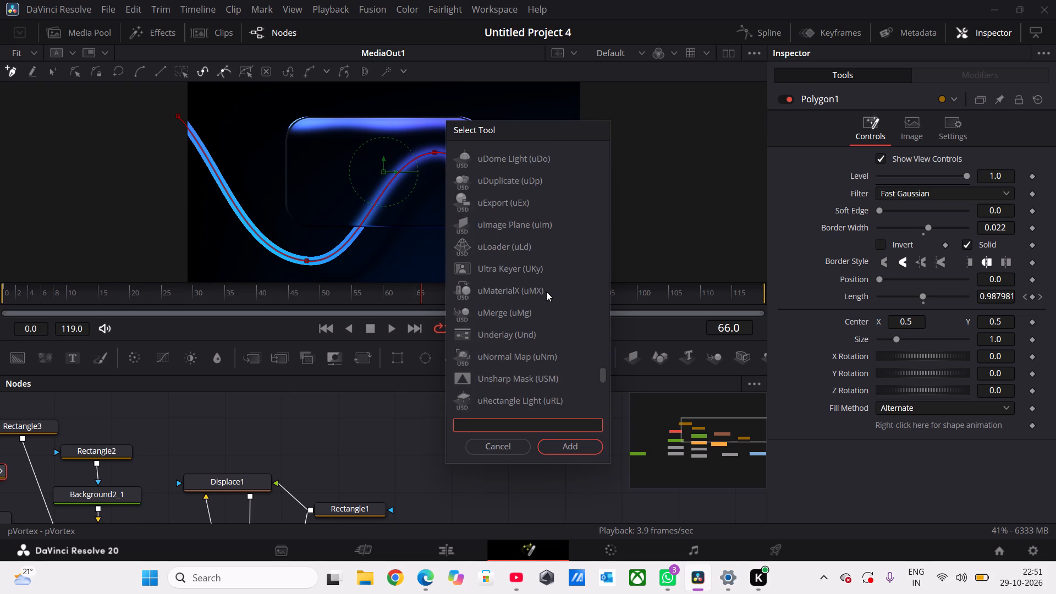
{"action": "scroll", "coordinate": [546, 291], "scroll_direction": "down", "scroll_amount": 4}
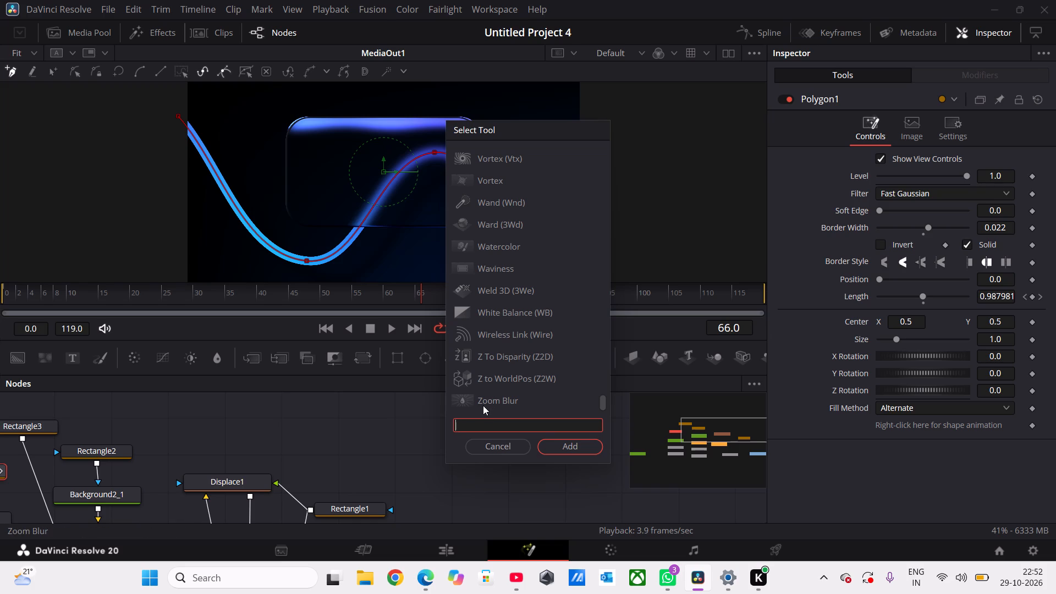
{"action": "left_click", "coordinate": [488, 443]}
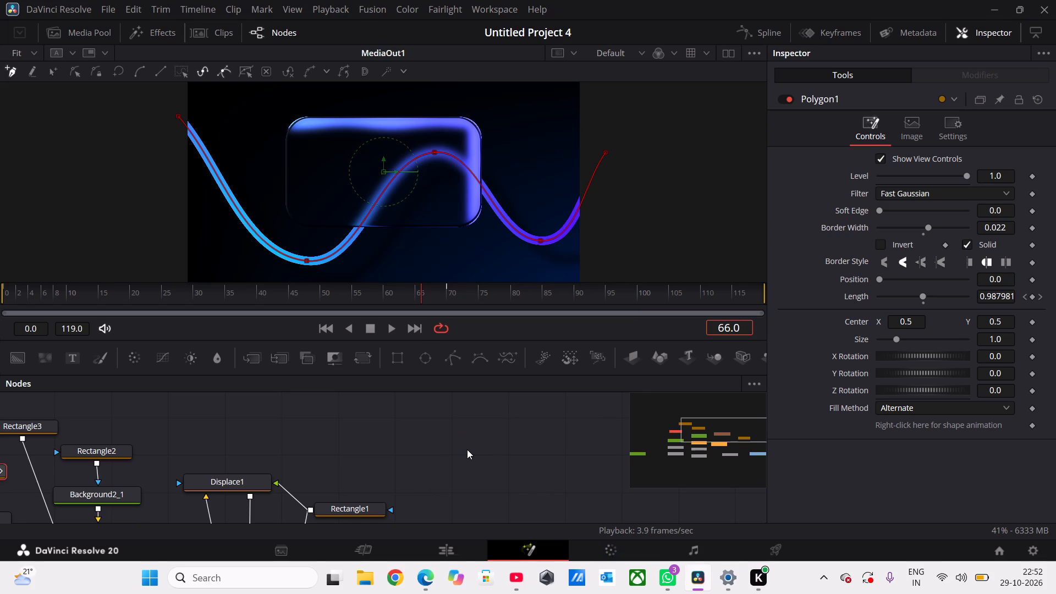
Switch to Microsoft Edge and watch the bevel effect usage section from 5:21 to about 5:25.
{"action": "scroll", "coordinate": [467, 449], "scroll_direction": "right", "scroll_amount": 1}
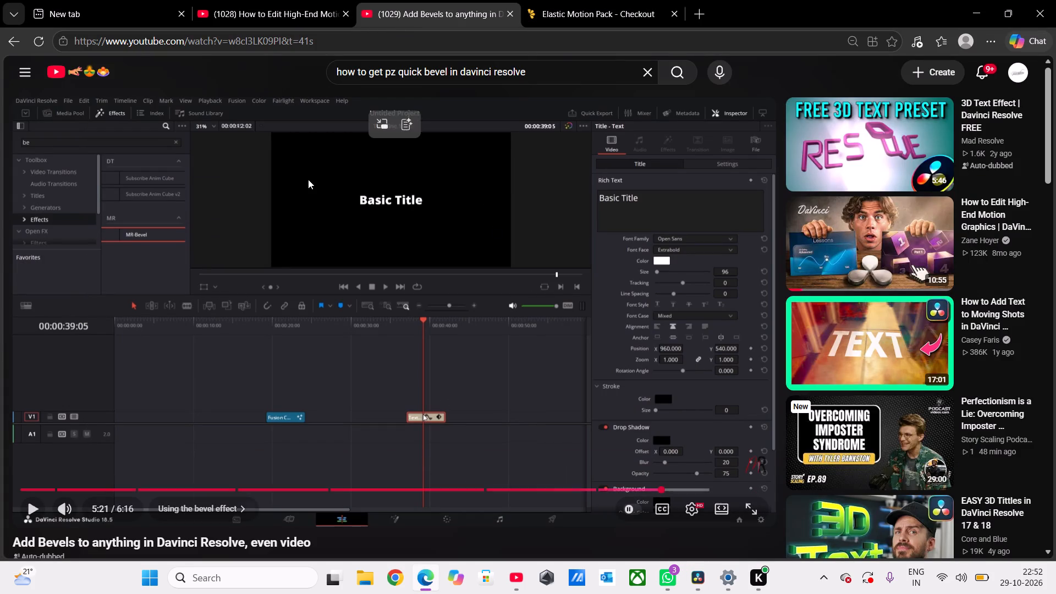
{"action": "left_click", "coordinate": [498, 348]}
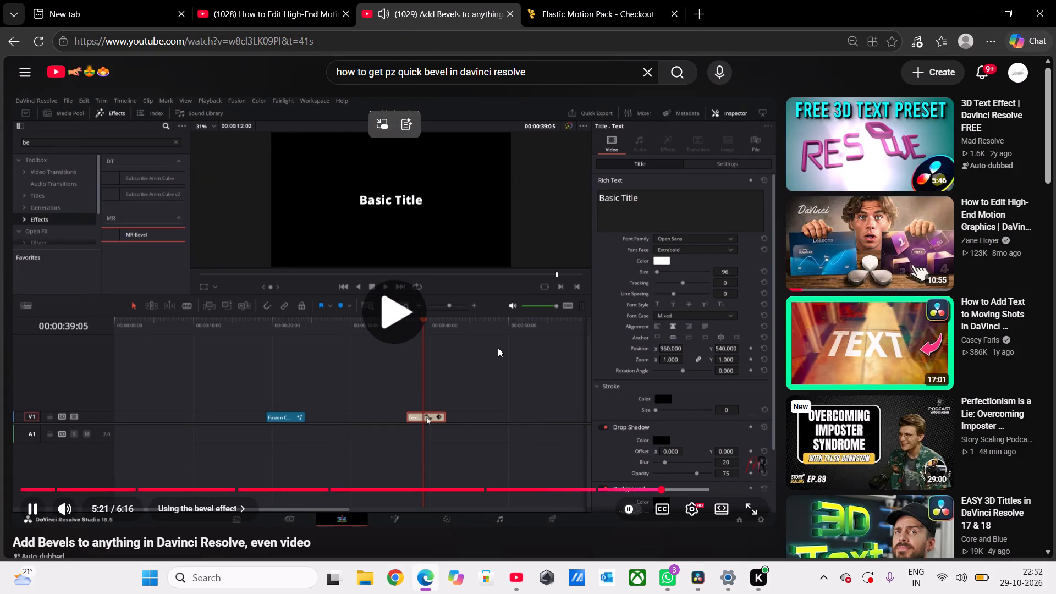
{"action": "scroll", "coordinate": [498, 348], "scroll_direction": "down", "scroll_amount": 2}
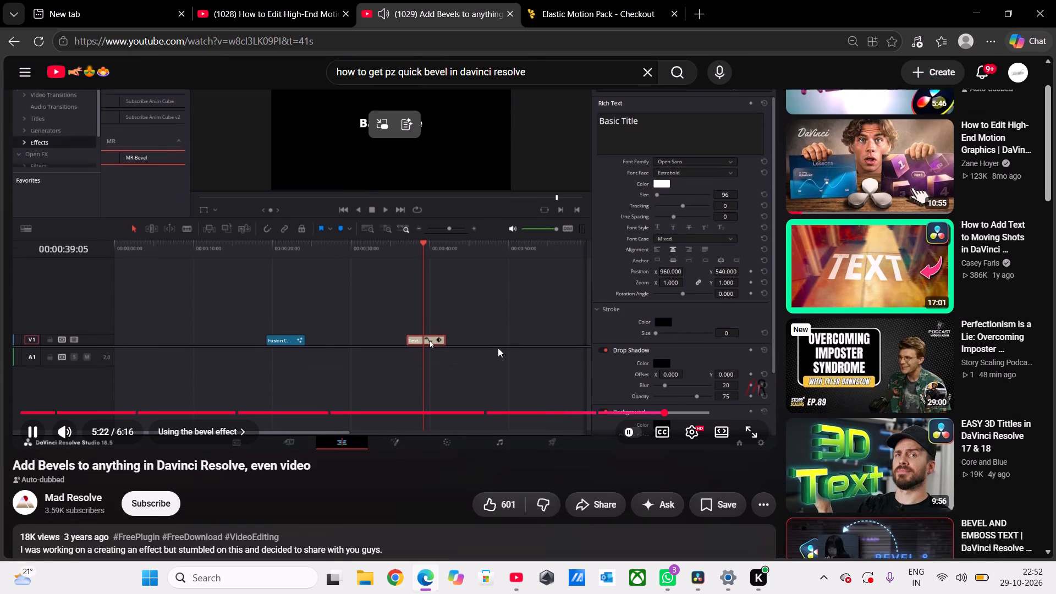
{"action": "scroll", "coordinate": [498, 348], "scroll_direction": "down", "scroll_amount": 2}
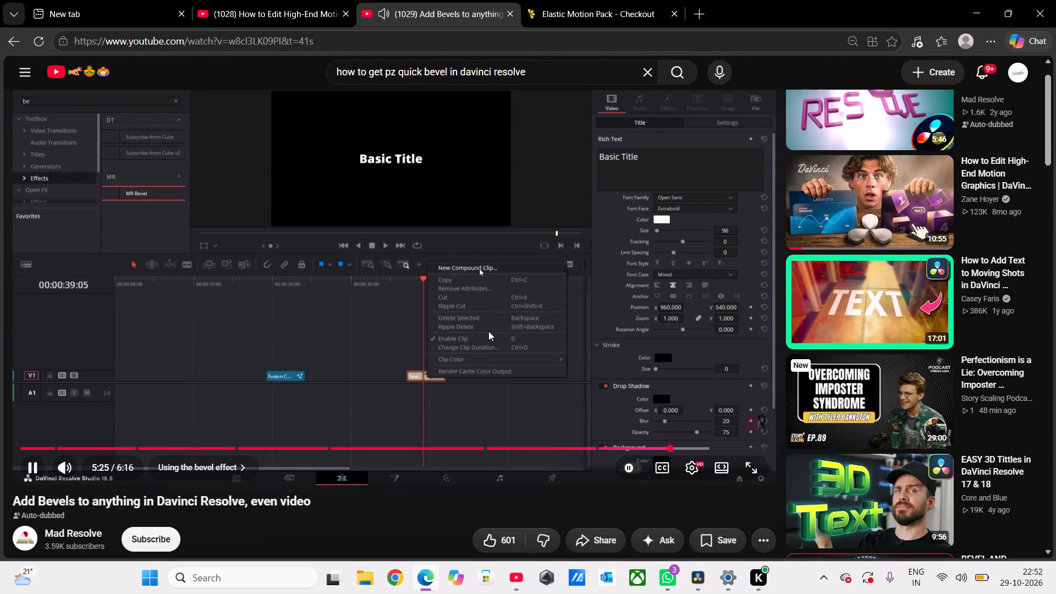
{"action": "left_click", "coordinate": [488, 331]}
Open the "How to Edit High-End Motion Graphics" video, skip the ad and intro, and examine the pz tool list against the copy already open.
{"action": "left_click", "coordinate": [886, 222]}
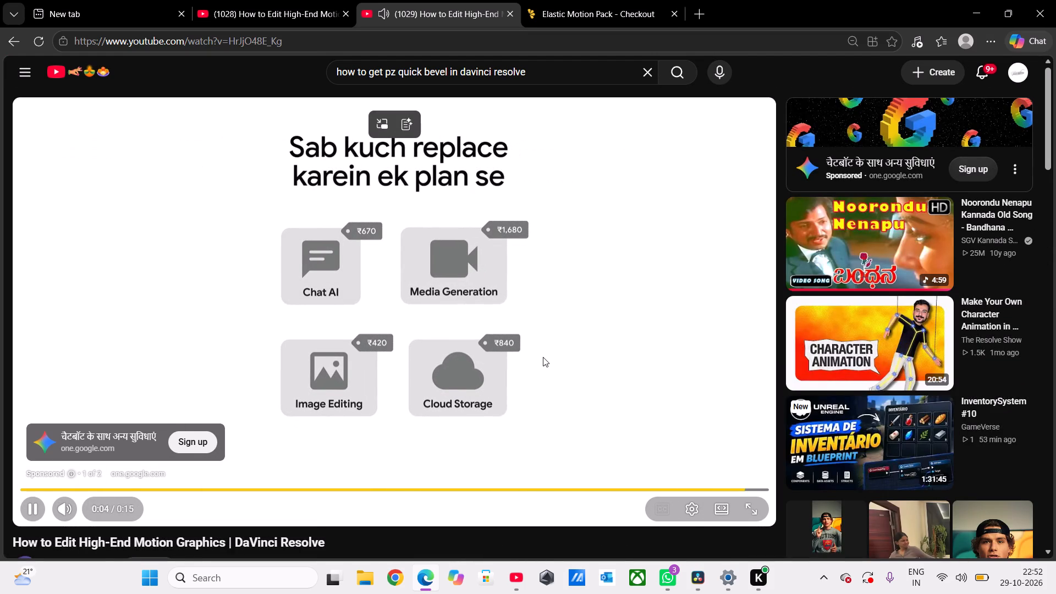
{"action": "scroll", "coordinate": [543, 357], "scroll_direction": "down", "scroll_amount": 1}
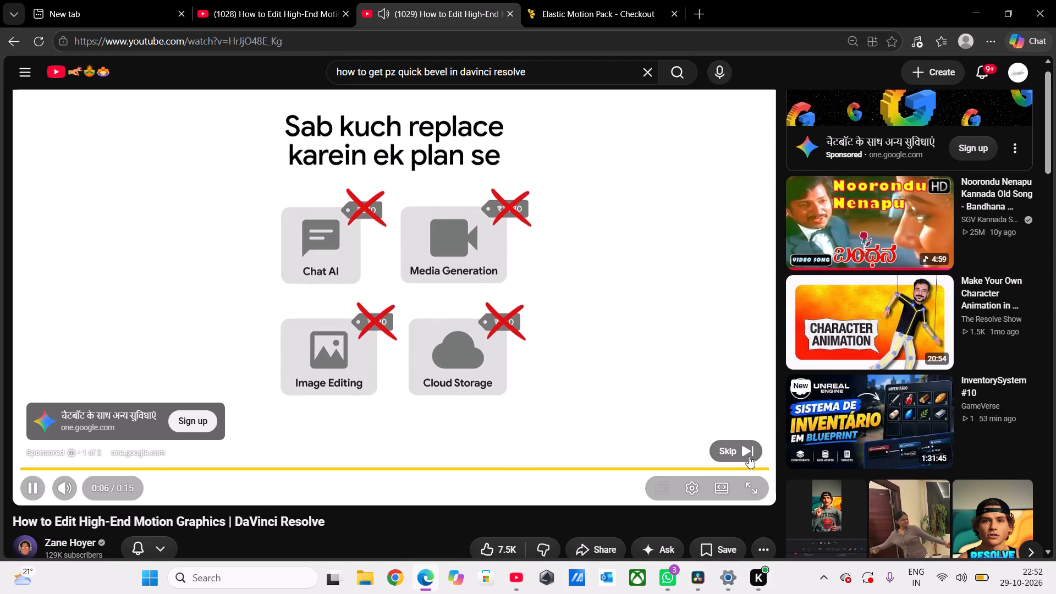
{"action": "left_click", "coordinate": [749, 456]}
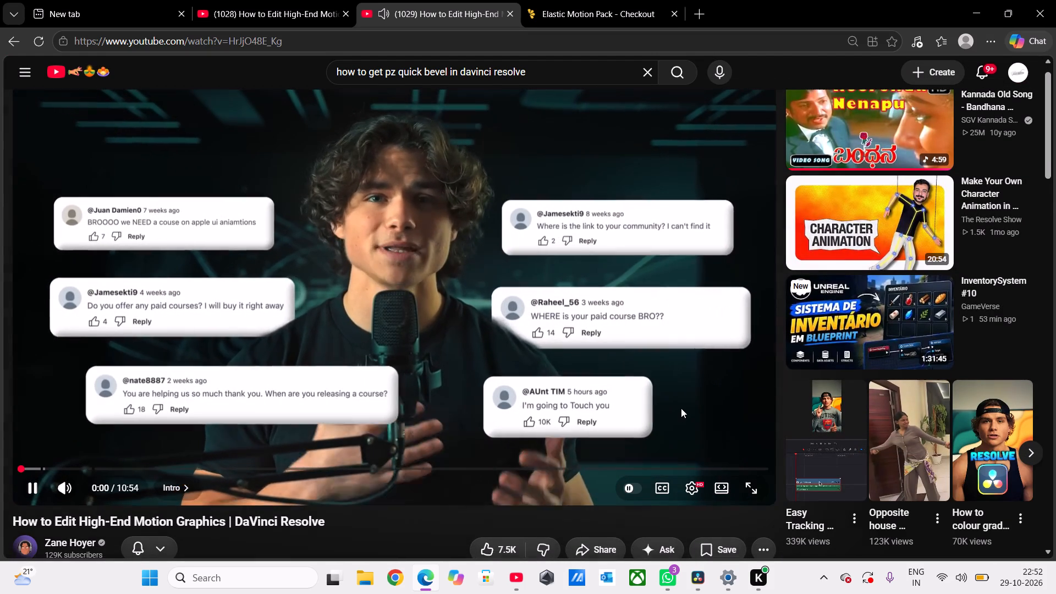
{"action": "key", "text": "Right"}
{"action": "key", "text": "Right"}
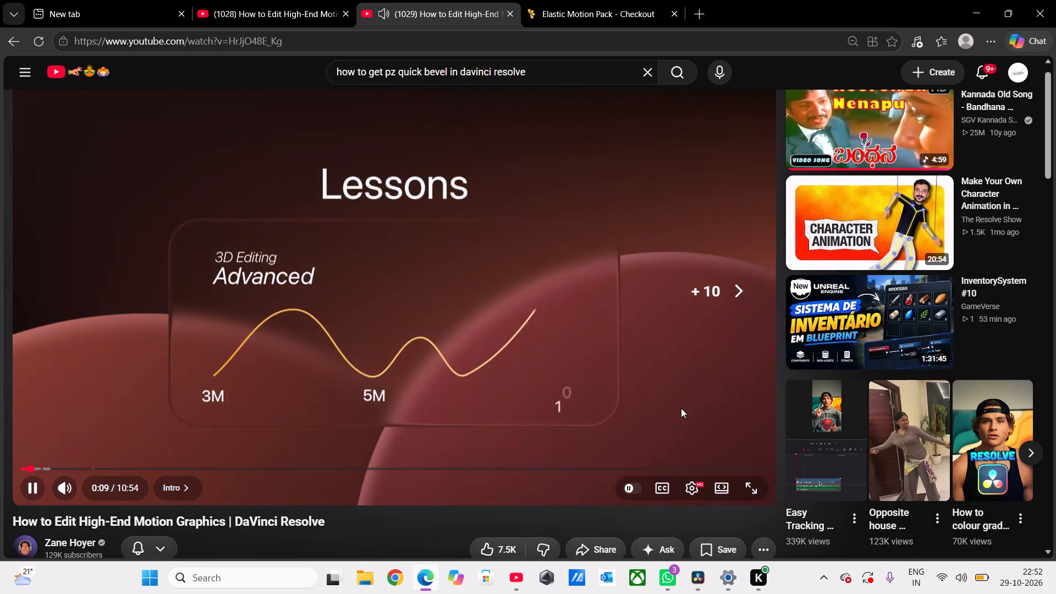
{"action": "key", "text": "Right"}
{"action": "key", "text": "Right"}
{"action": "key", "text": "Right"}
{"action": "key", "text": "Right"}
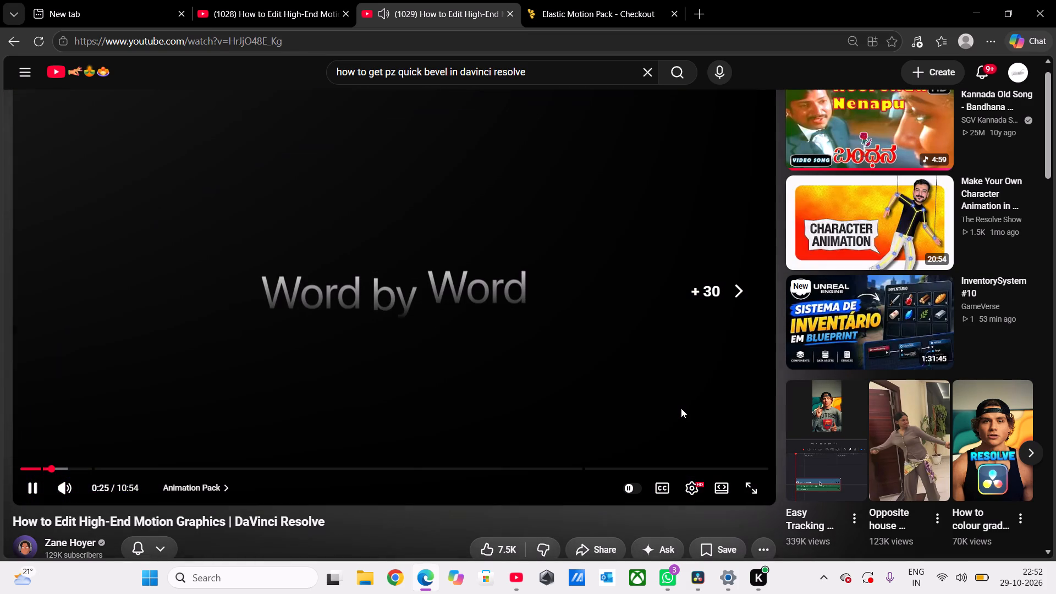
{"action": "key", "text": "Right"}
{"action": "key", "text": "Right"}
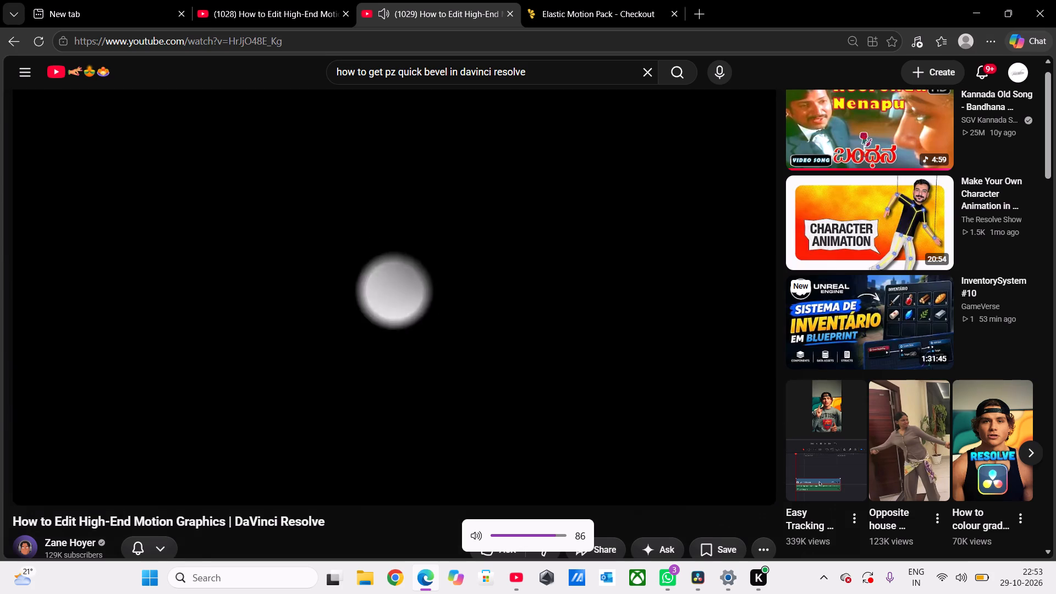
{"action": "key", "text": "Right"}
{"action": "key", "text": "Left"}
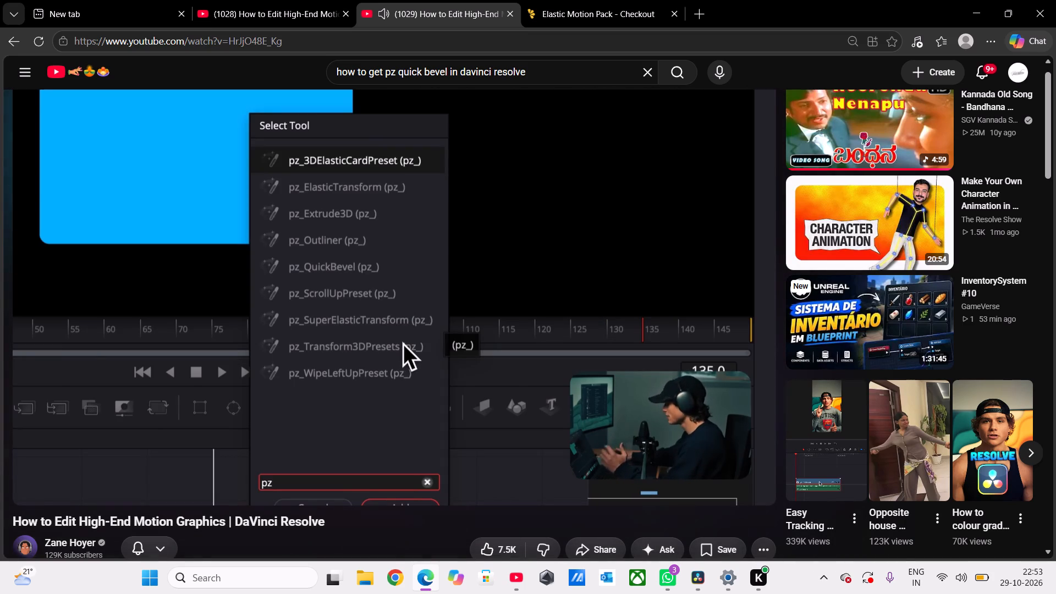
{"action": "left_click", "coordinate": [451, 199]}
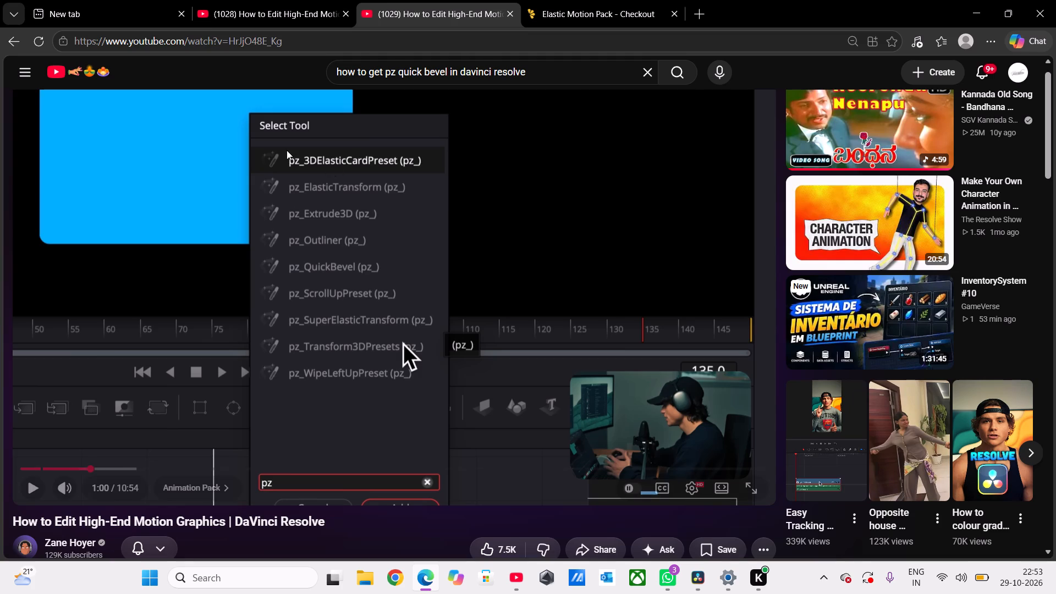
{"action": "left_click", "coordinate": [319, 13]}
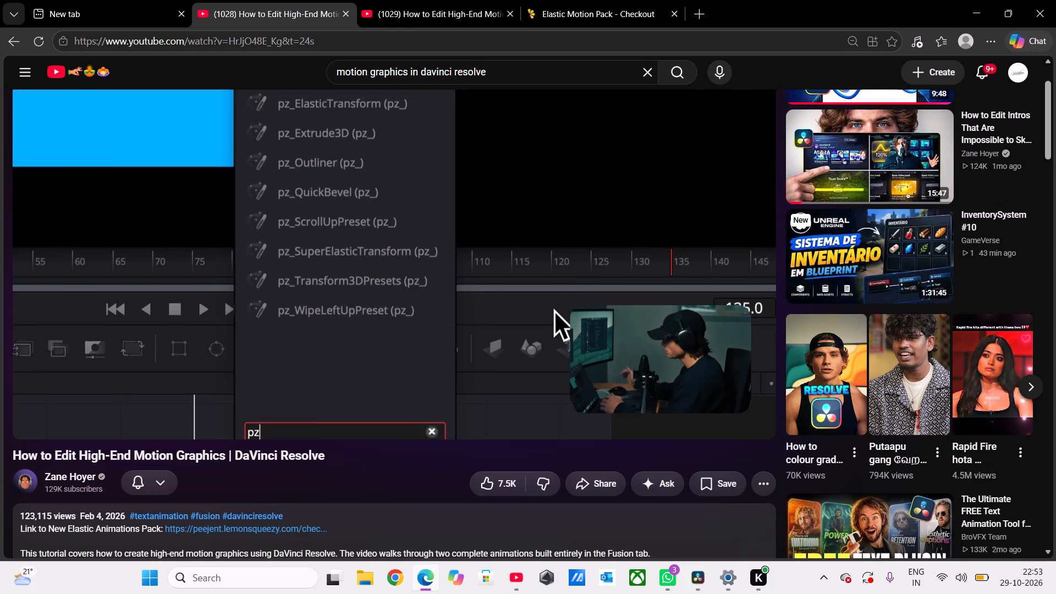
{"action": "left_click", "coordinate": [403, 27]}
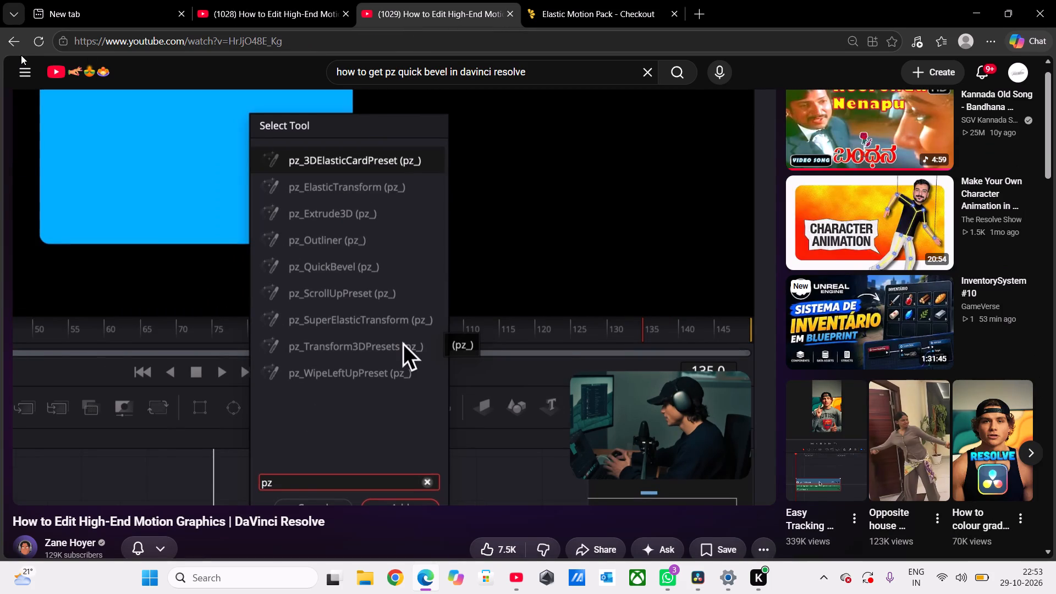
Return to the "Add Bevels to anything in Davinci Resolve, even video" tutorial and skim ahead to about 3:36, examining the bevel node setup.
{"action": "left_click", "coordinate": [14, 46]}
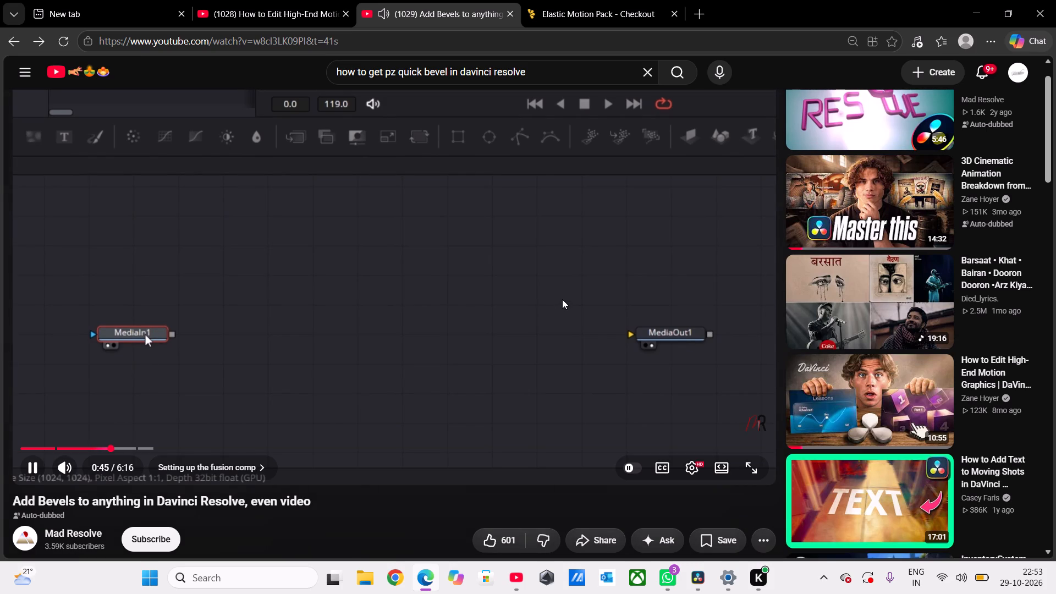
{"action": "key", "text": "Right"}
{"action": "key", "text": "Right"}
{"action": "key", "text": "Right"}
{"action": "key", "text": "Right"}
{"action": "key", "text": "Right"}
{"action": "key", "text": "Right"}
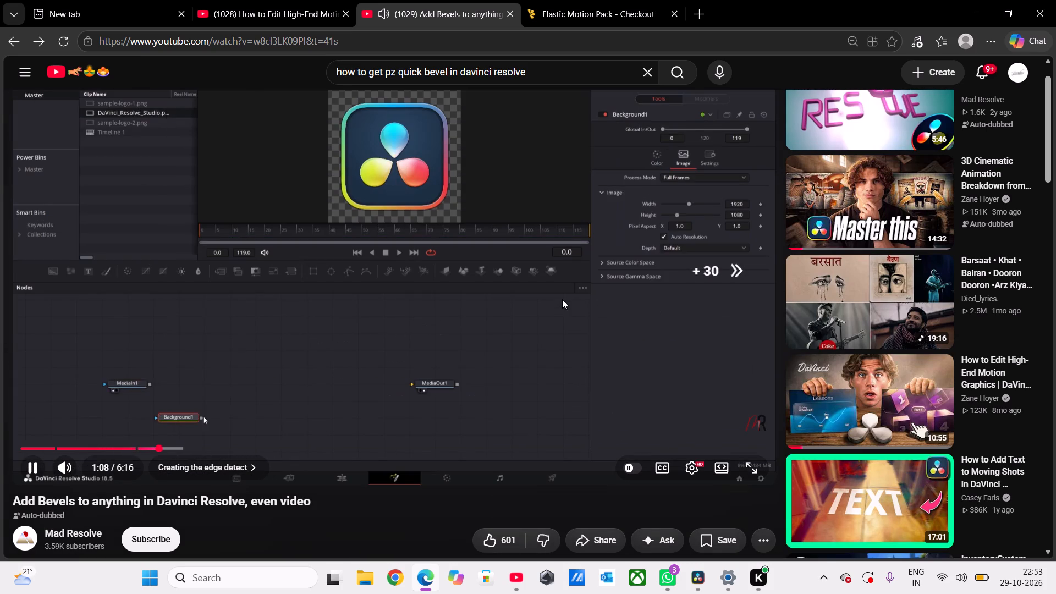
{"action": "key", "text": "Right"}
{"action": "key", "text": "Right"}
{"action": "key", "text": "Right"}
{"action": "key", "text": "Right"}
{"action": "key", "text": "Right"}
{"action": "key", "text": "Right"}
{"action": "key", "text": "Right"}
{"action": "key", "text": "Right"}
{"action": "key", "text": "Right"}
{"action": "key", "text": "Right"}
{"action": "key", "text": "Right"}
{"action": "key", "text": "Right"}
{"action": "key", "text": "Right"}
{"action": "key", "text": "Right"}
{"action": "key", "text": "Right"}
{"action": "key", "text": "Right"}
{"action": "key", "text": "Right"}
{"action": "key", "text": "Right"}
{"action": "key", "text": "Right"}
{"action": "key", "text": "Right"}
{"action": "key", "text": "Right"}
{"action": "key", "text": "Right"}
{"action": "key", "text": "Right"}
{"action": "key", "text": "Right"}
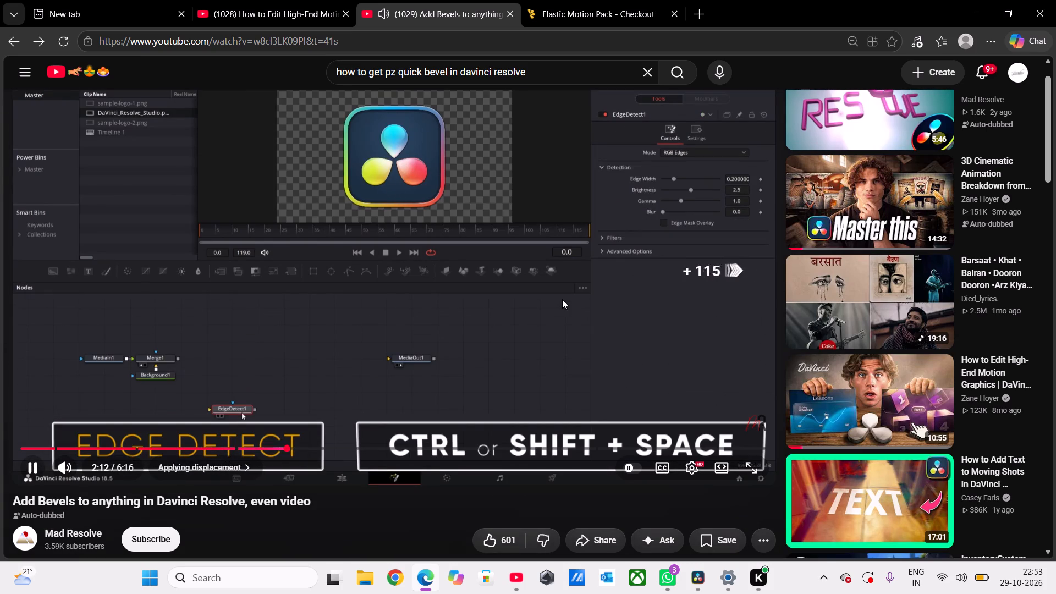
{"action": "key", "text": "Right"}
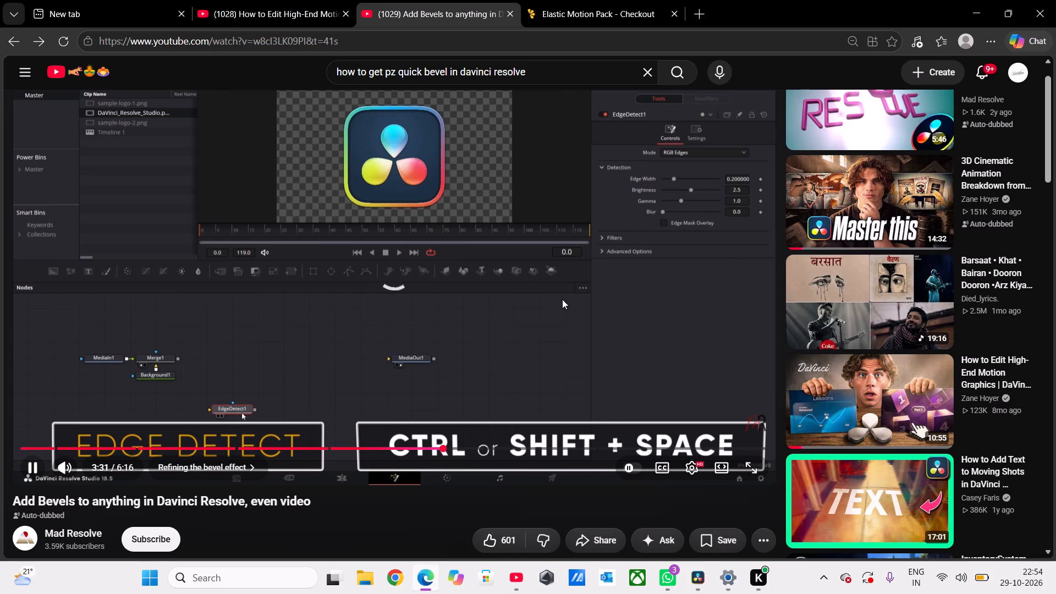
{"action": "key", "text": "Right"}
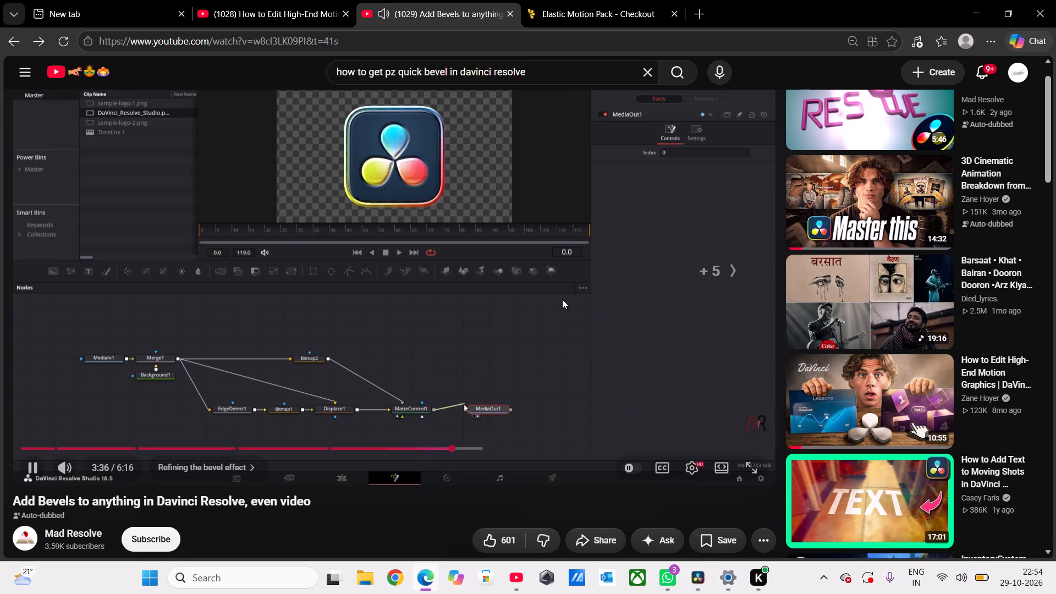
Skim the tutorial's bevel refinement section to about 4:16, examining how the effect is applied to another logo and to text.
{"action": "key", "text": "Right"}
{"action": "key", "text": "Right"}
{"action": "key", "text": "Right"}
{"action": "key", "text": "Right"}
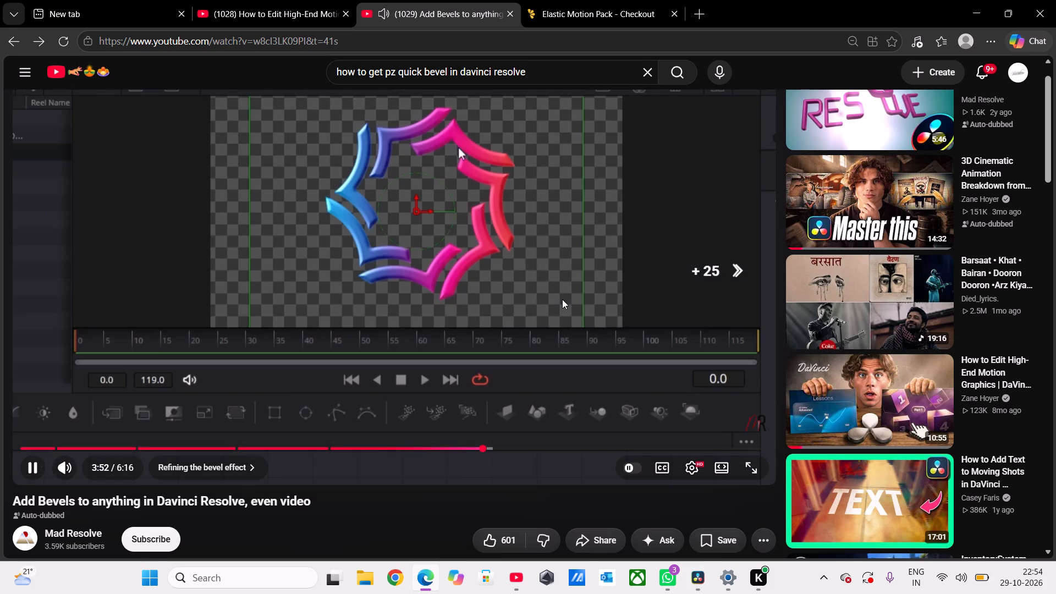
{"action": "key", "text": "Right"}
{"action": "key", "text": "Right"}
{"action": "key", "text": "Right"}
{"action": "key", "text": "Right"}
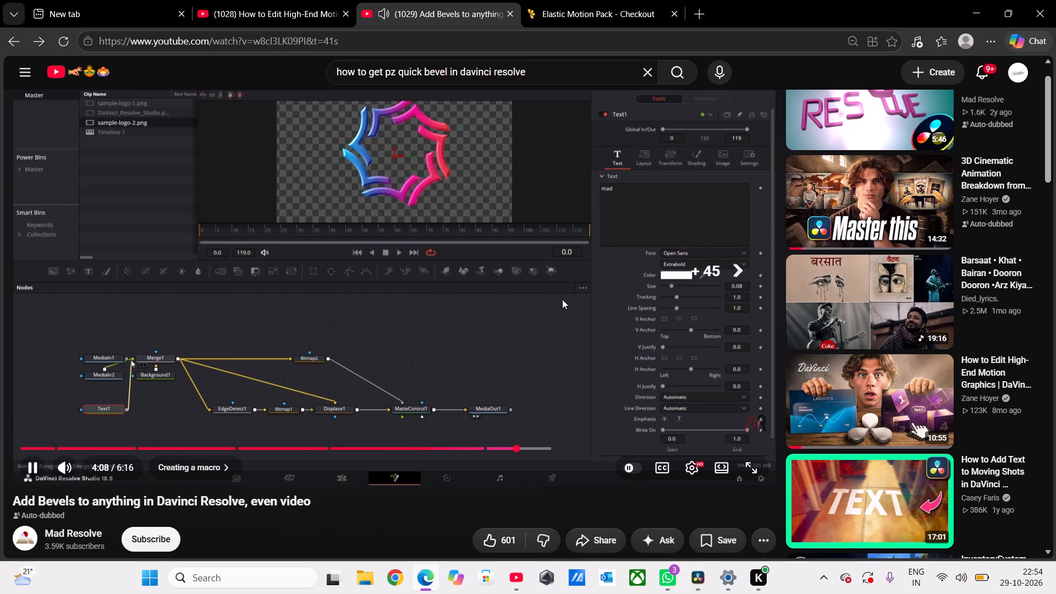
{"action": "key", "text": "Right"}
{"action": "key", "text": "Right"}
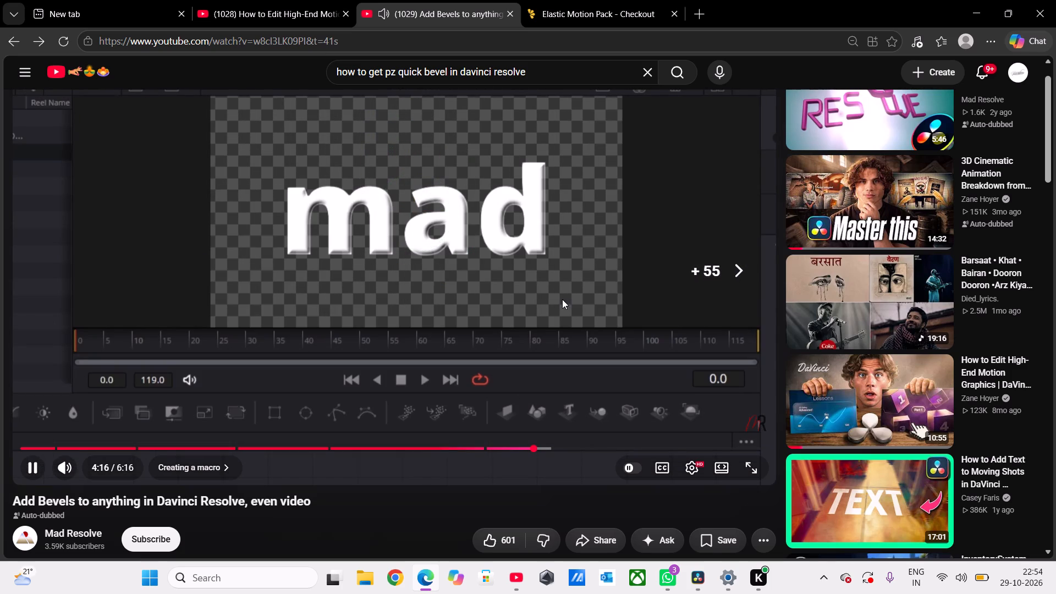
Replay from about 4:00 and watch the "Creating a macro" section, examining how the bevel nodes are selected and saved as a macro.
{"action": "key", "text": "Left"}
{"action": "key", "text": "Left"}
{"action": "key", "text": "Left"}
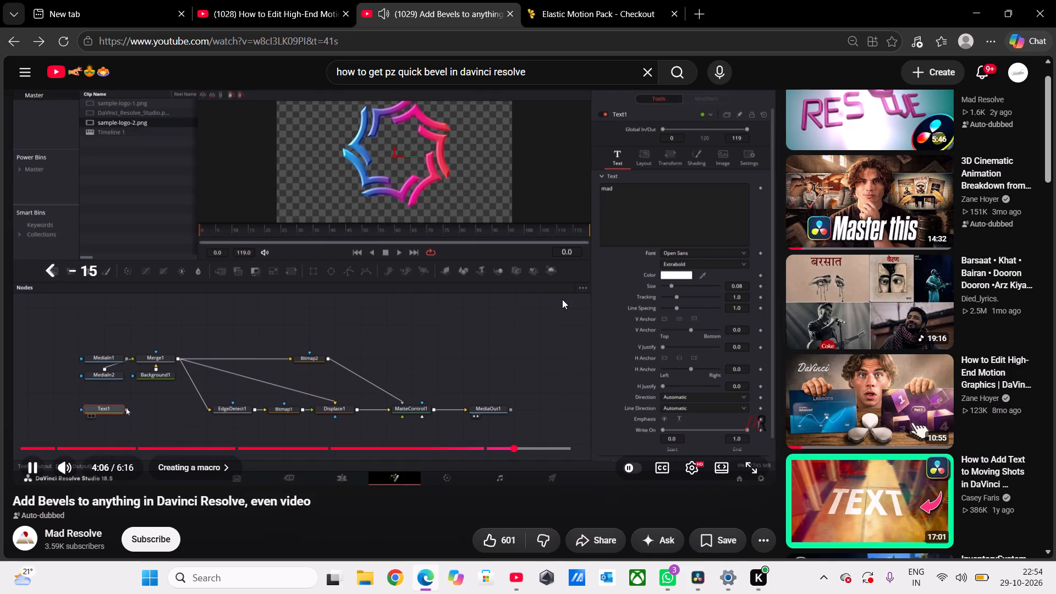
{"action": "key", "text": "Left"}
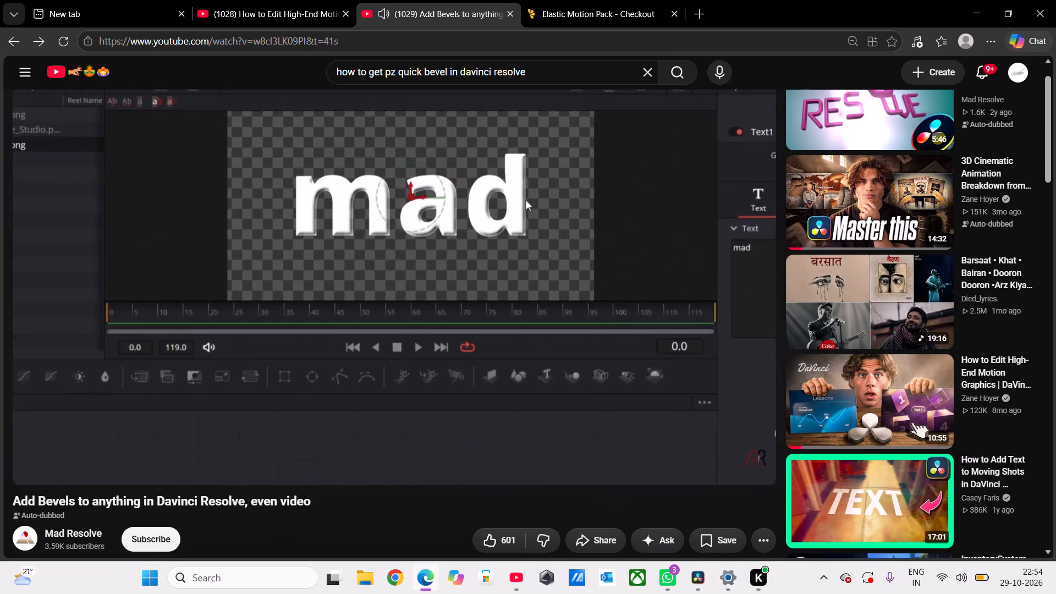
{"action": "key", "text": "Right"}
{"action": "key", "text": "Right"}
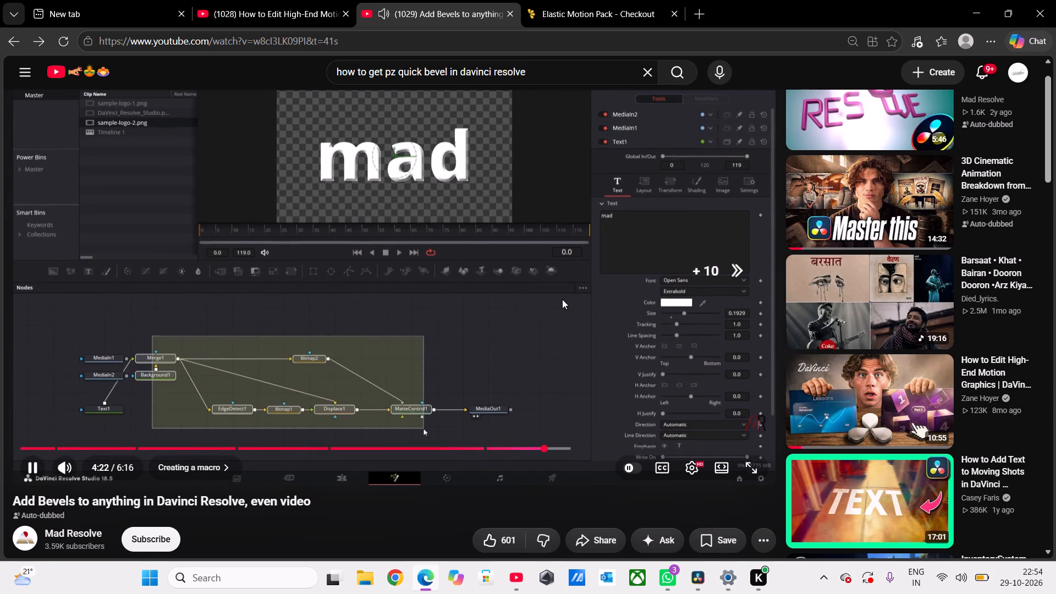
{"action": "key", "text": "Right"}
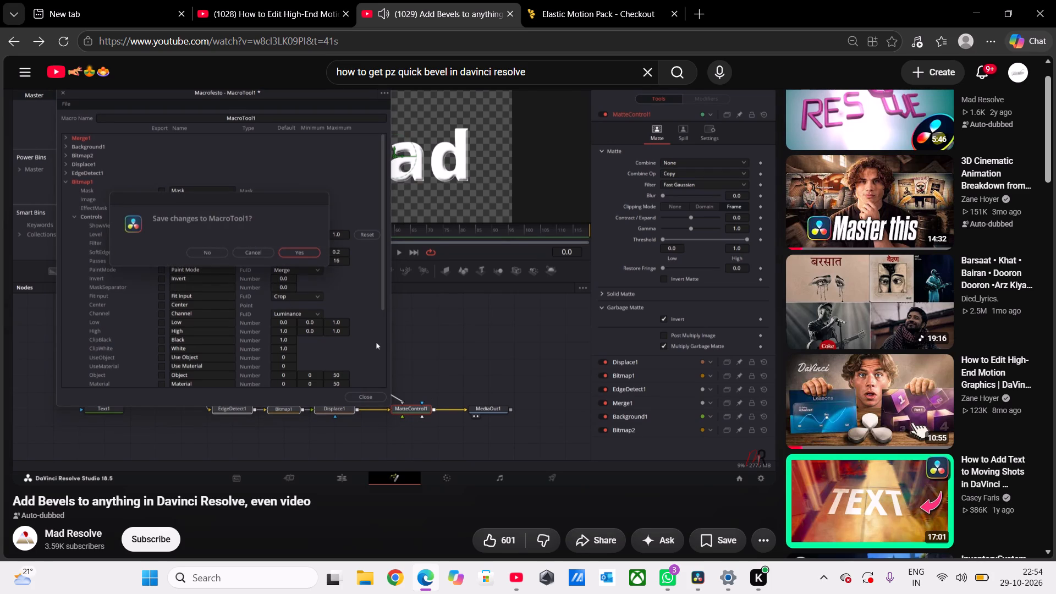
Skip a few seconds ahead in the tutorial's "Creating a macro" section.
{"action": "key", "text": "Right"}
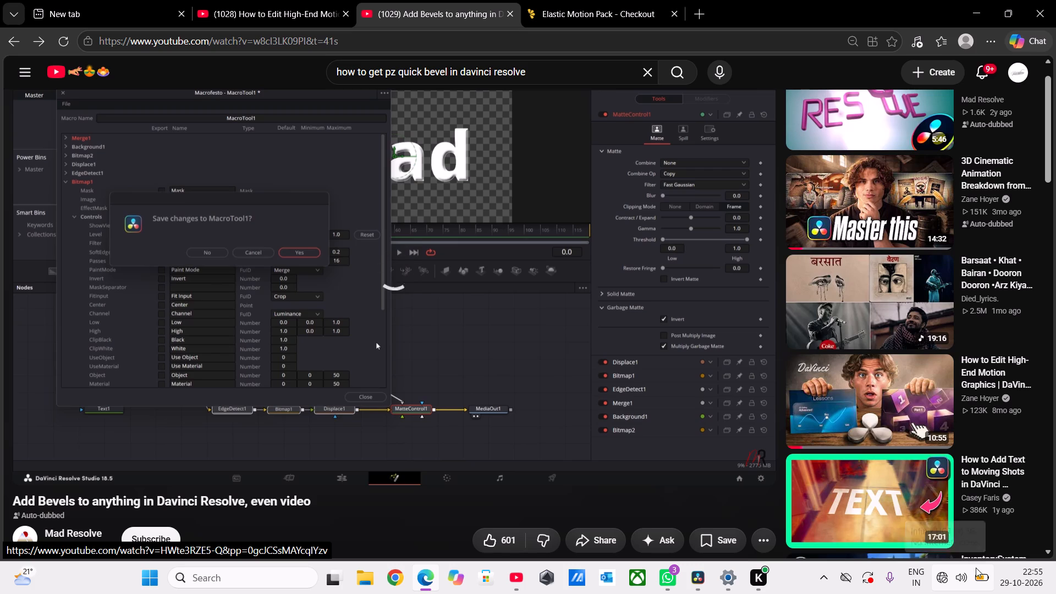
Open the list of available Wi-Fi networks and check the computer's current internet connection.
{"action": "left_click", "coordinate": [945, 577]}
{"action": "left_click_drag", "start_coordinate": [945, 577], "coordinate": [875, 372]}
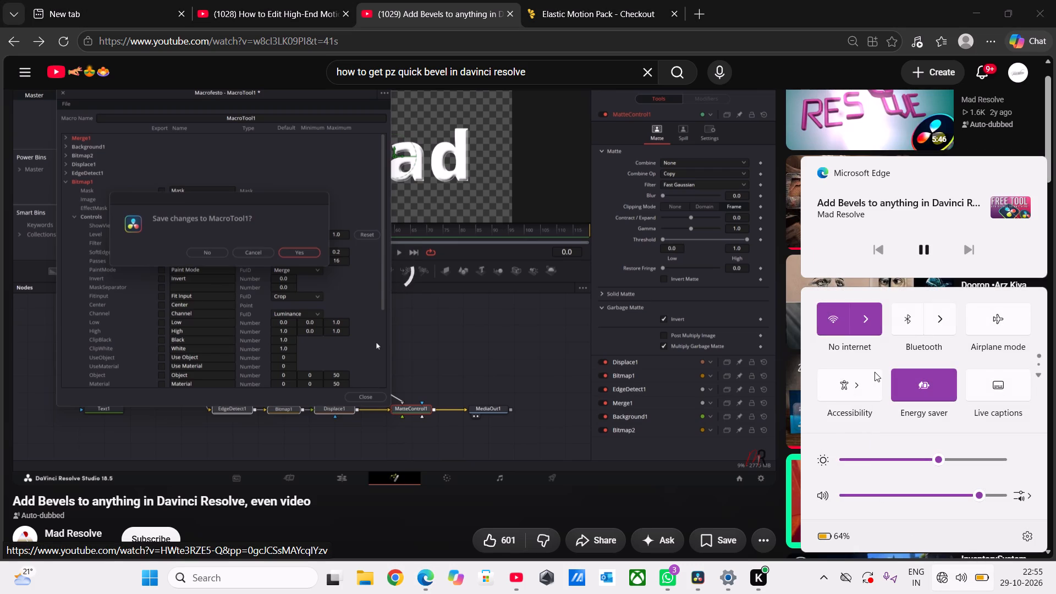
{"action": "left_click", "coordinate": [869, 321]}
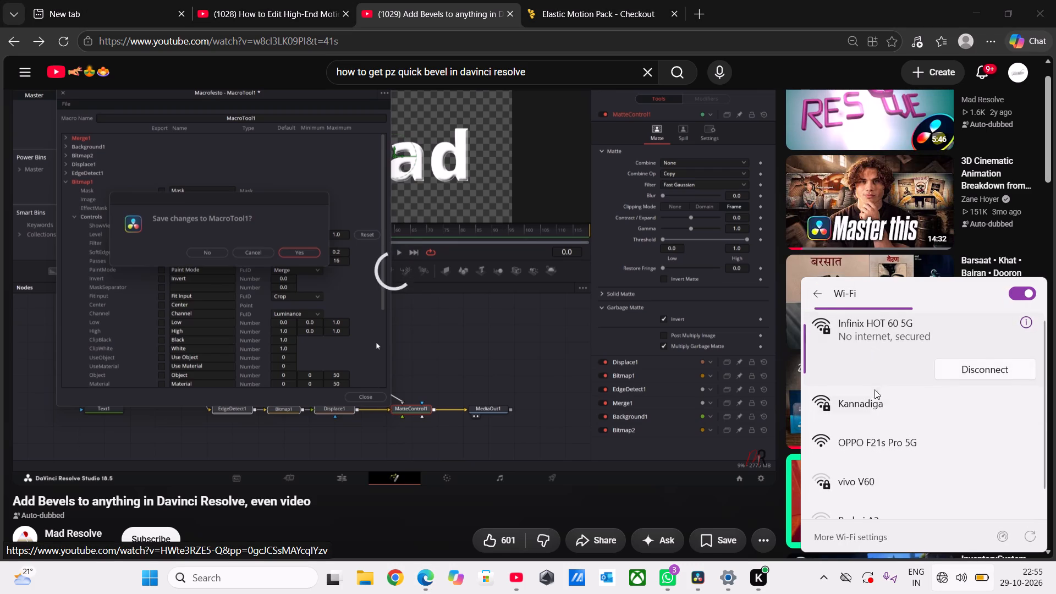
{"action": "scroll", "coordinate": [875, 418], "scroll_direction": "up", "scroll_amount": 2}
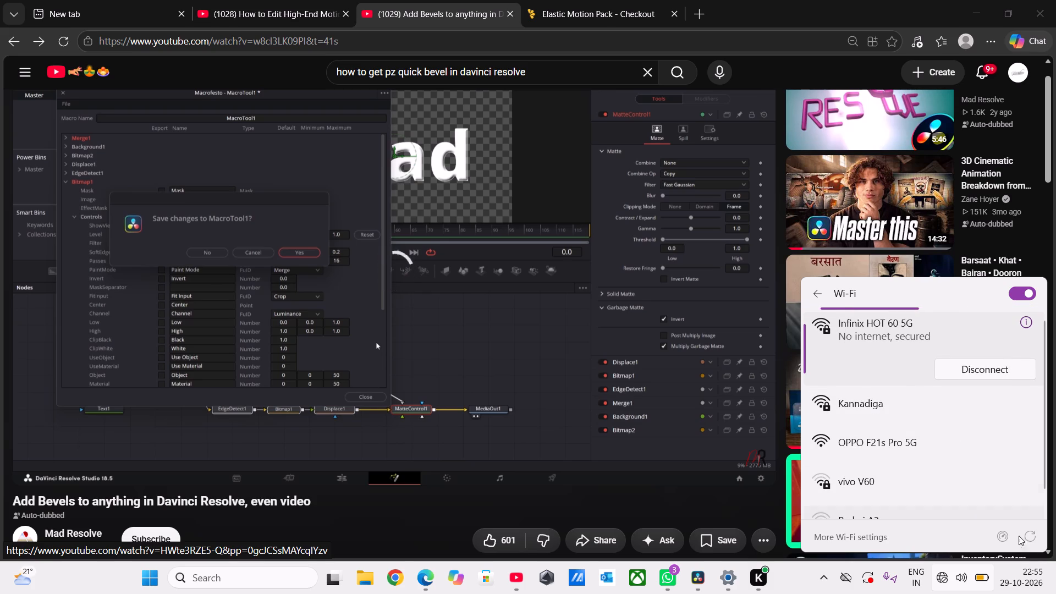